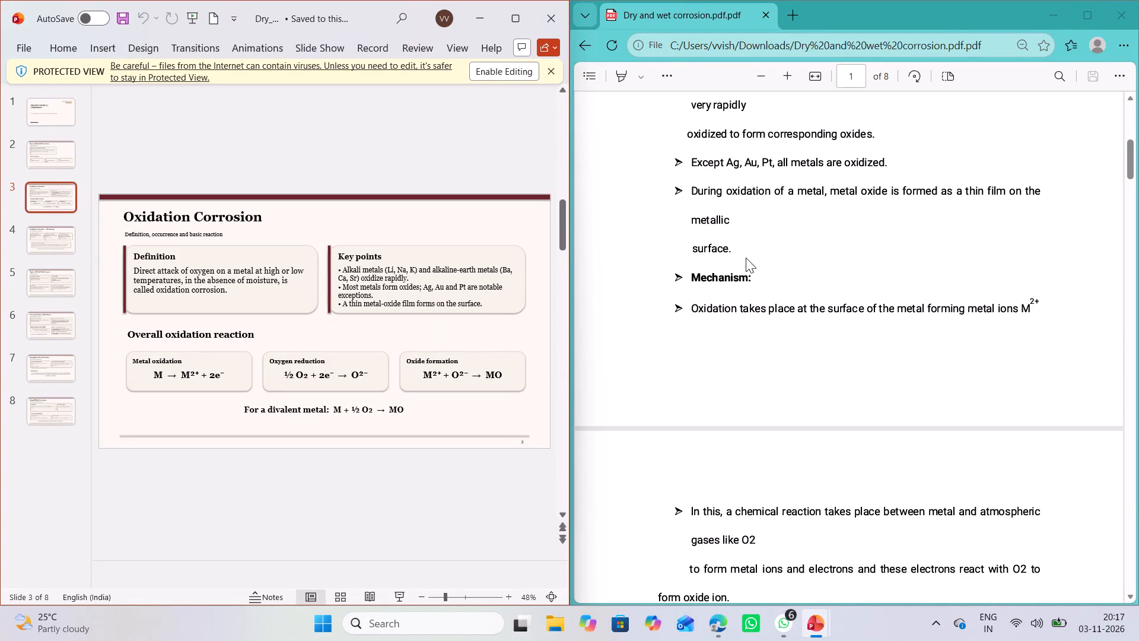
# Read the oxidation corrosion definition, key points and mechanism in the PDF notes against the Oxidation Corrosion slide.
pyautogui.scroll(3, 764, 274)
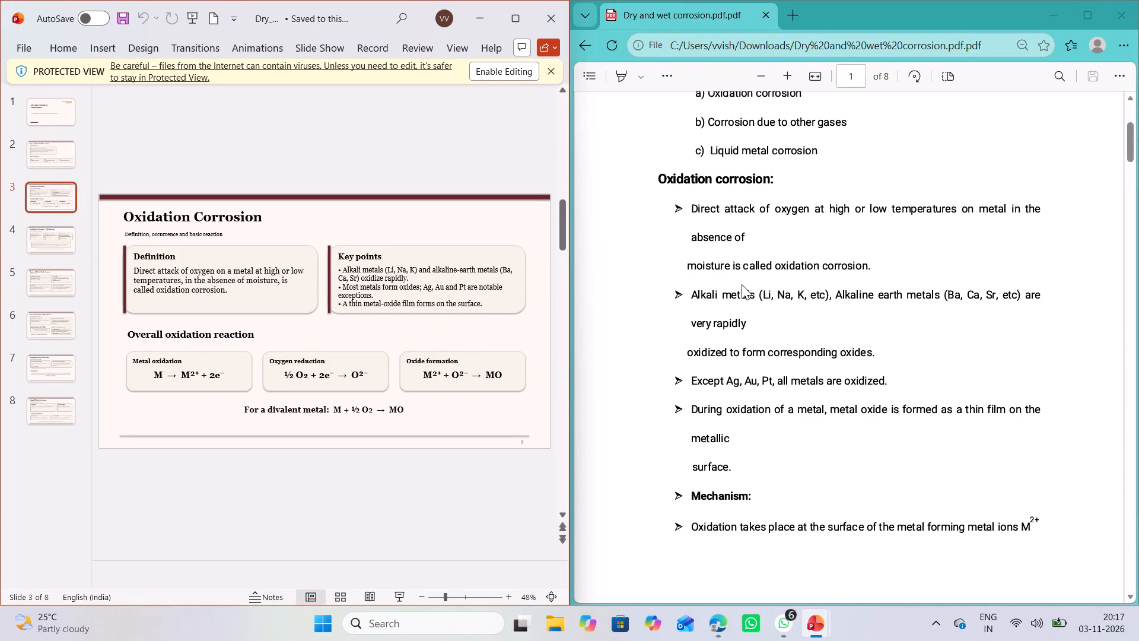
pyautogui.scroll(1, 707, 259)
pyautogui.scroll(-1, 707, 260)
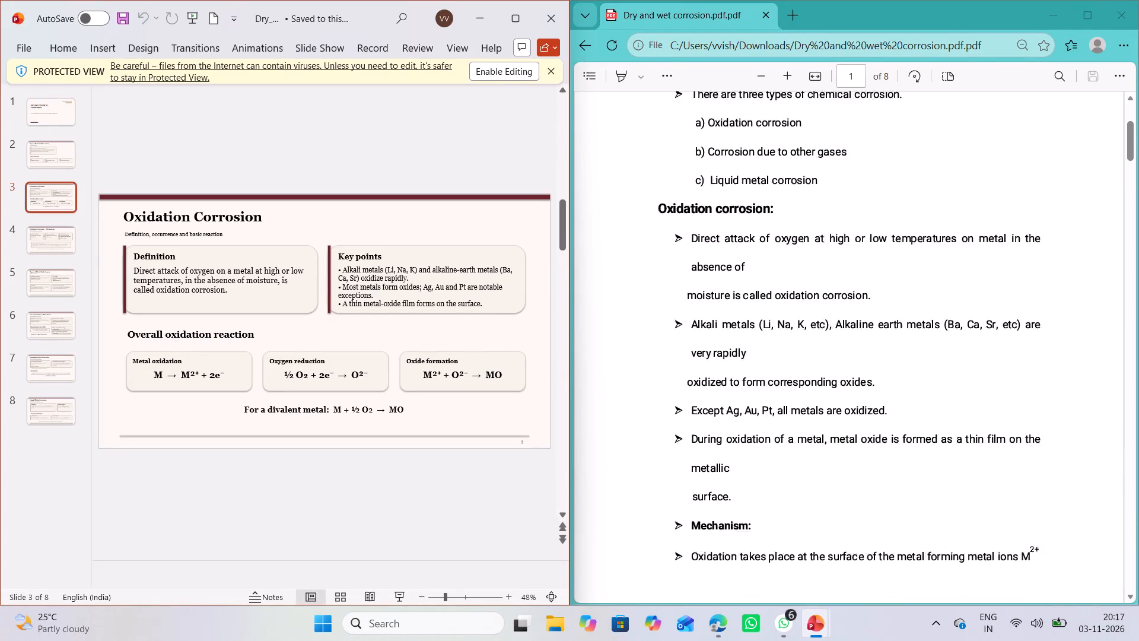
pyautogui.scroll(-1, 710, 259)
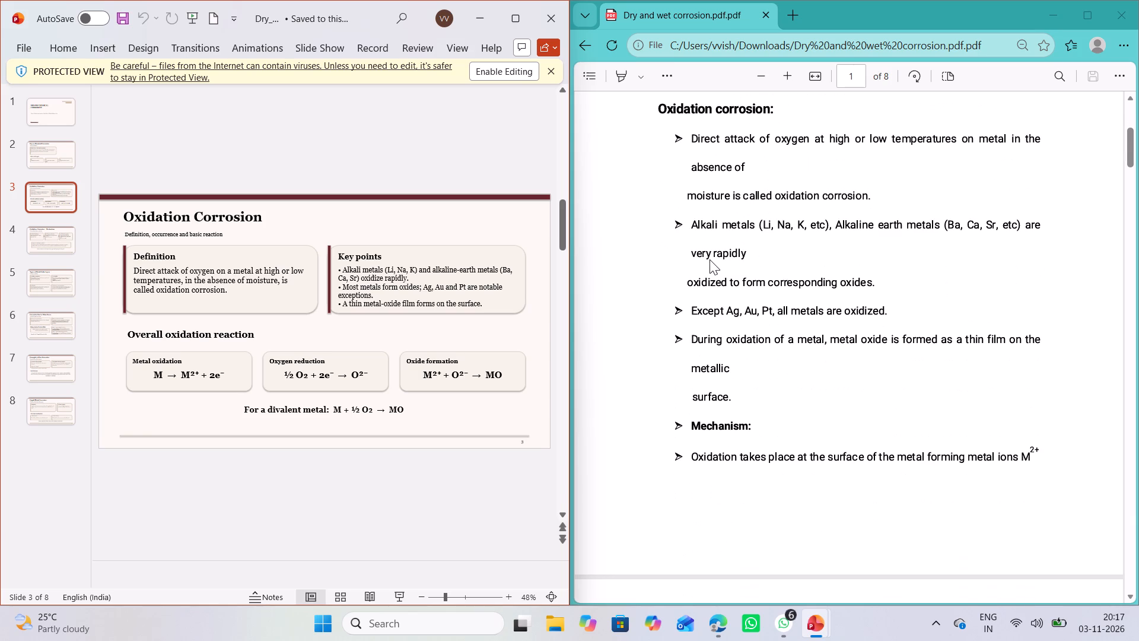
pyautogui.scroll(-1, 732, 277)
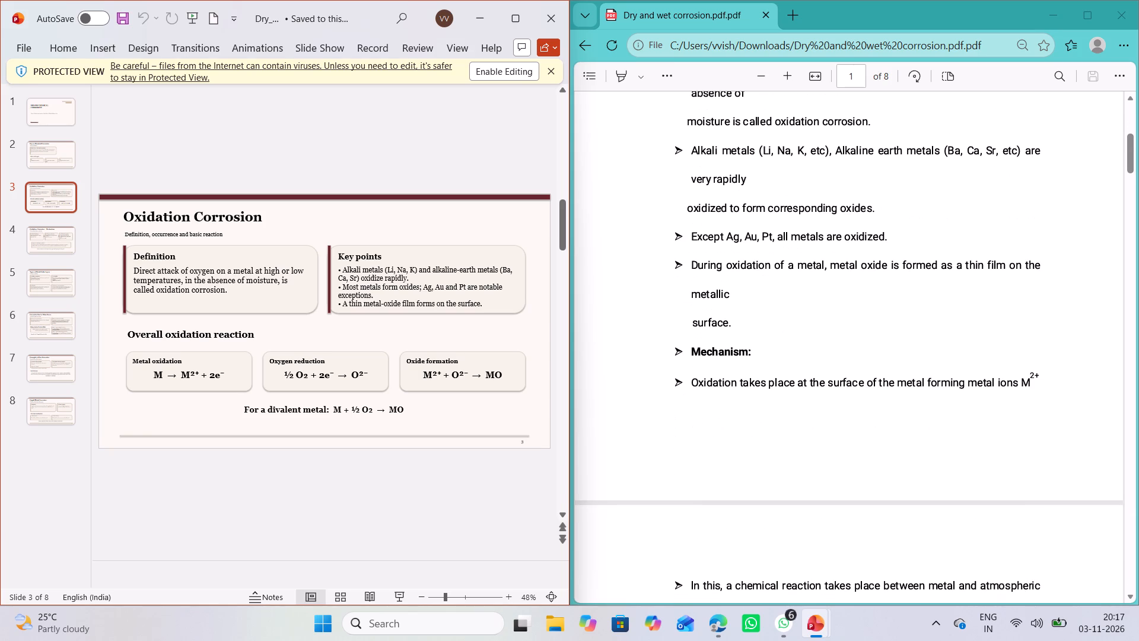
pyautogui.scroll(-1, 732, 277)
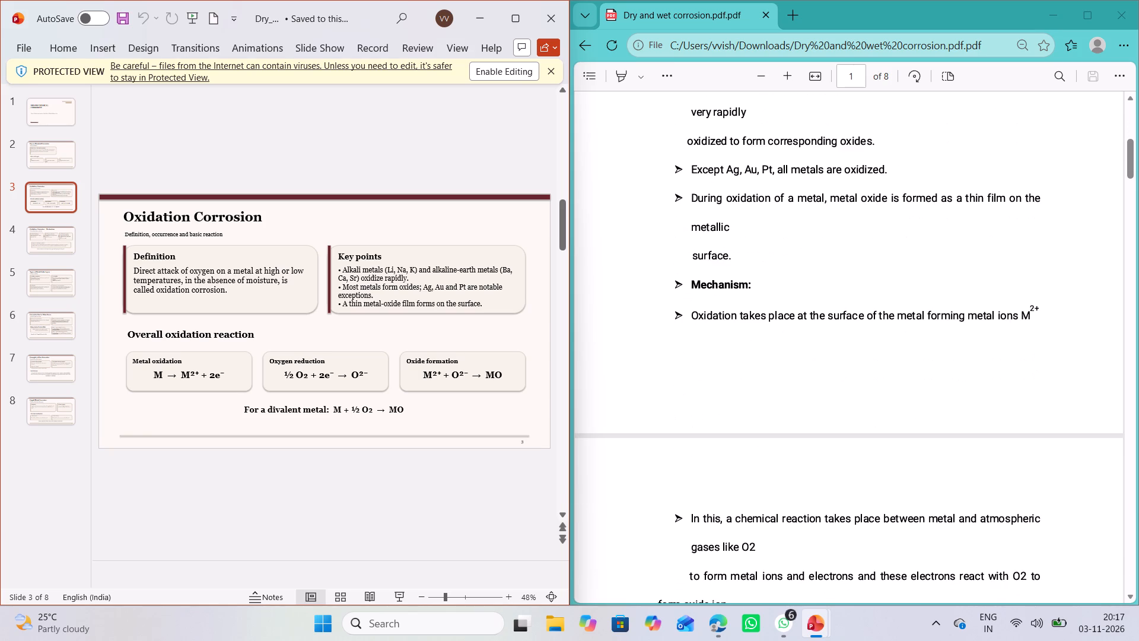
pyautogui.scroll(-1, 732, 278)
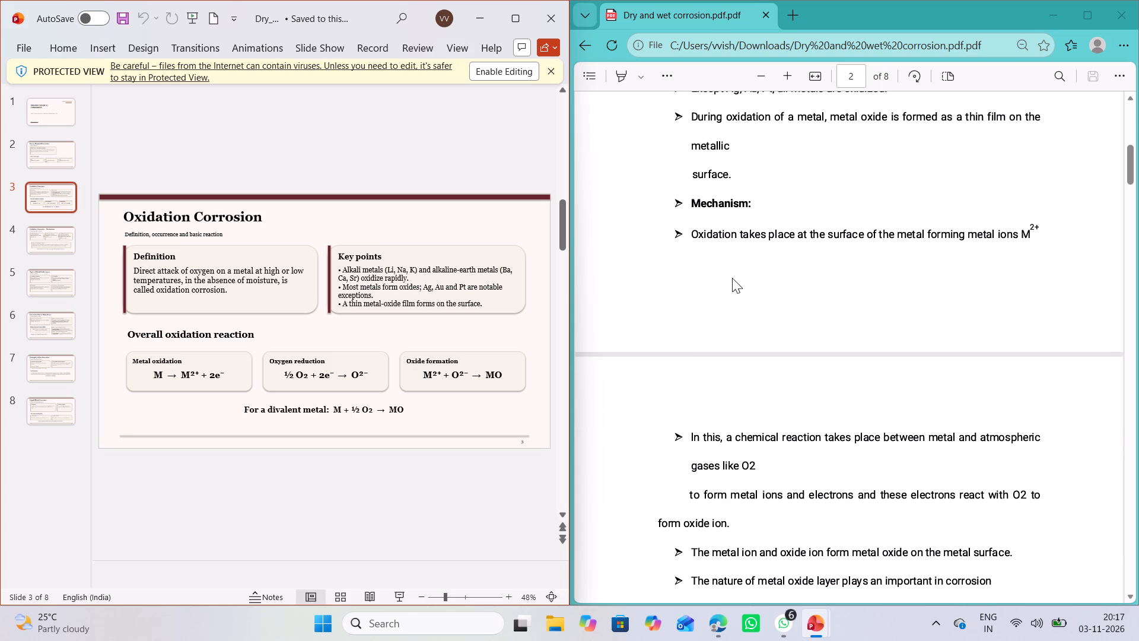
pyautogui.scroll(-1, 732, 278)
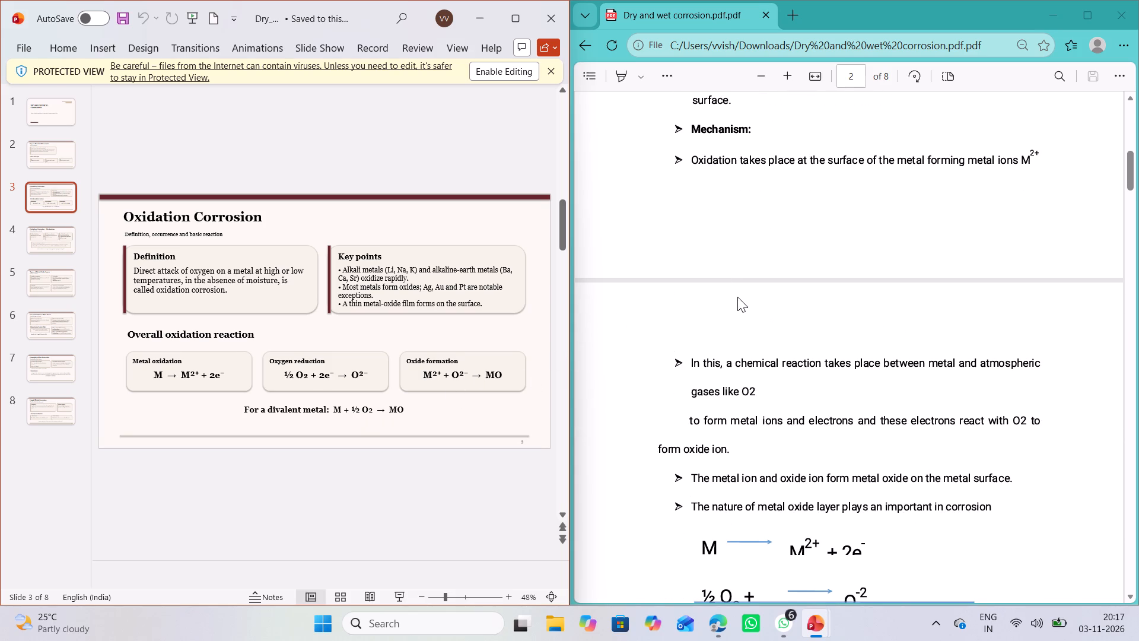
pyautogui.scroll(1, 737, 297)
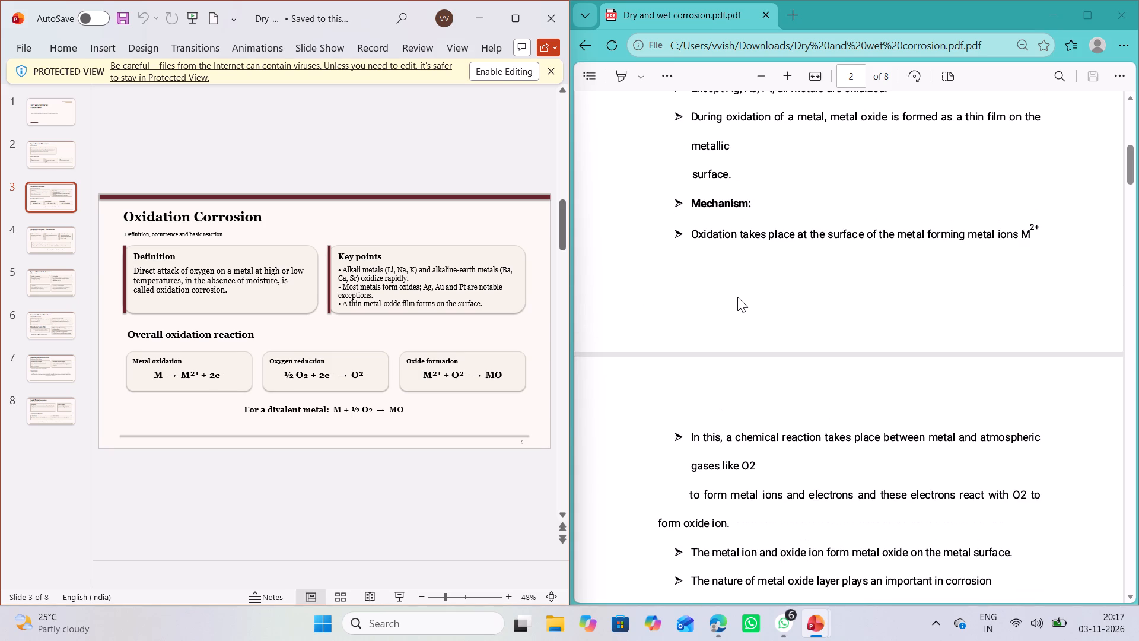
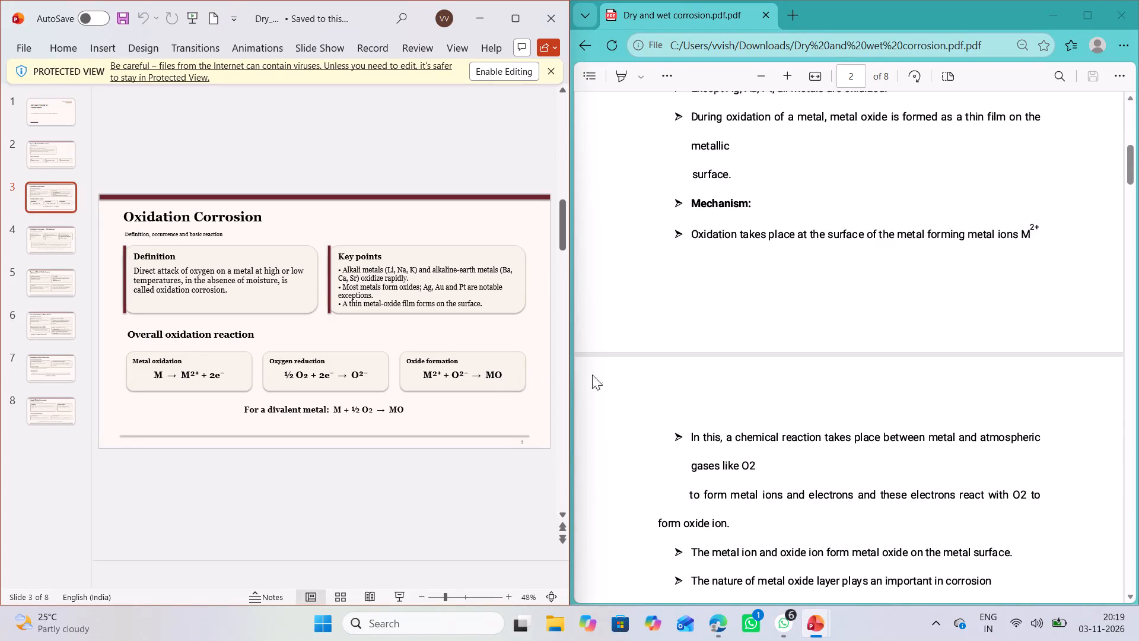
# Compare the oxidation reaction equations and oxidation corrosion diagram in the PDF notes with the Oxidation Corrosion and Mechanism slides.
pyautogui.scroll(-3, 653, 386)
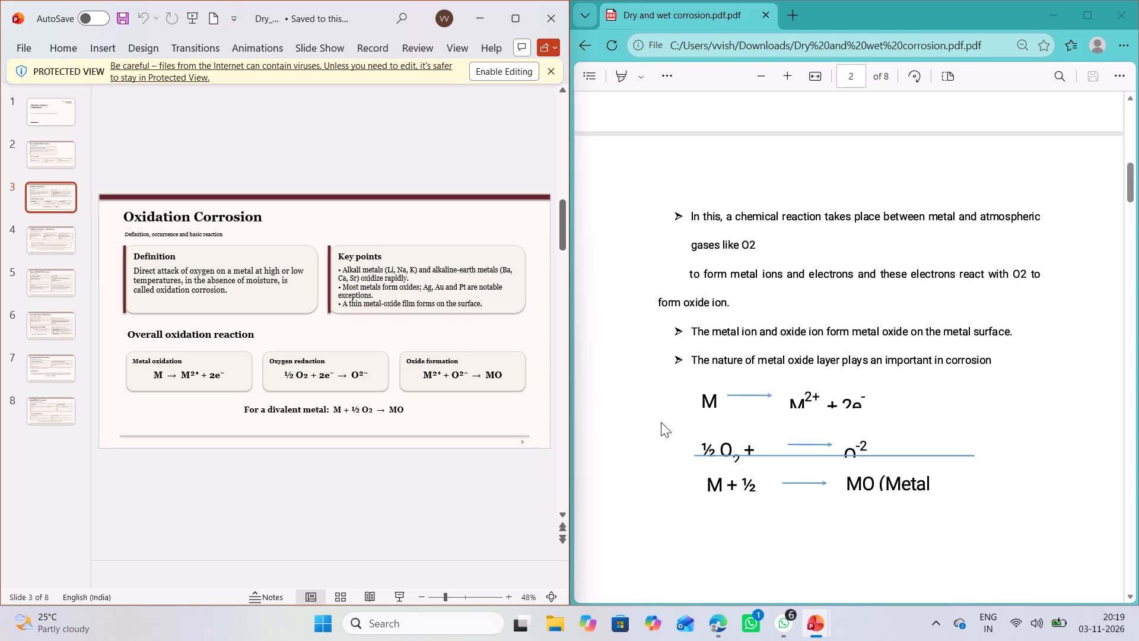
pyautogui.scroll(-10, 635, 431)
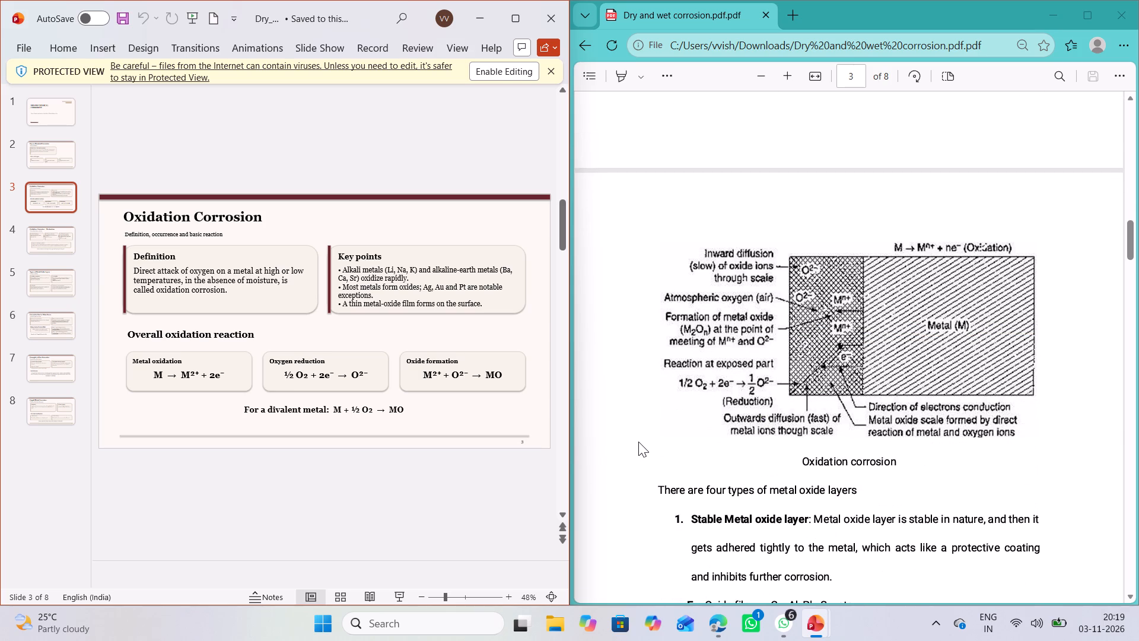
pyautogui.scroll(-1, 638, 442)
pyautogui.scroll(-1, 359, 361)
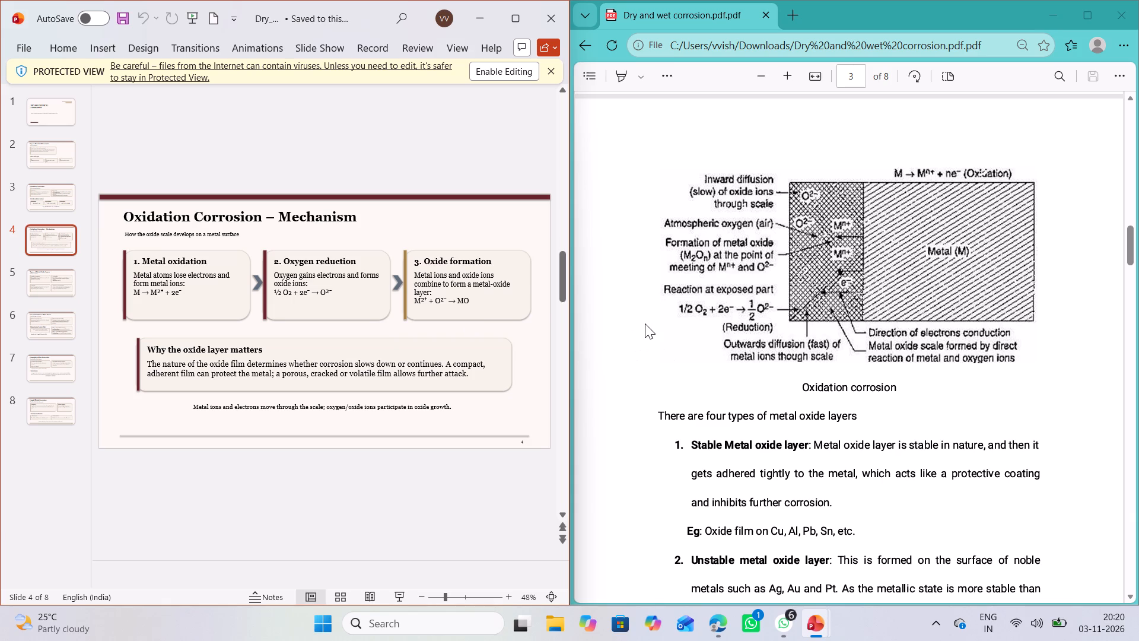
pyautogui.scroll(2, 645, 323)
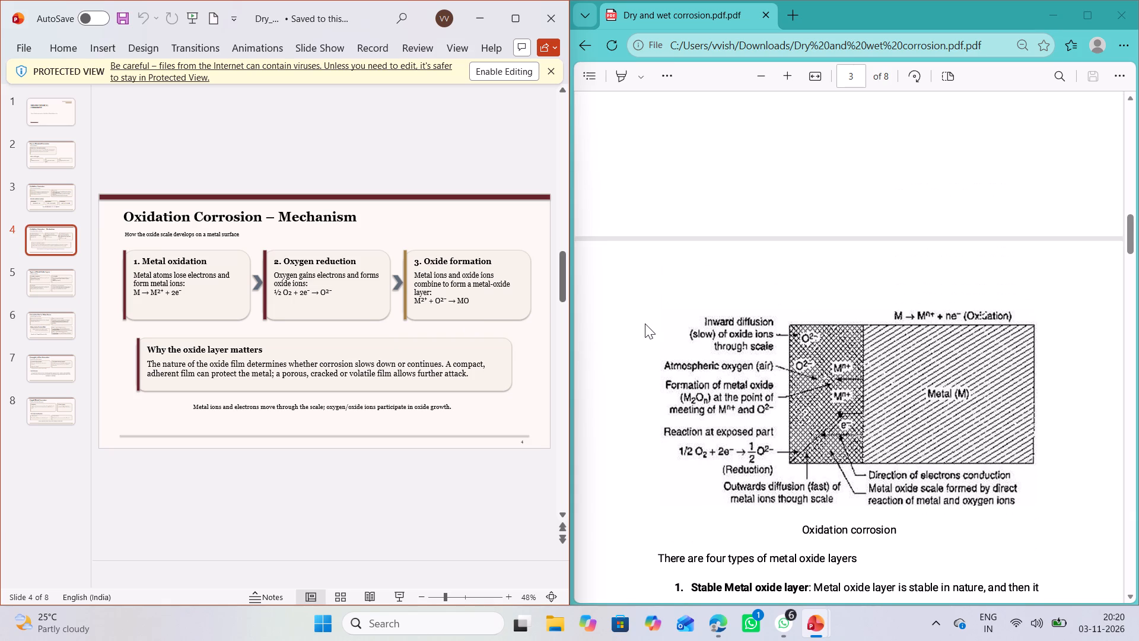
pyautogui.scroll(7, 645, 323)
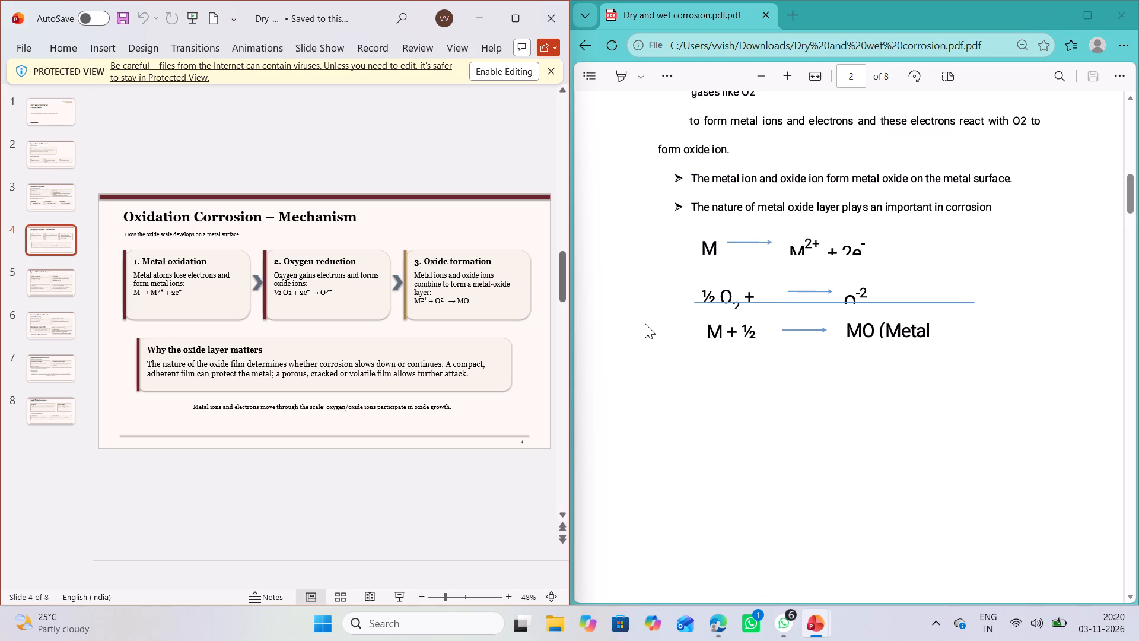
pyautogui.scroll(3, 645, 323)
pyautogui.scroll(-3, 645, 322)
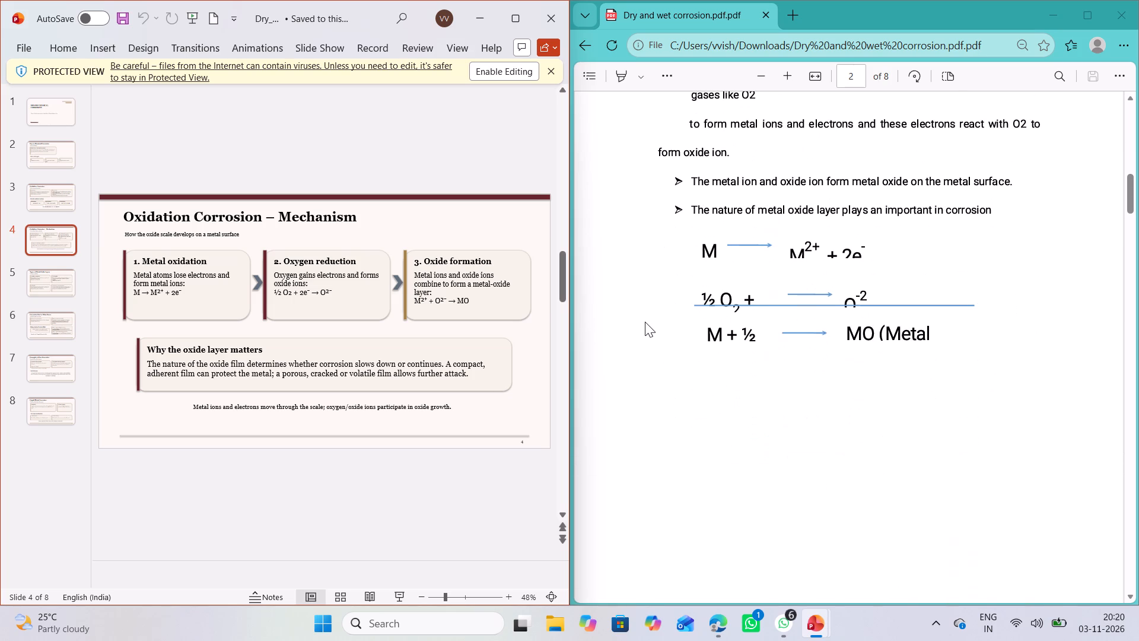
pyautogui.scroll(-10, 645, 323)
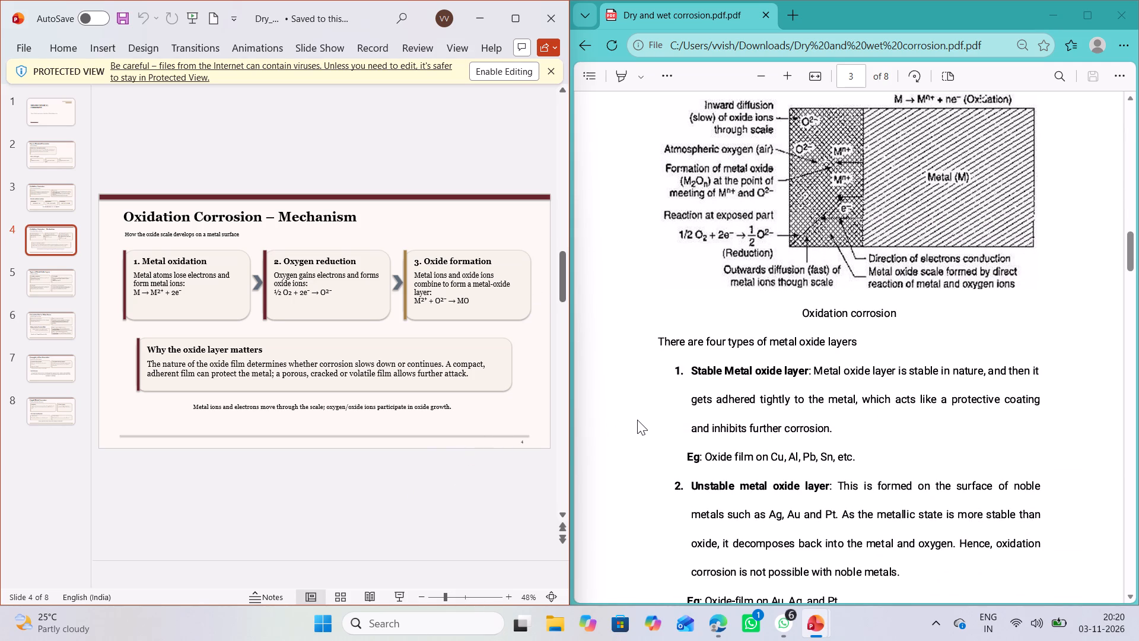
# Read the stable, unstable, volatile and porous metal oxide layer notes in the PDF against the Types of Metal-Oxide Layers slide.
pyautogui.scroll(-8, 637, 420)
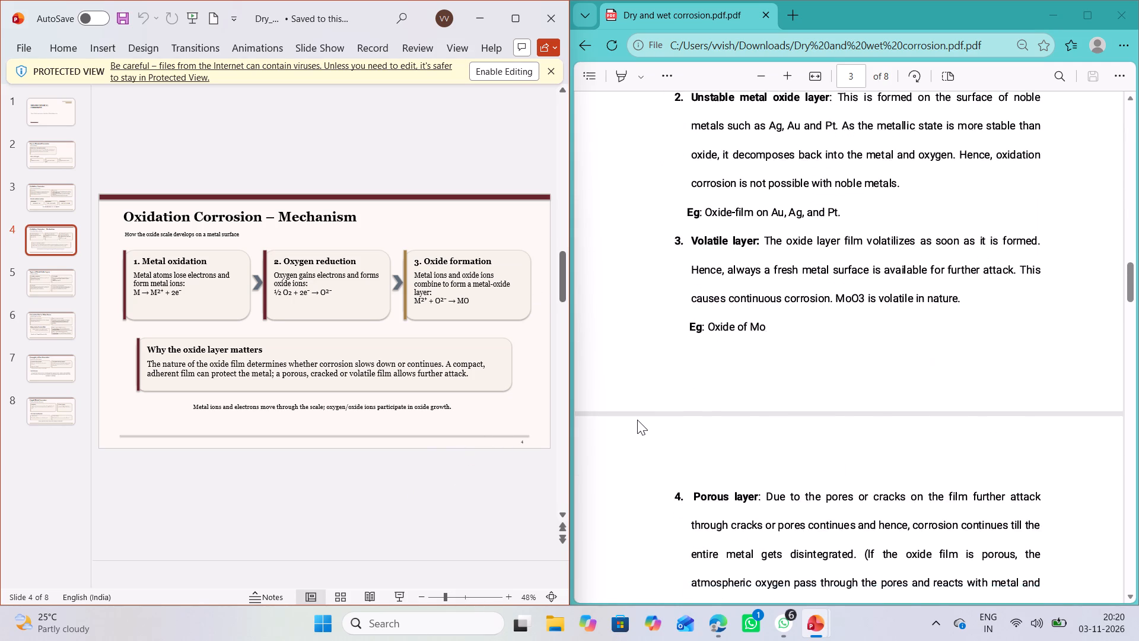
pyautogui.scroll(-5, 637, 420)
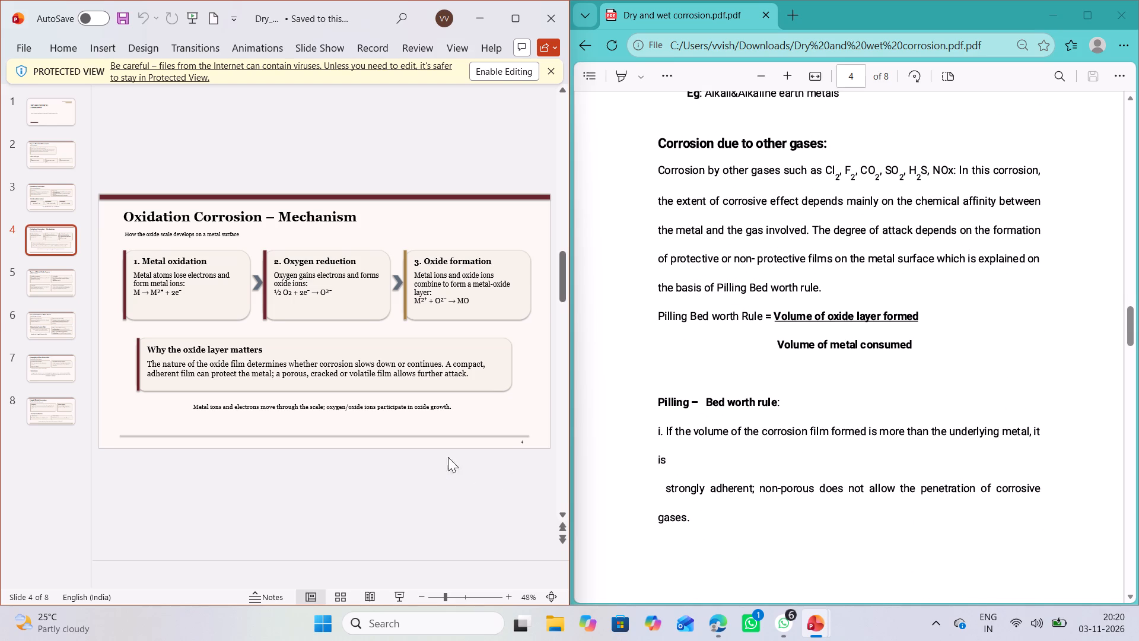
# Return to the start of the PDF notes and review the dry corrosion and oxidation corrosion points against the Oxidation Corrosion – Mechanism slide.
pyautogui.scroll(4, 802, 402)
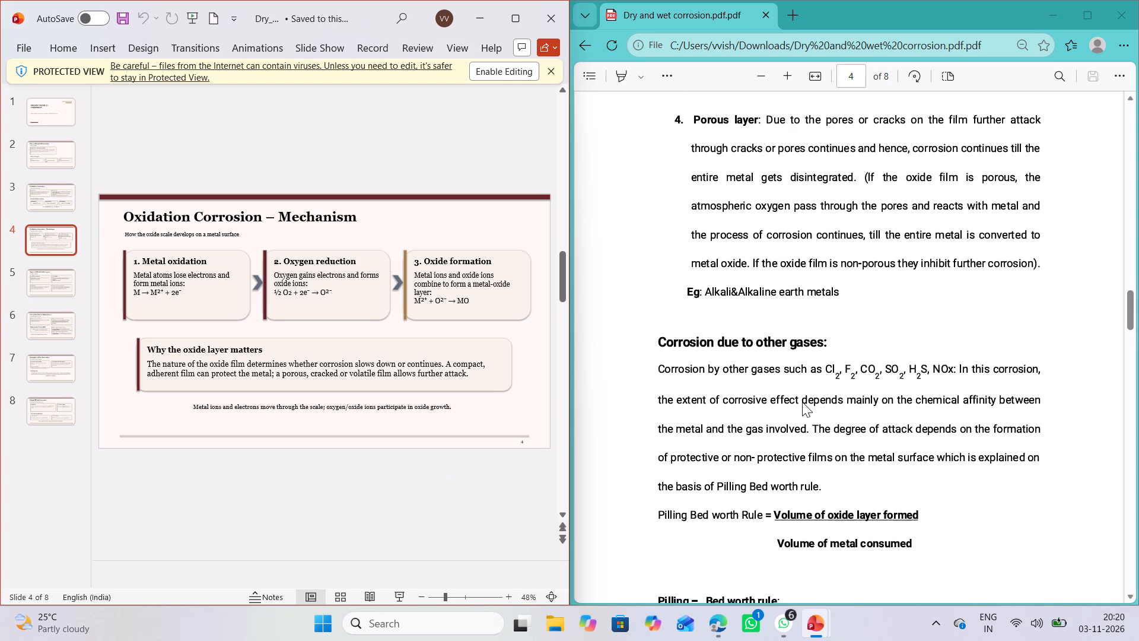
pyautogui.scroll(6, 802, 402)
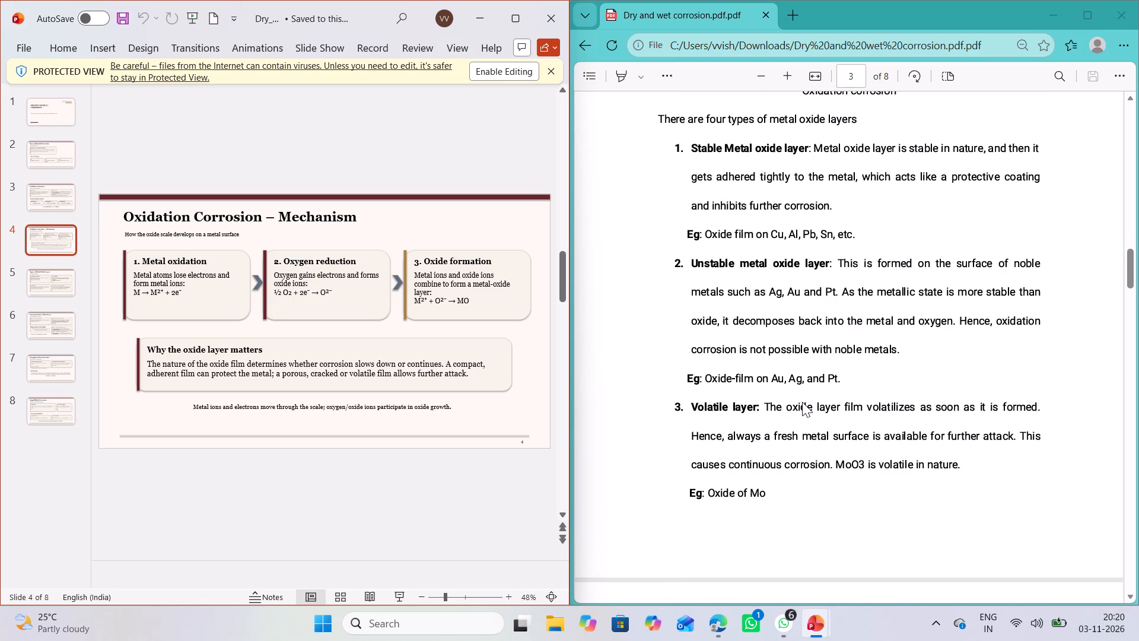
pyautogui.scroll(12, 802, 402)
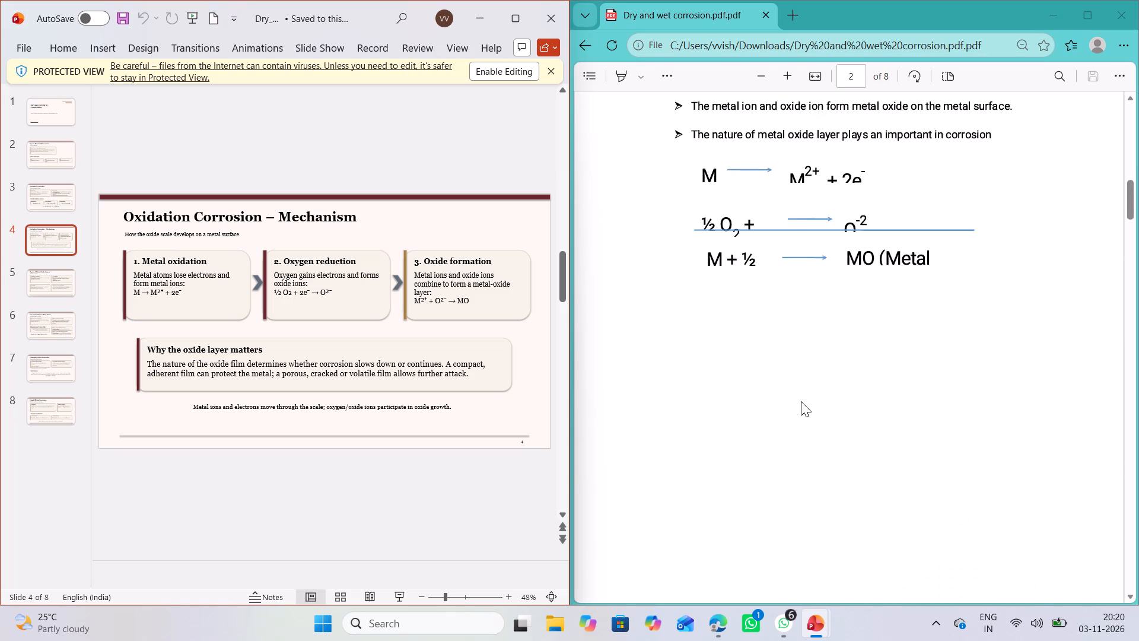
pyautogui.scroll(14, 801, 401)
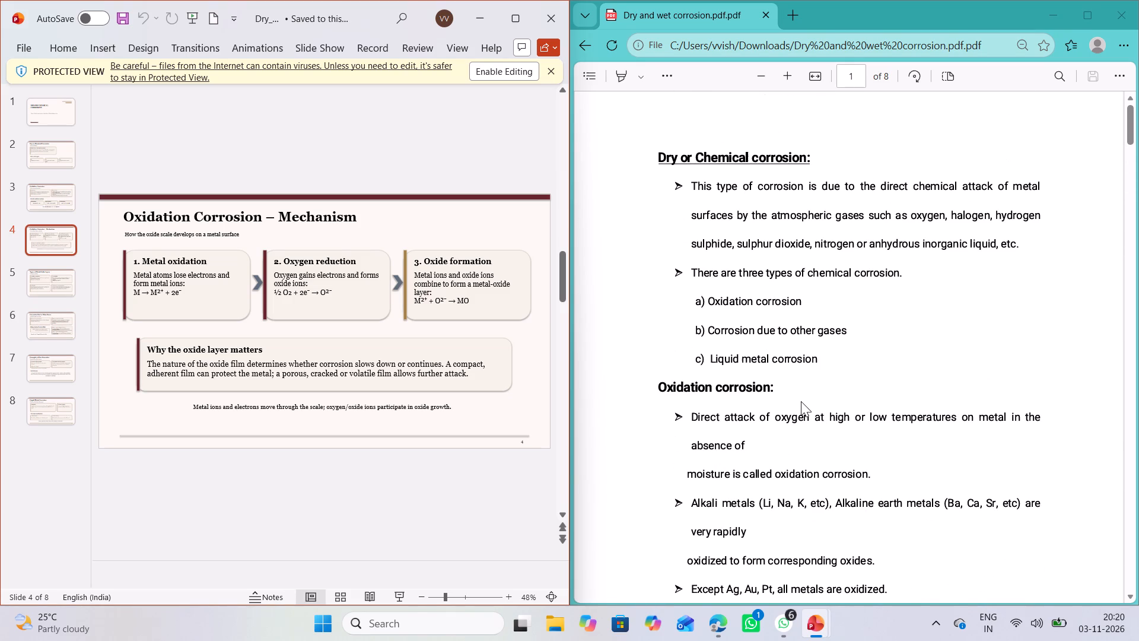
pyautogui.scroll(-4, 801, 402)
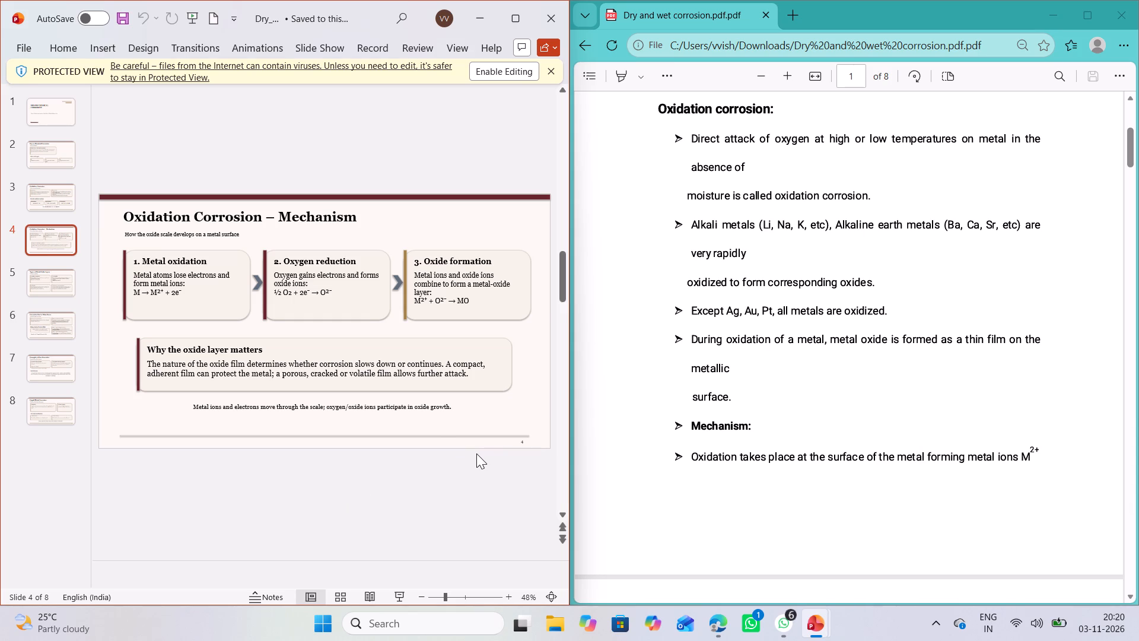
# Compare the four metal oxide layer types in the PDF notes with the Types of Metal-Oxide Layers slide, continuing to Corrosion due to other gases.
pyautogui.scroll(-1, 476, 453)
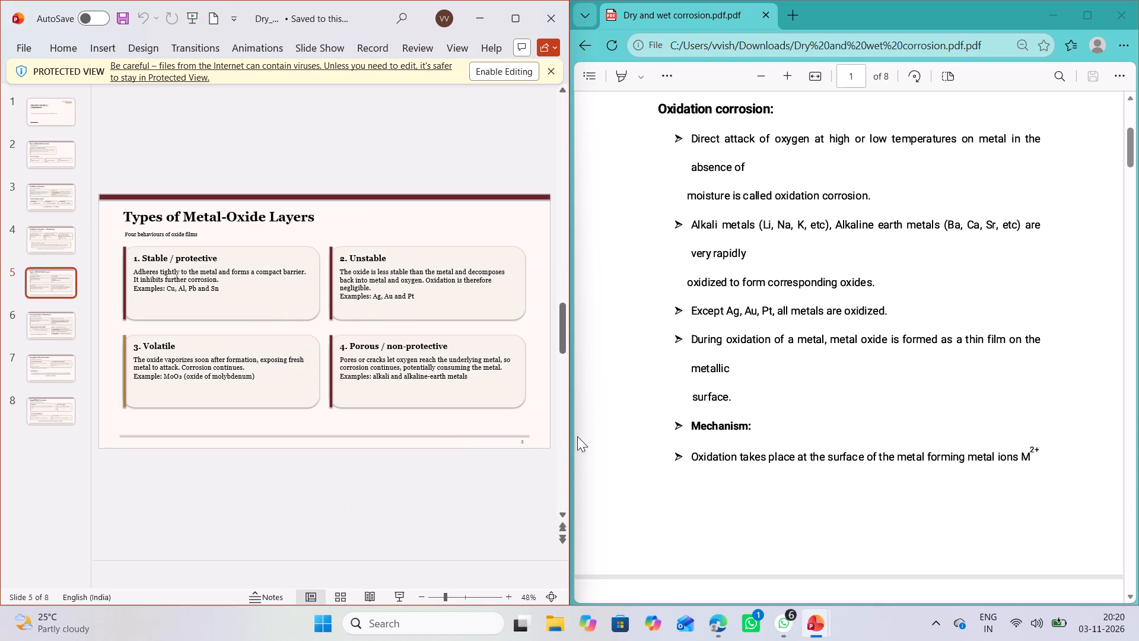
pyautogui.scroll(-8, 658, 408)
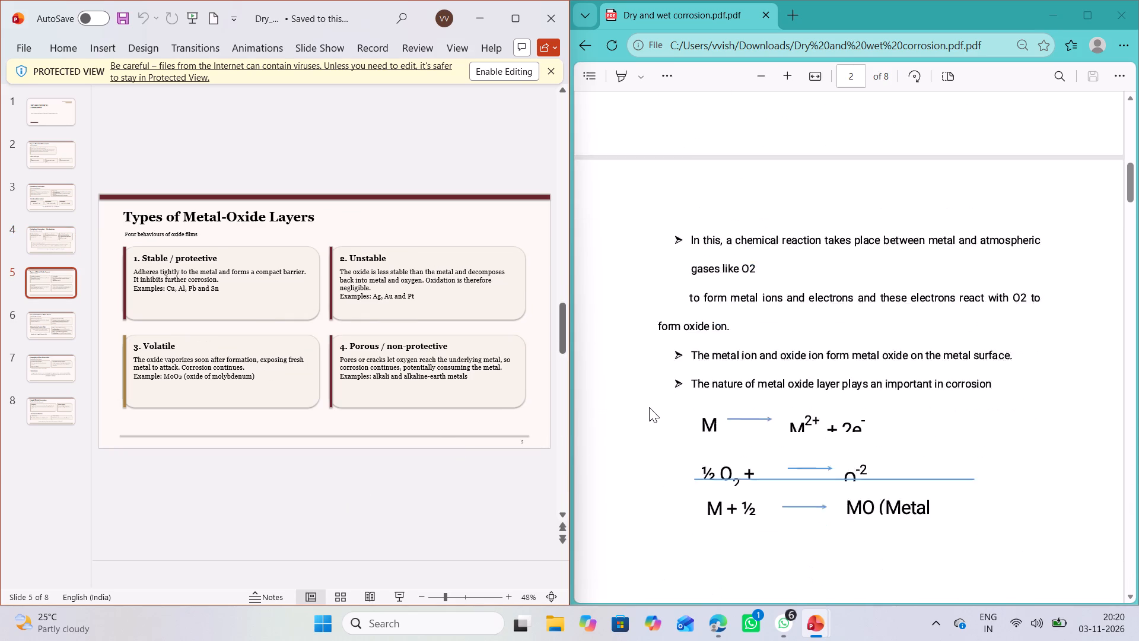
pyautogui.scroll(-11, 648, 407)
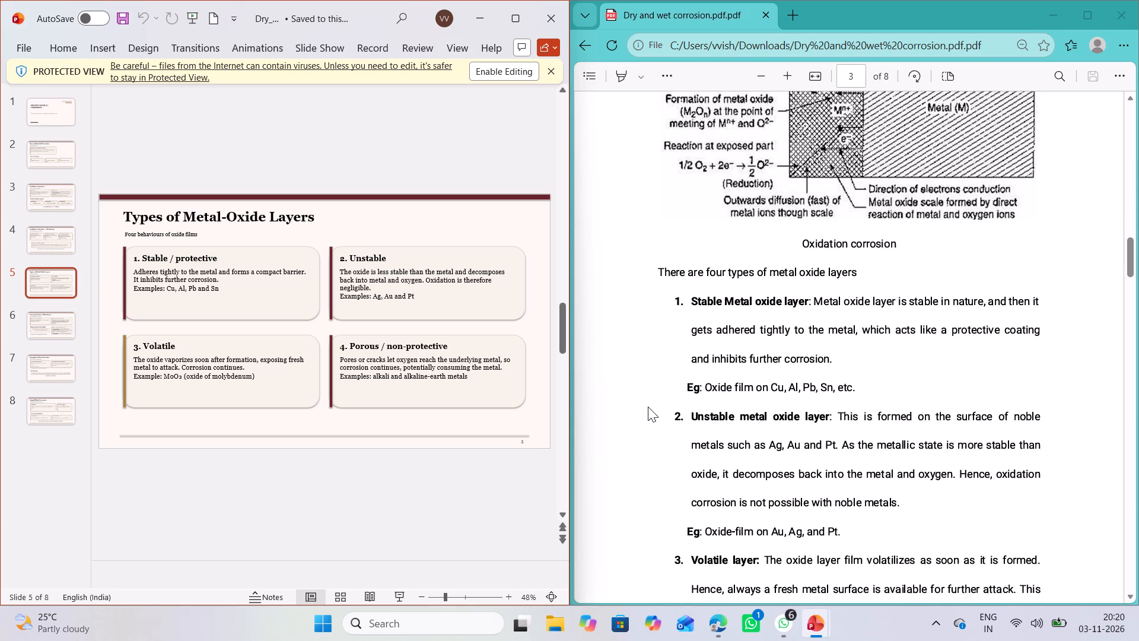
pyautogui.scroll(-5, 648, 407)
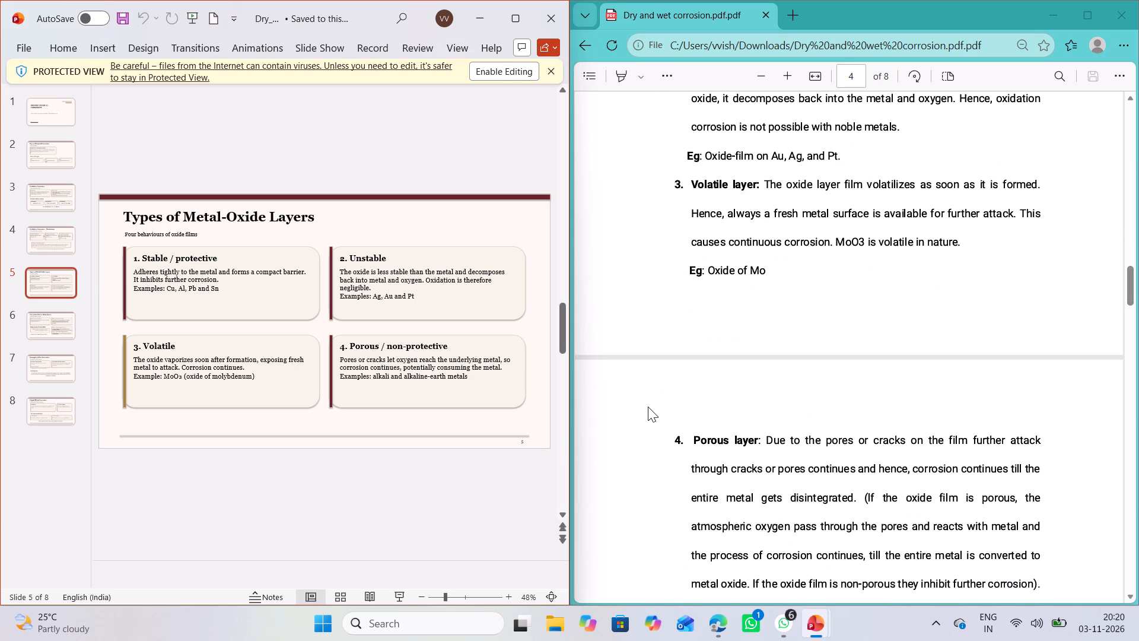
pyautogui.scroll(-6, 648, 407)
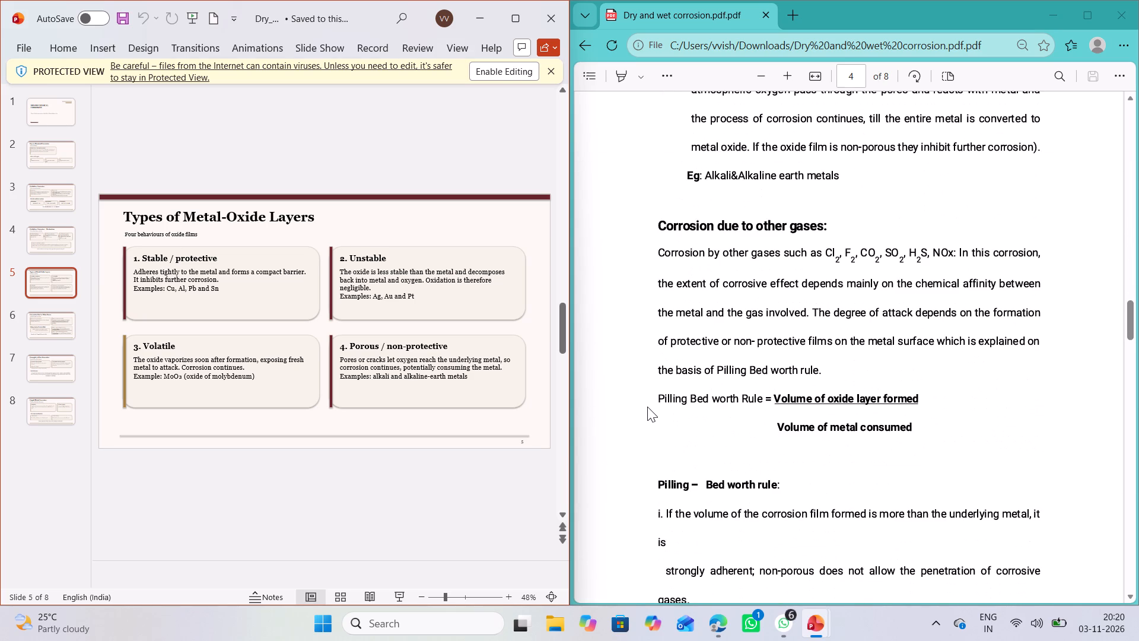
# Compare the PDF sections on corrosion due to other gases, the Pilling-Bedworth rule and liquid metal corrosion with the remaining slides.
pyautogui.scroll(-1, 489, 488)
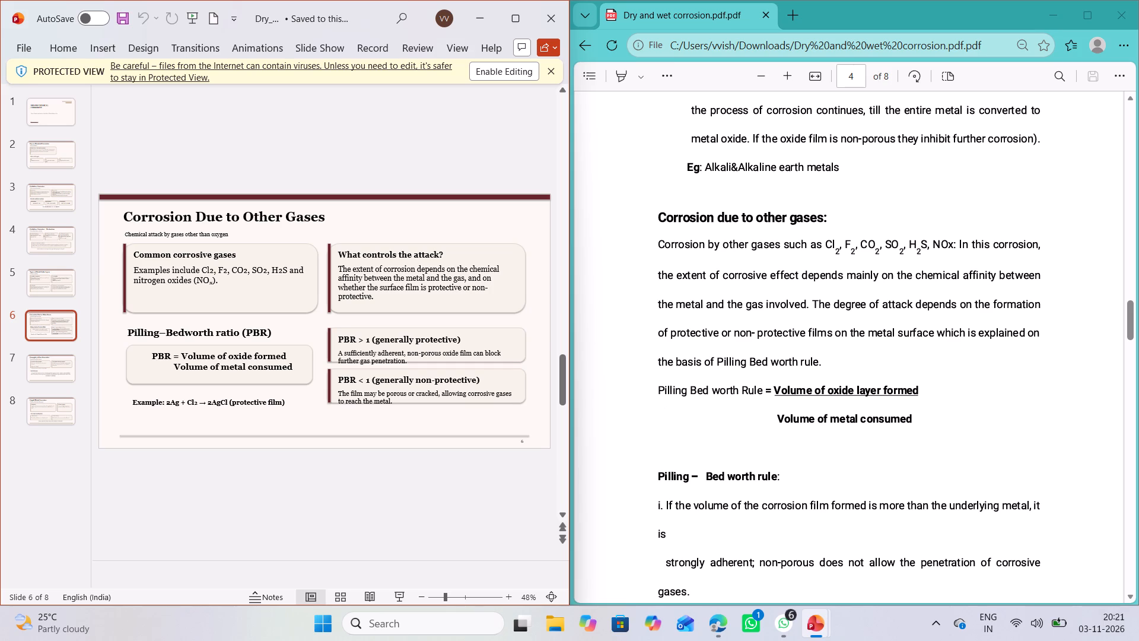
pyautogui.scroll(-2, 669, 396)
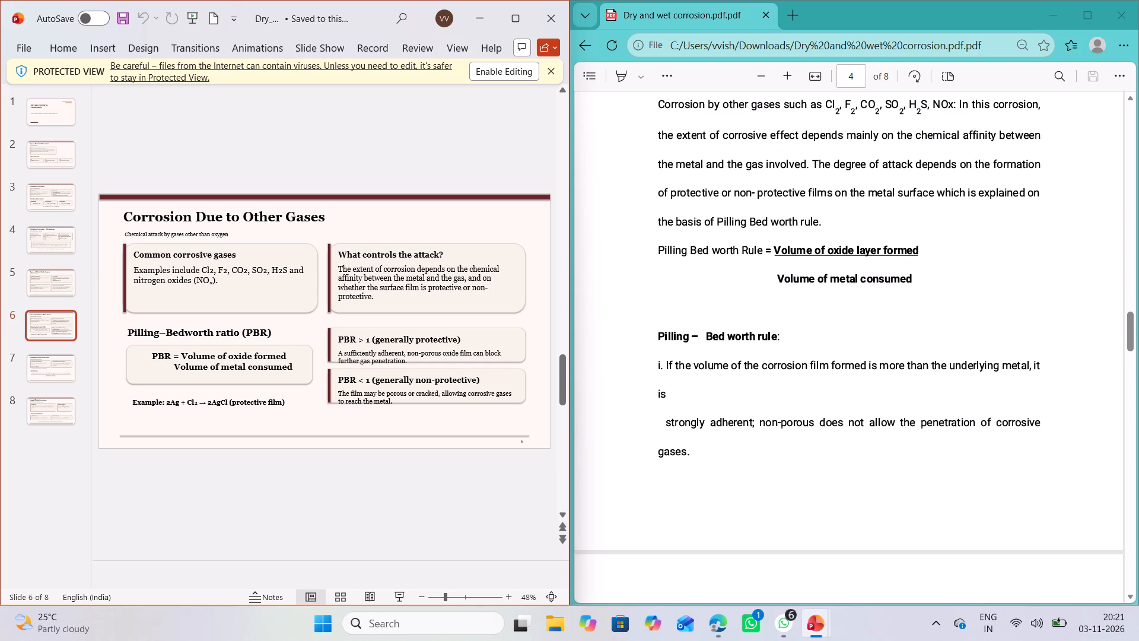
pyautogui.scroll(-6, 669, 396)
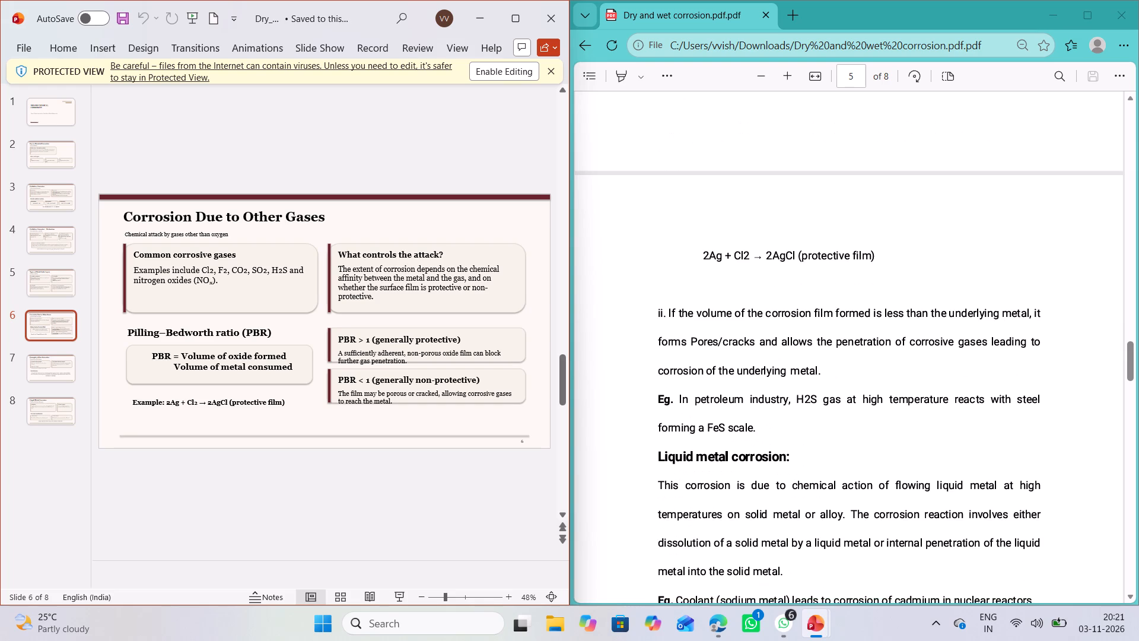
pyautogui.scroll(-3, 669, 396)
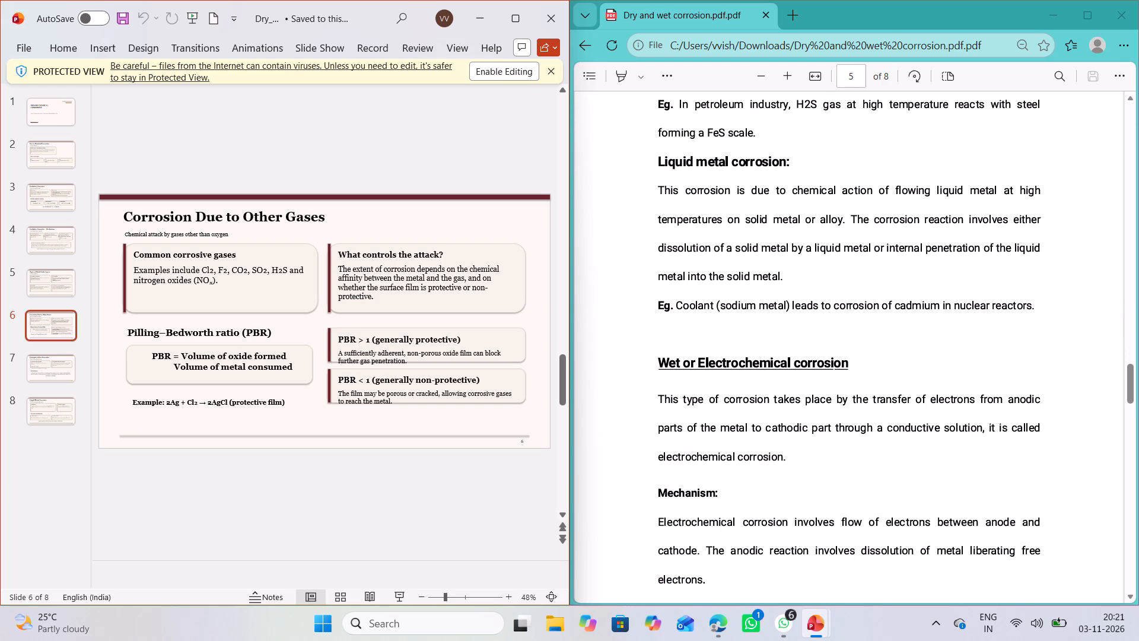
pyautogui.scroll(-2, 461, 421)
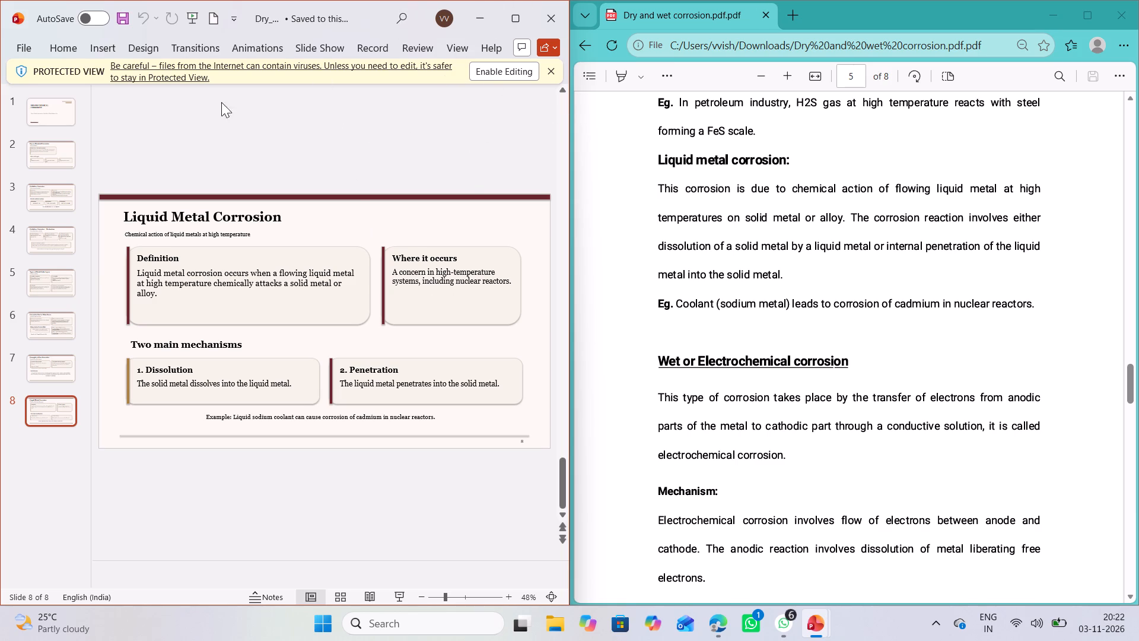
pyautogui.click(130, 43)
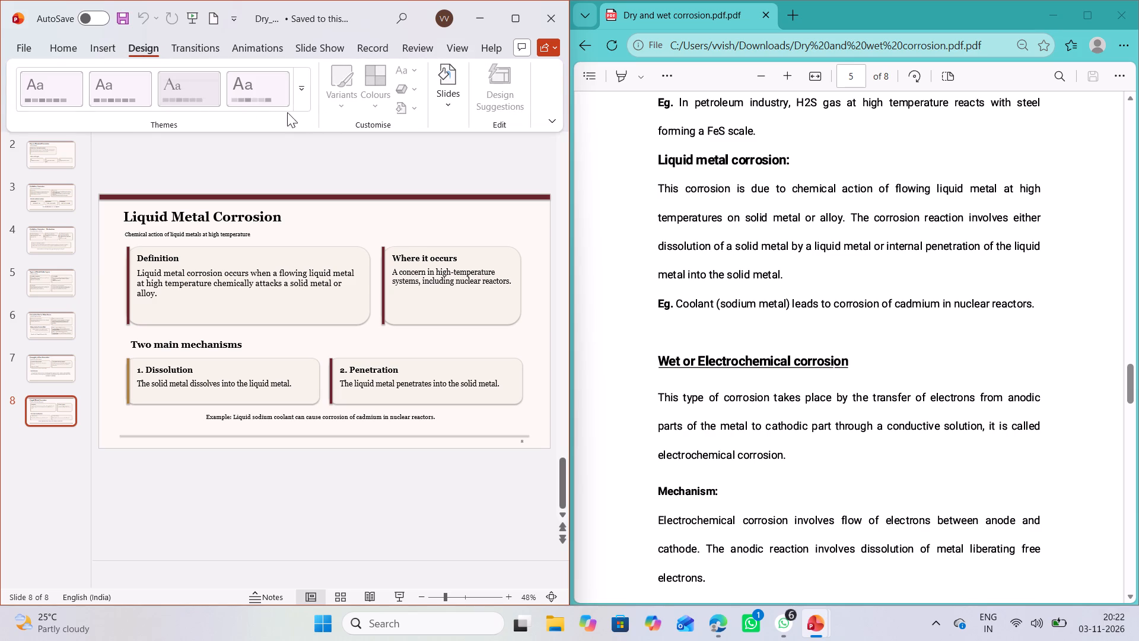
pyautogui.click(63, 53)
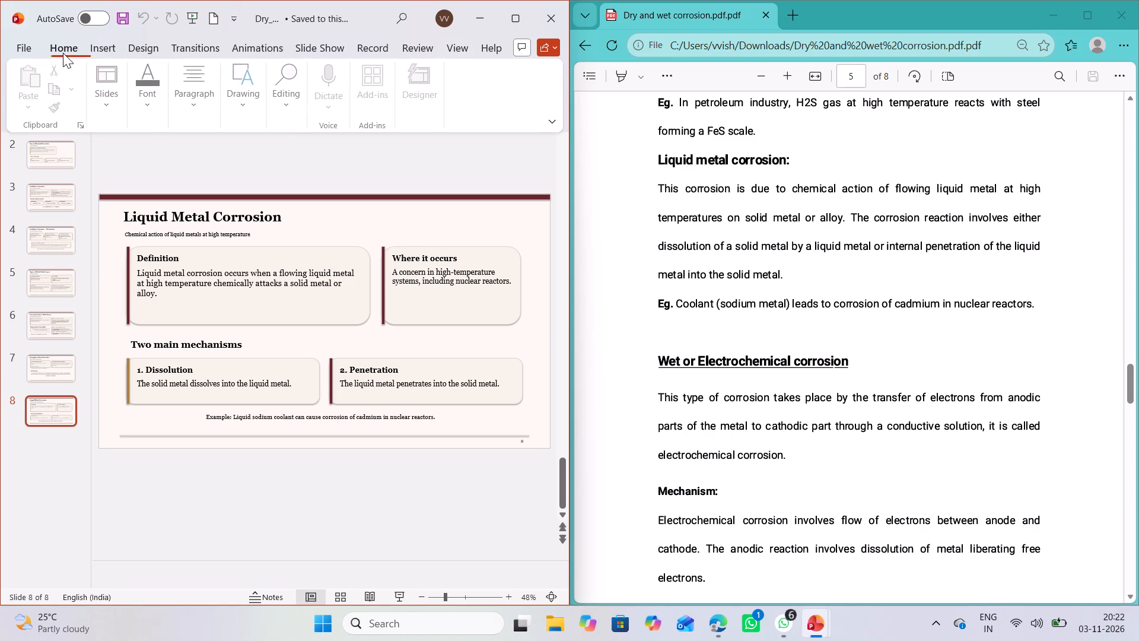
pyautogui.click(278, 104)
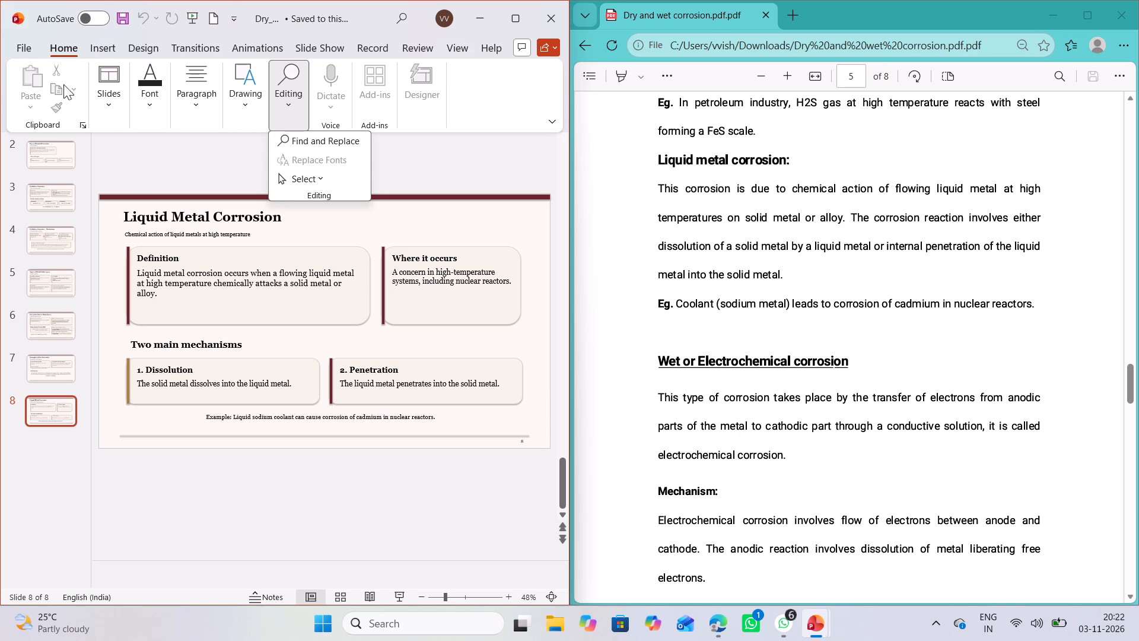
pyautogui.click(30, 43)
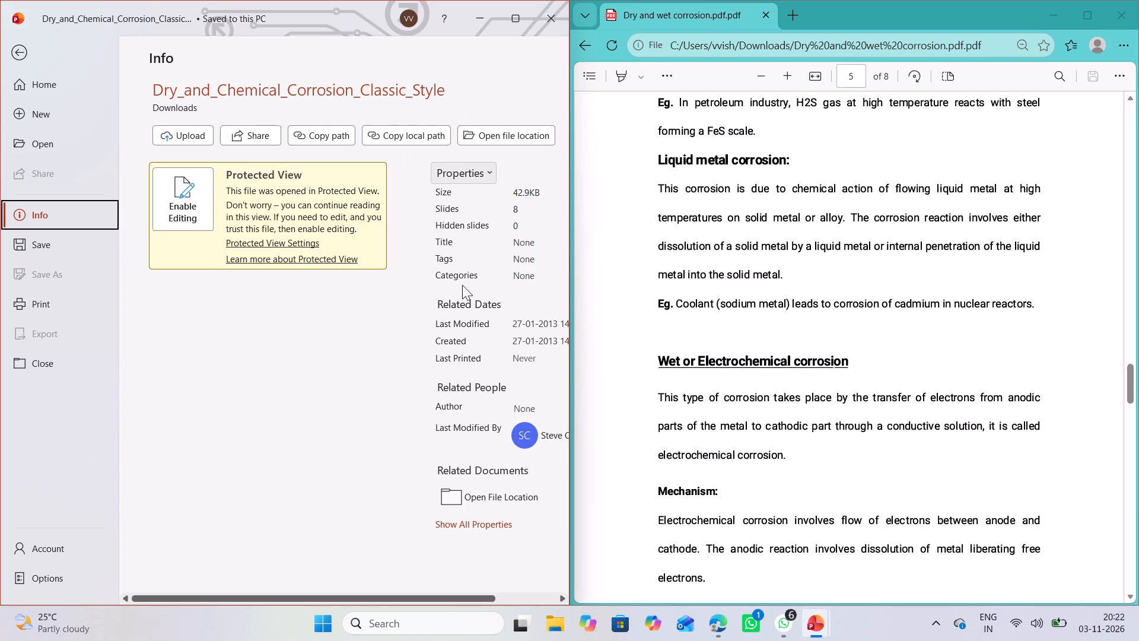
# Close the presentation and reopen Dry_and_Chemical_Corrosion_Classic_Style from the recent files in File Explorer.
pyautogui.click(545, 27)
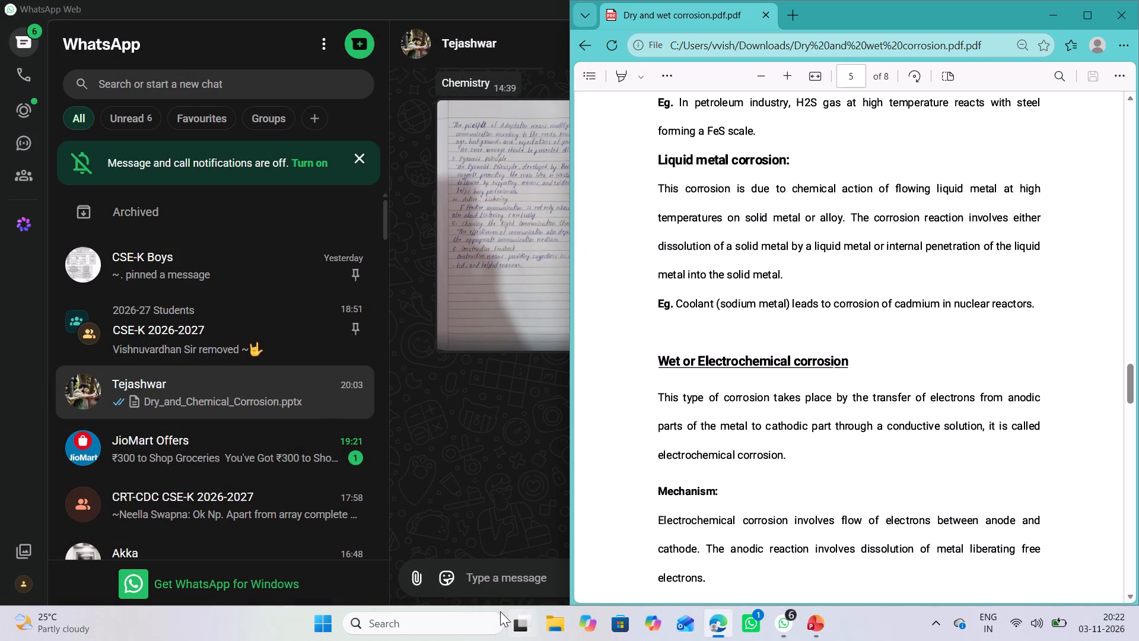
pyautogui.click(549, 626)
pyautogui.click(549, 626)
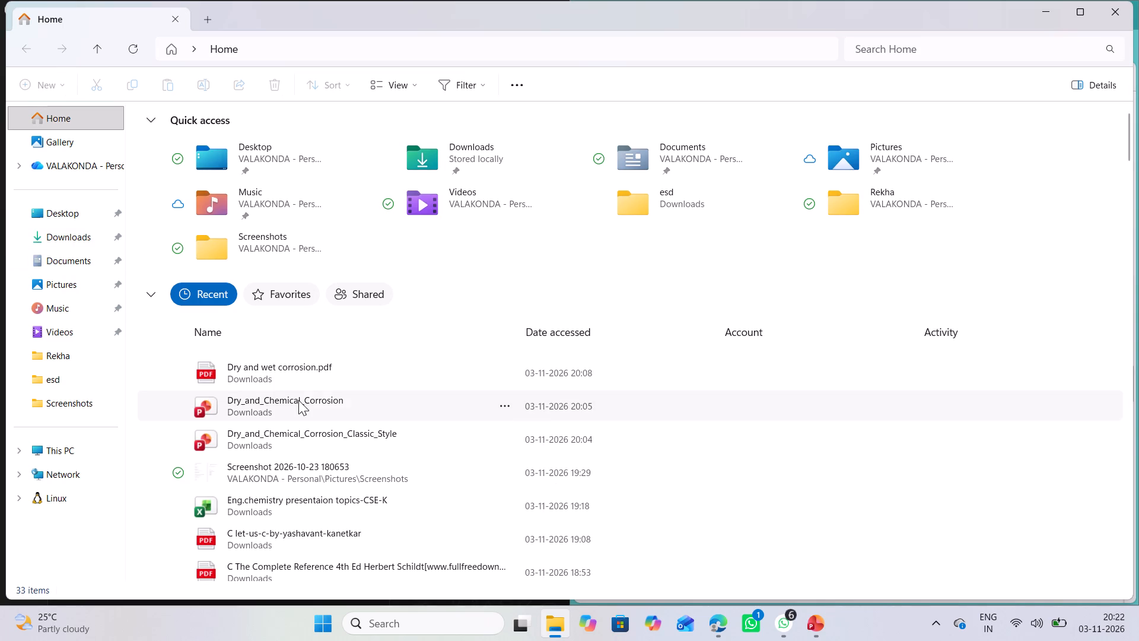
pyautogui.doubleClick(304, 433)
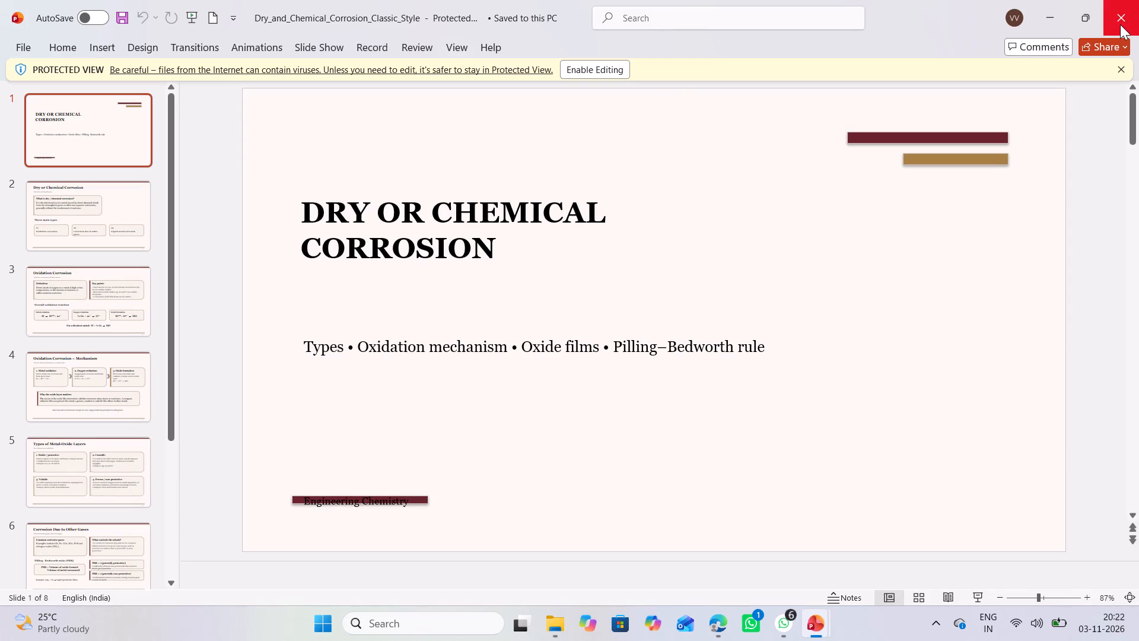
# Review the slides of the reopened presentation from the title slide through Corrosion Due to Other Gases.
pyautogui.scroll(-3, 543, 488)
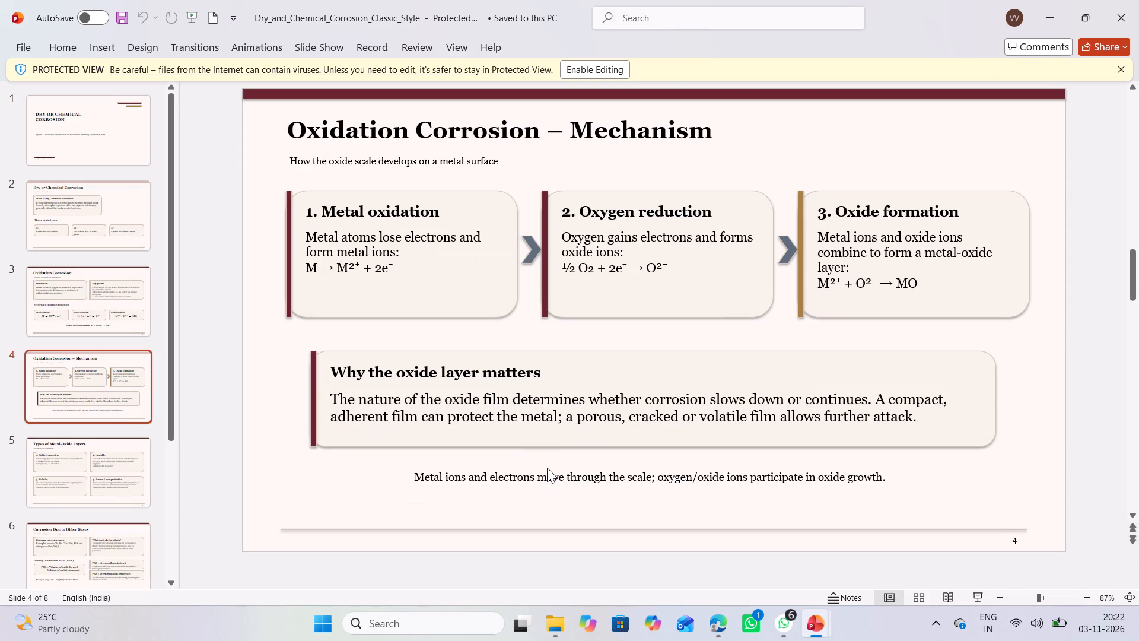
pyautogui.scroll(3, 547, 468)
pyautogui.scroll(-1, 547, 468)
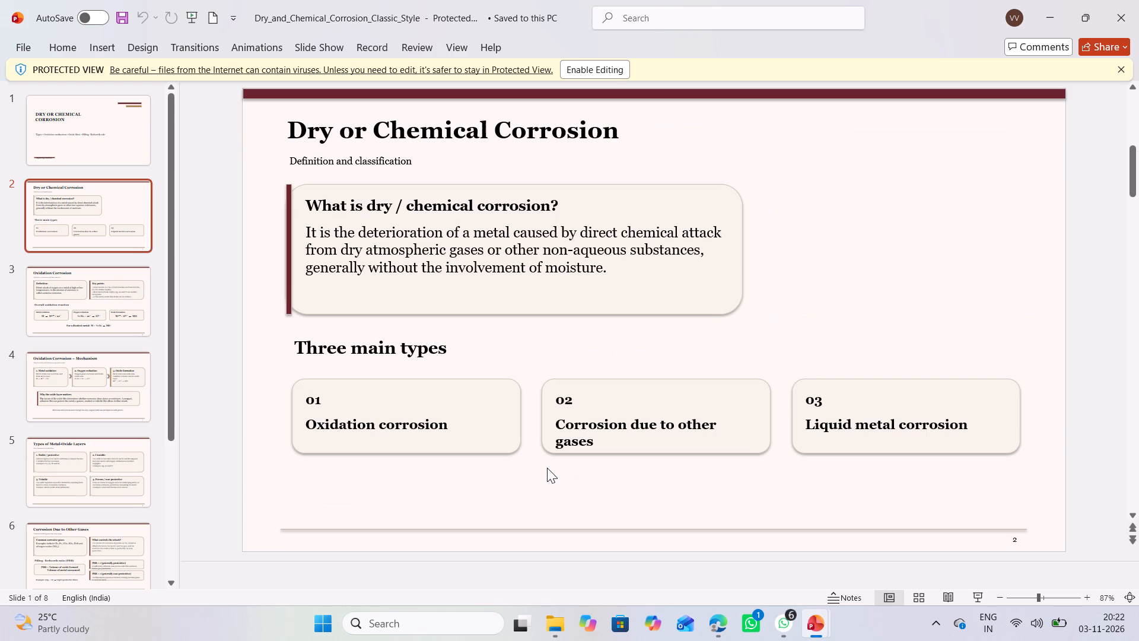
pyautogui.scroll(-1, 547, 468)
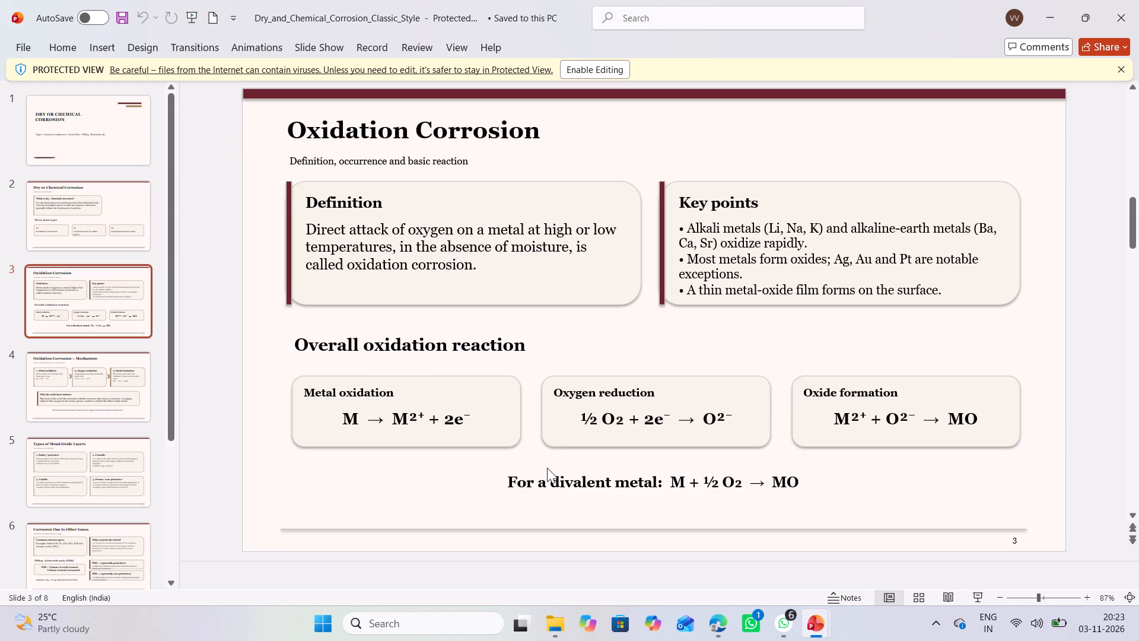
pyautogui.scroll(1, 547, 468)
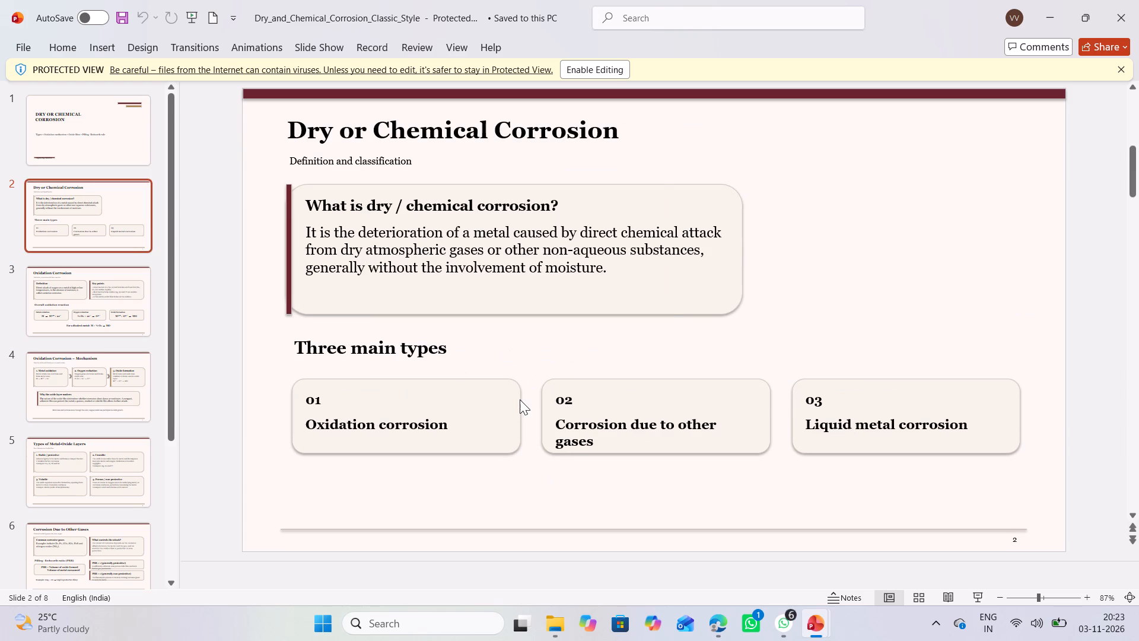
pyautogui.scroll(-1, 520, 401)
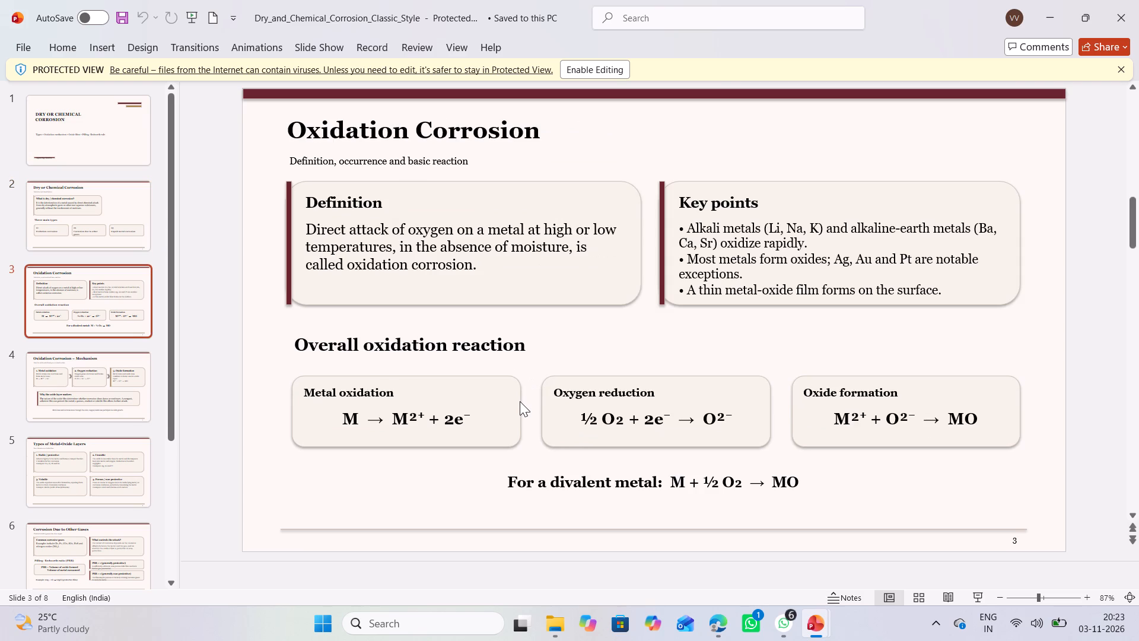
pyautogui.scroll(-1, 519, 403)
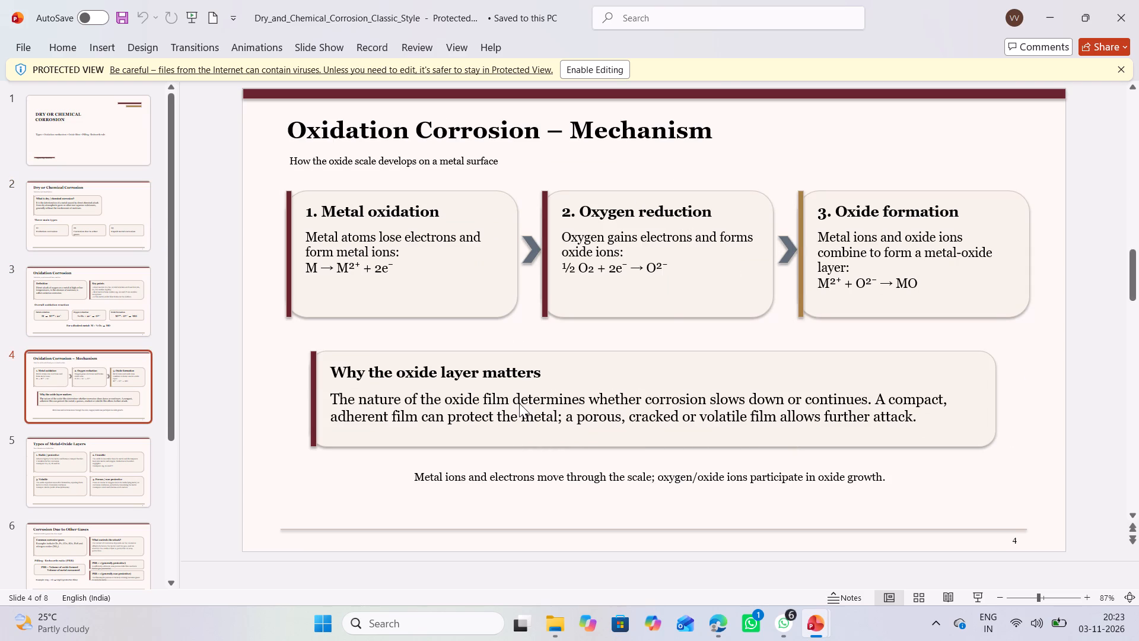
pyautogui.scroll(-2, 519, 403)
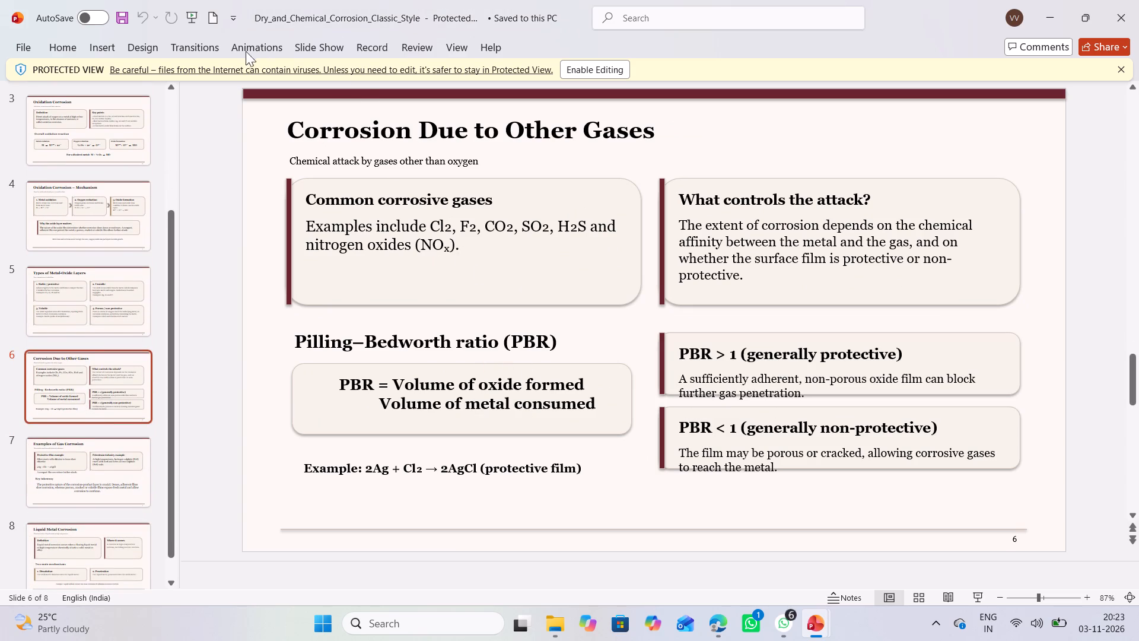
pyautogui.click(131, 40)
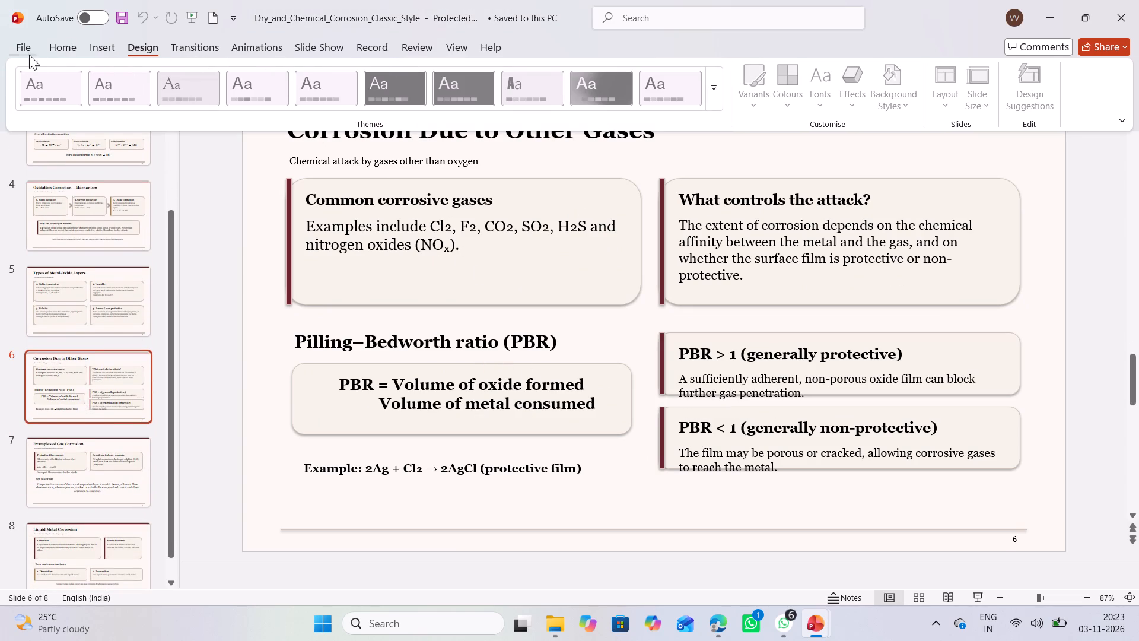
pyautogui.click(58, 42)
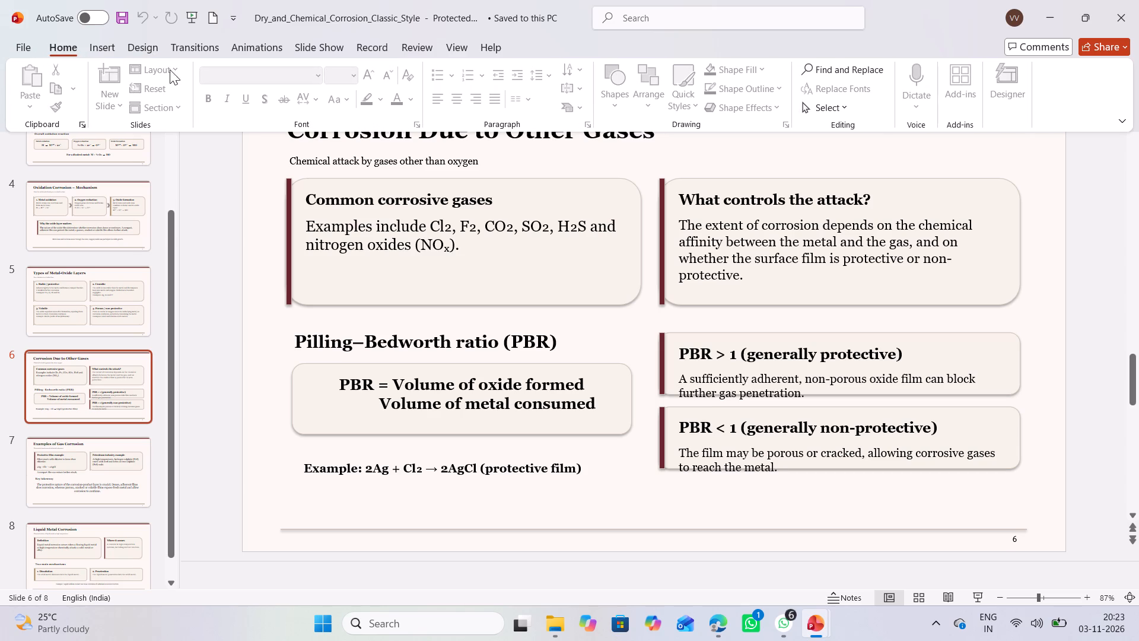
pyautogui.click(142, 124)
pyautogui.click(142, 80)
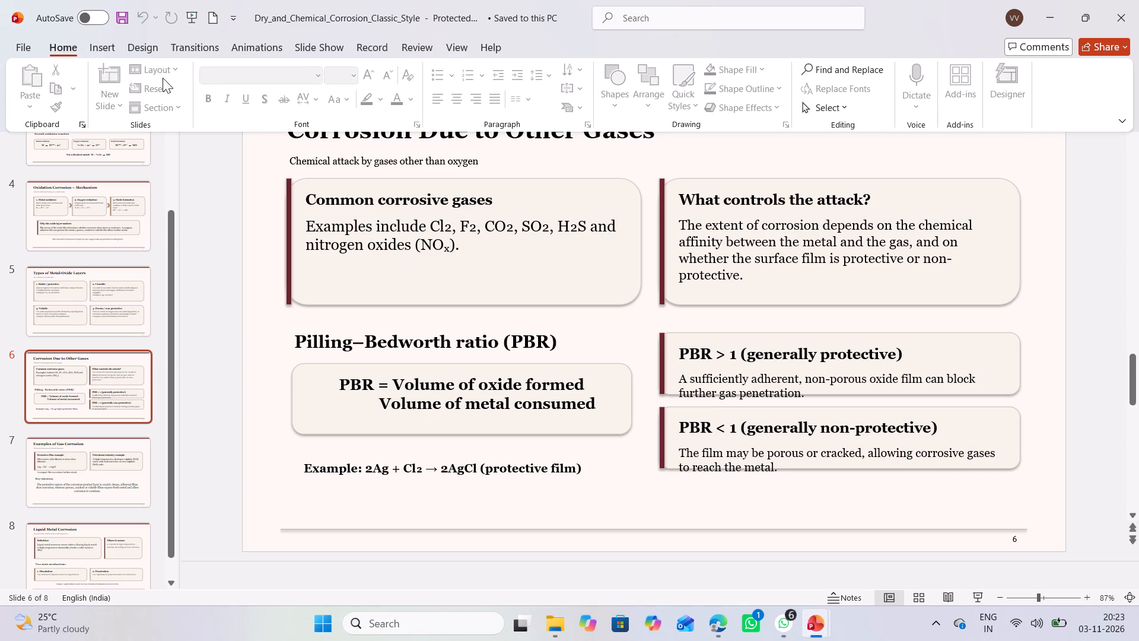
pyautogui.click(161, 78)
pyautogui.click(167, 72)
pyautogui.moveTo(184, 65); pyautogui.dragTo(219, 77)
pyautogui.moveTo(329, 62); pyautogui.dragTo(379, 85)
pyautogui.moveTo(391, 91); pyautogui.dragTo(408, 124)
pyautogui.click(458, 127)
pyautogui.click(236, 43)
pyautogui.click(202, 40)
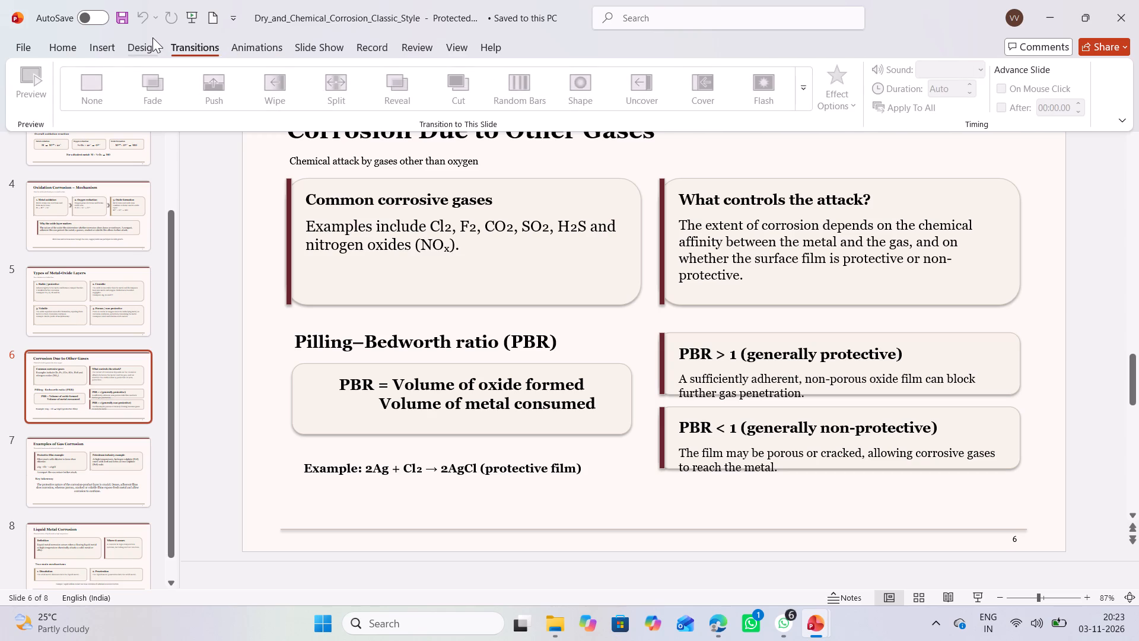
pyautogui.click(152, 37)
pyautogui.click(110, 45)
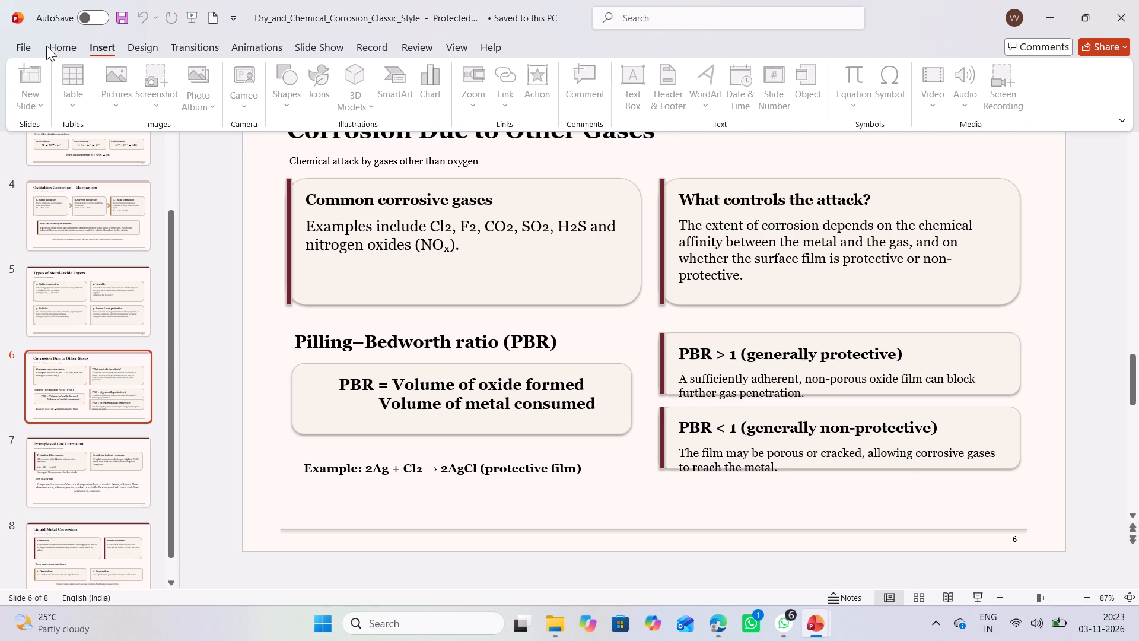
# Enable editing of the protected presentation.
pyautogui.click(60, 45)
pyautogui.click(8, 45)
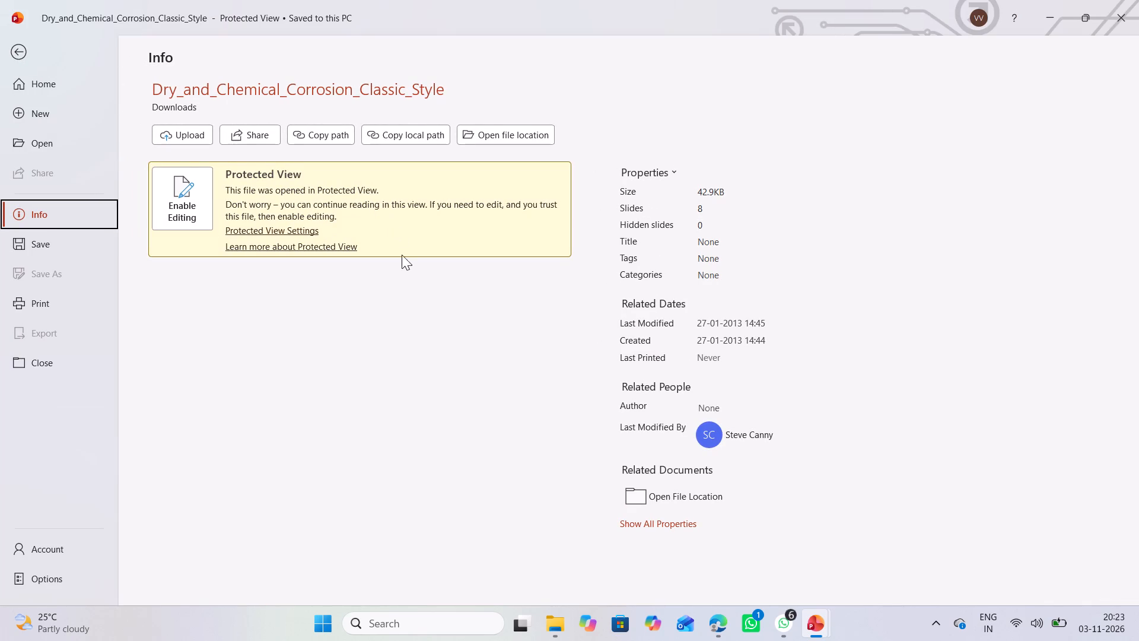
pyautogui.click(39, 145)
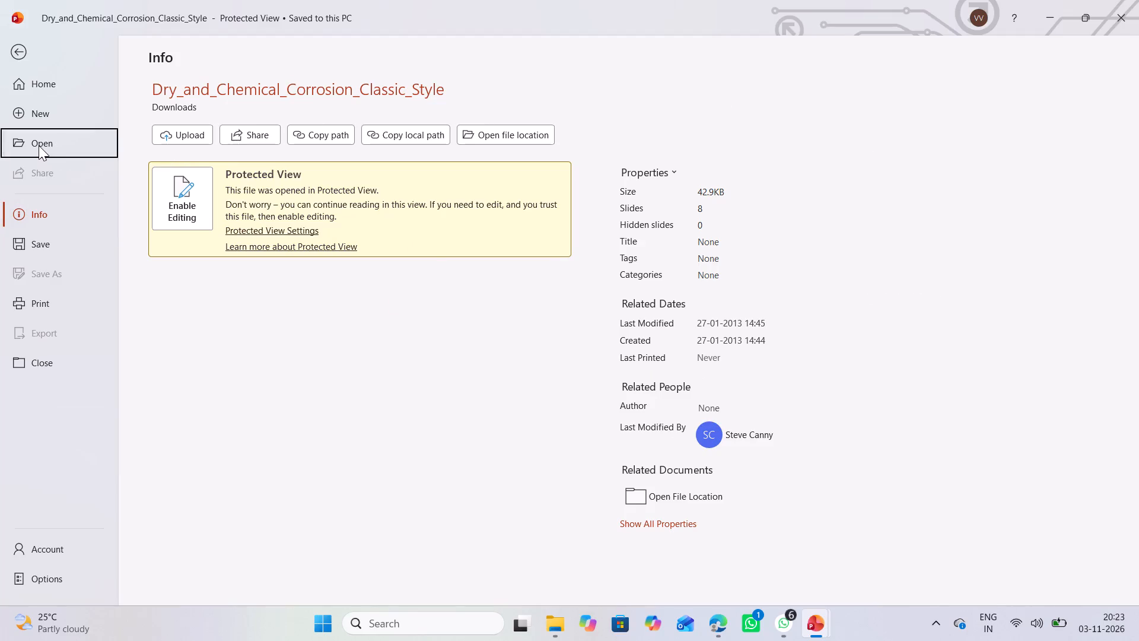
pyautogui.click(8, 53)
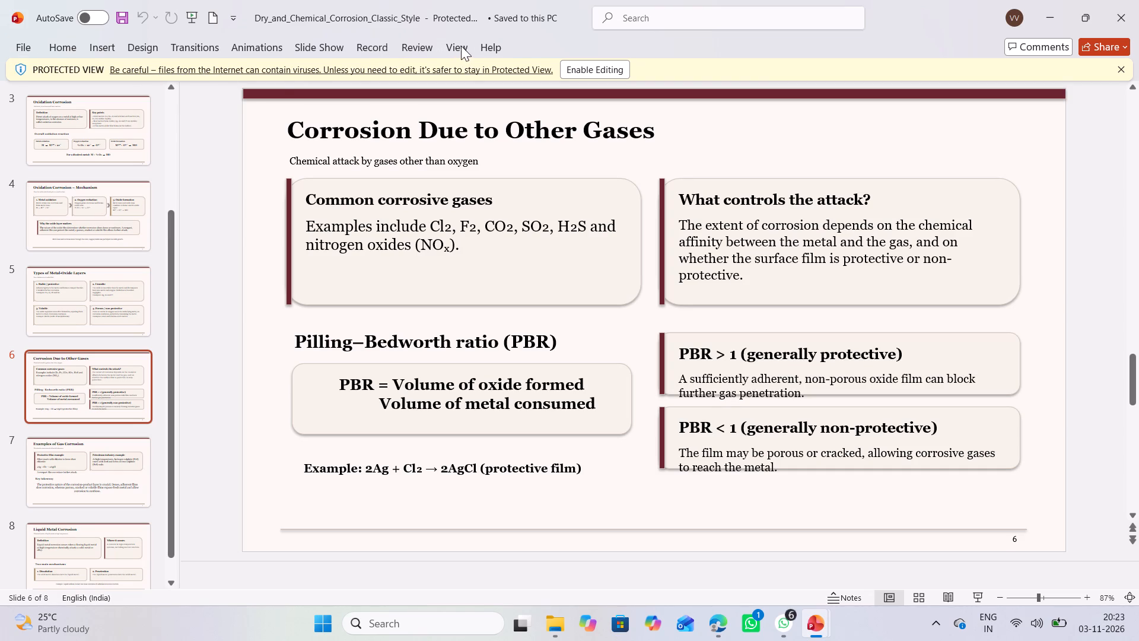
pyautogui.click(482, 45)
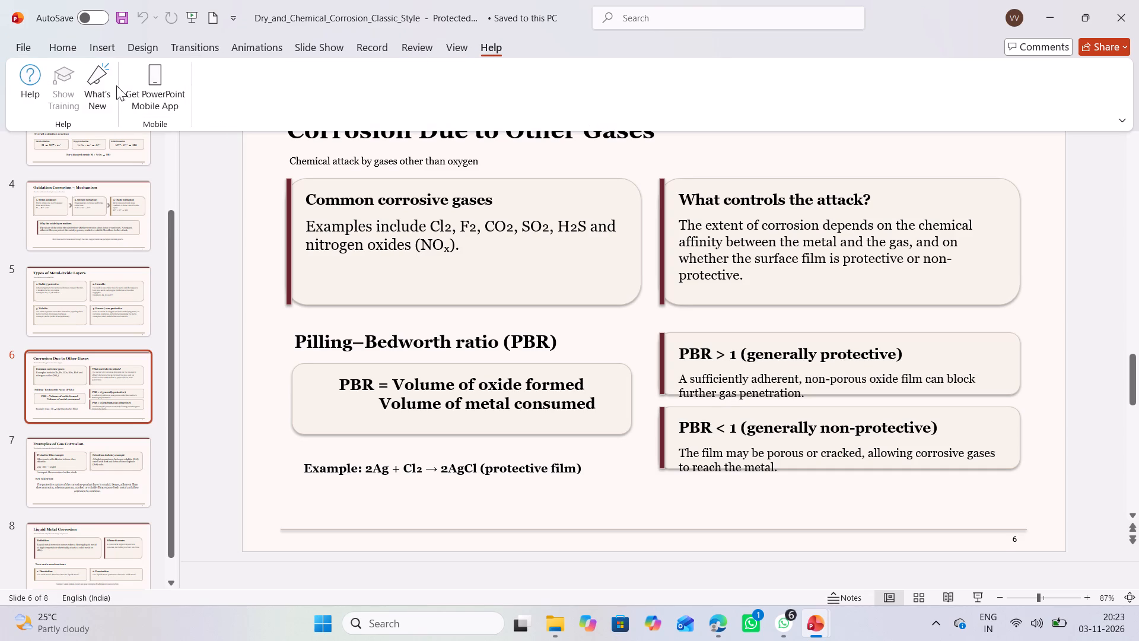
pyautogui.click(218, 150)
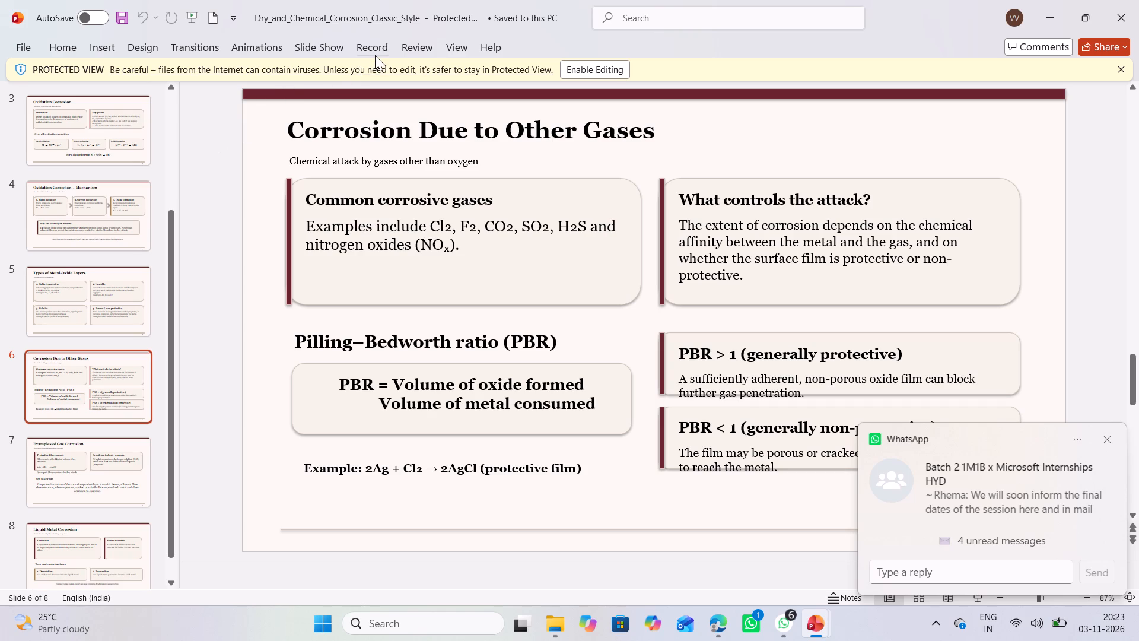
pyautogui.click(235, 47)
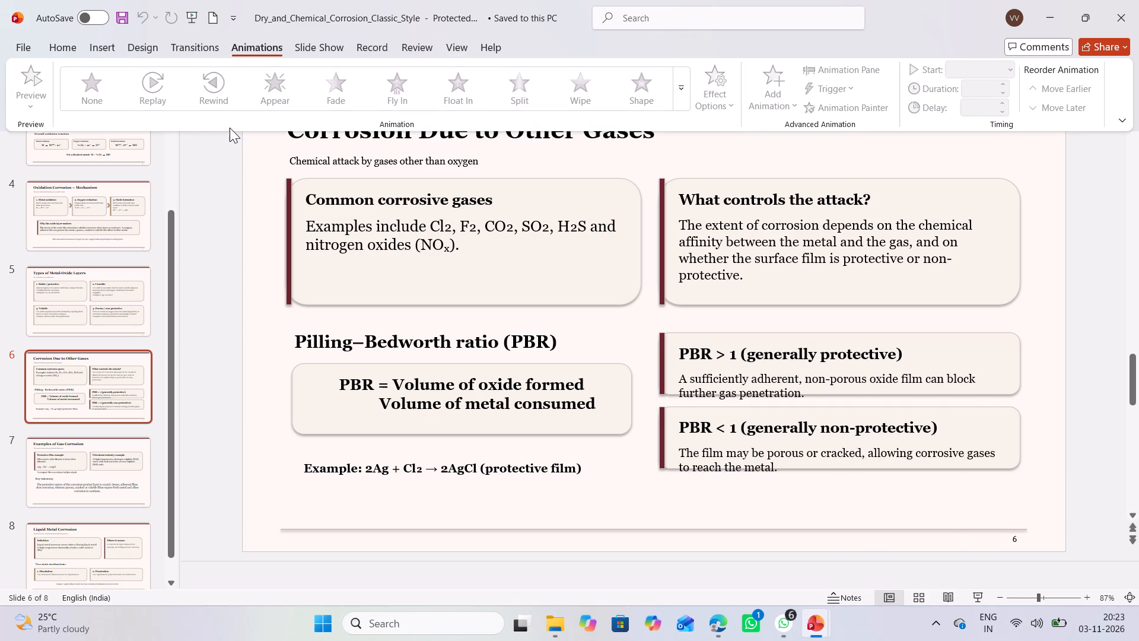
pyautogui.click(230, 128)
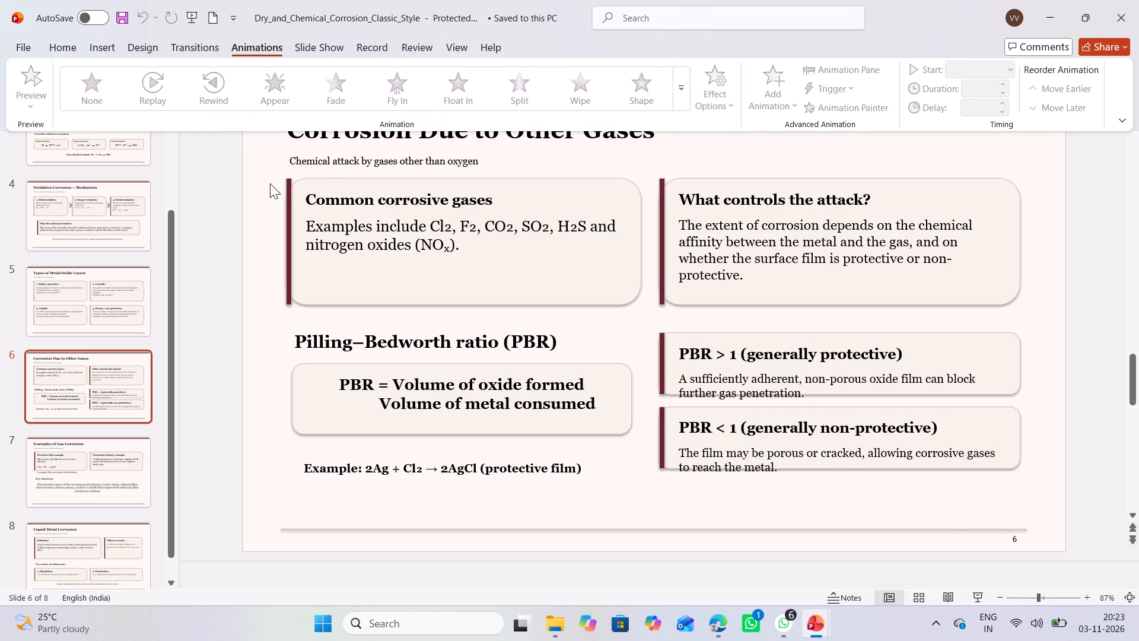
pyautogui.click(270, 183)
# Enable editing of the protected Dry_and_Chemical_Corrosion_Classic_Style presentation.
pyautogui.click(600, 72)
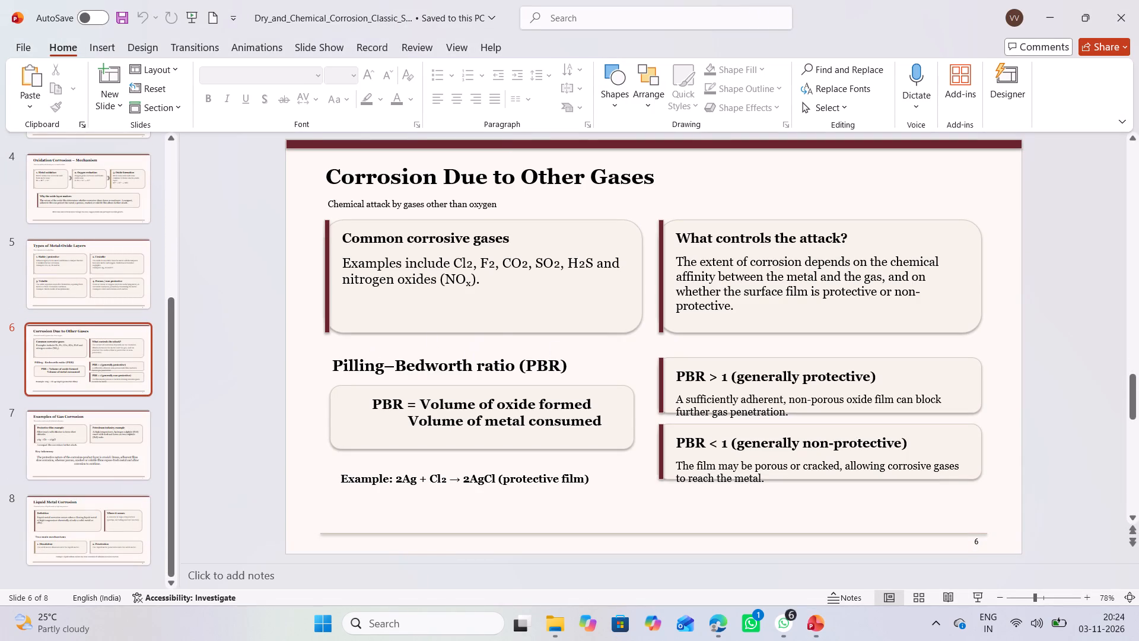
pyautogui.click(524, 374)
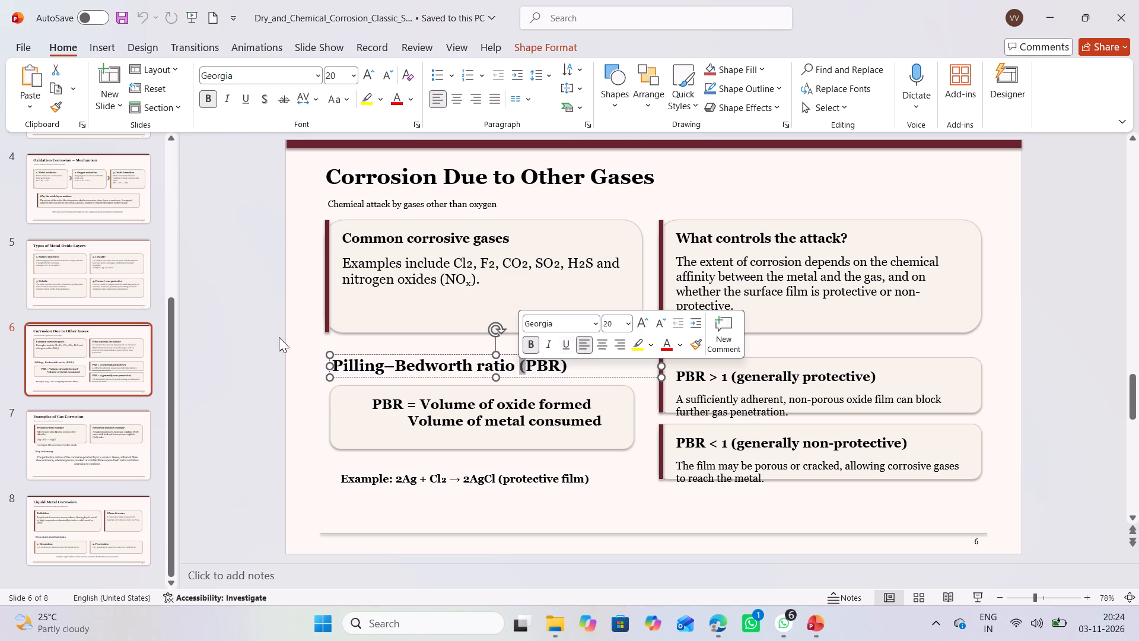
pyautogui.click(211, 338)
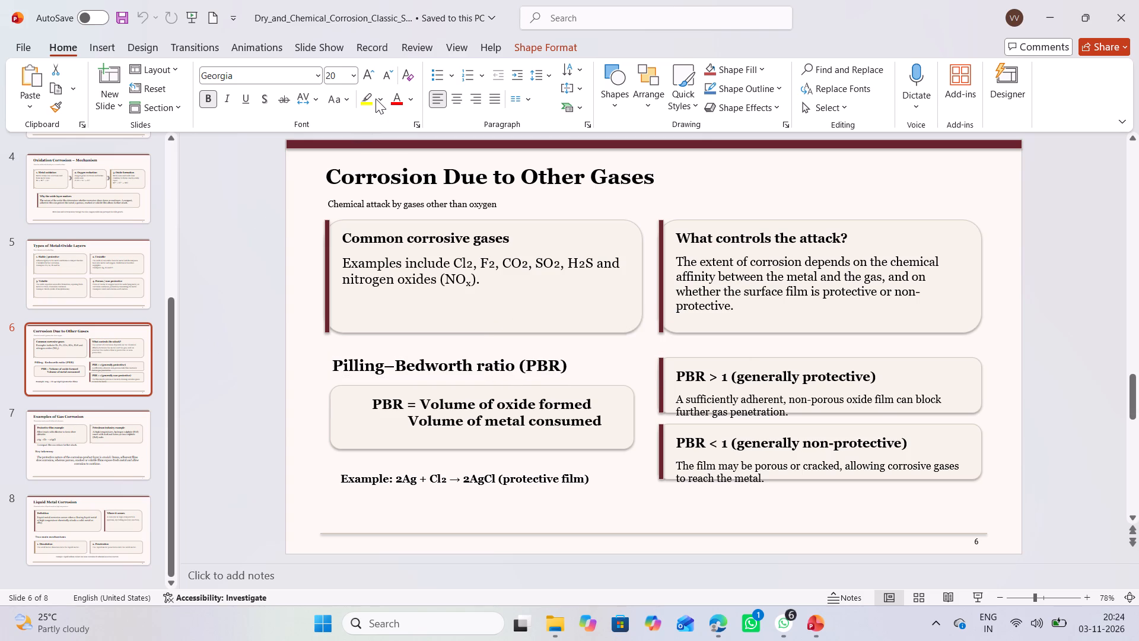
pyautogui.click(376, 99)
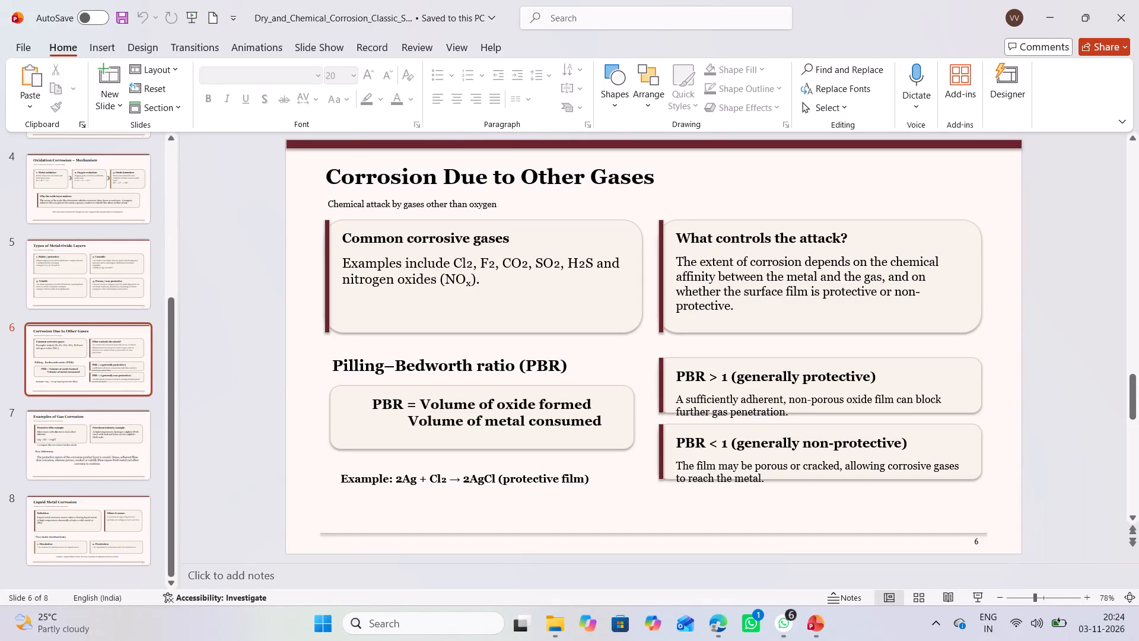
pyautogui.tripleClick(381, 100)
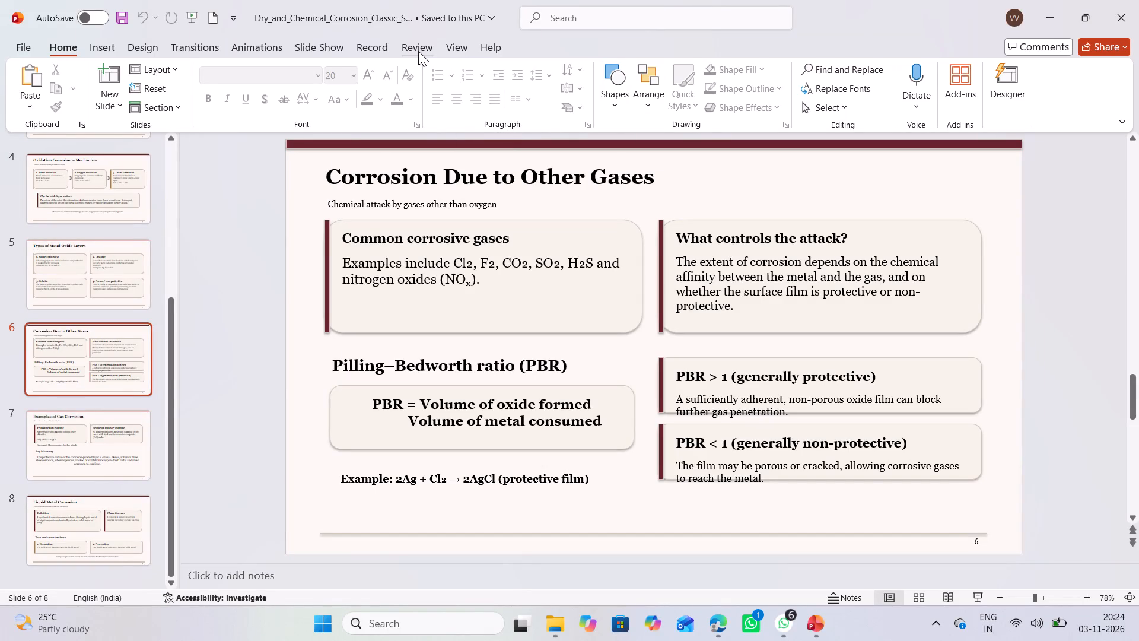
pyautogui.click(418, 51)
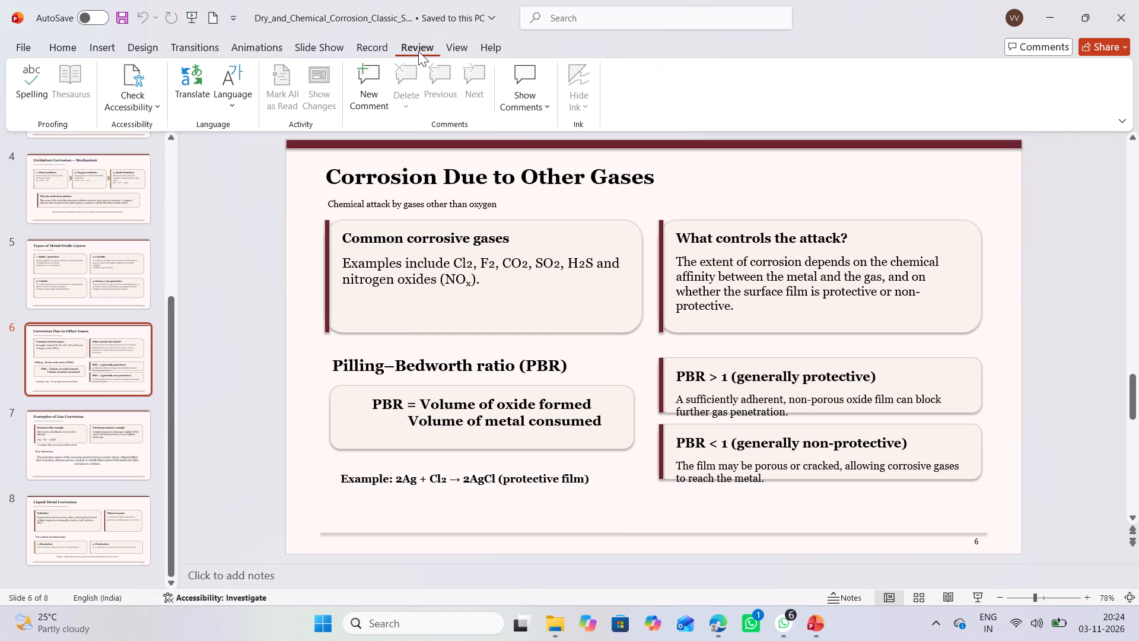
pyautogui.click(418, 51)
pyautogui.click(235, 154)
# Apply the Office colour set to the presentation's theme.
pyautogui.click(134, 37)
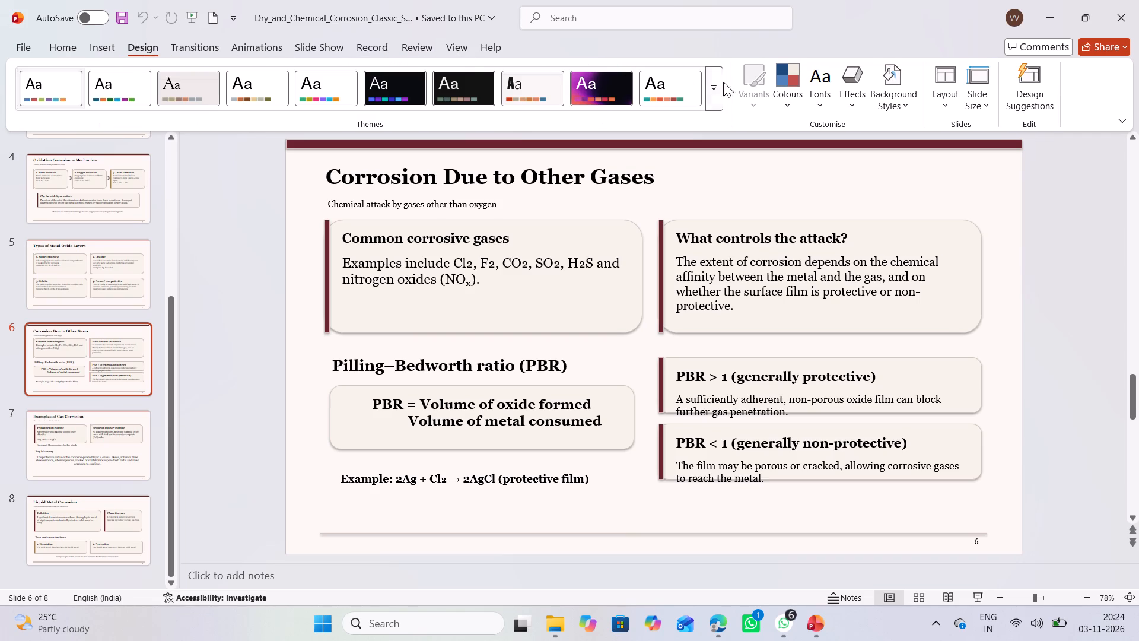
pyautogui.click(790, 98)
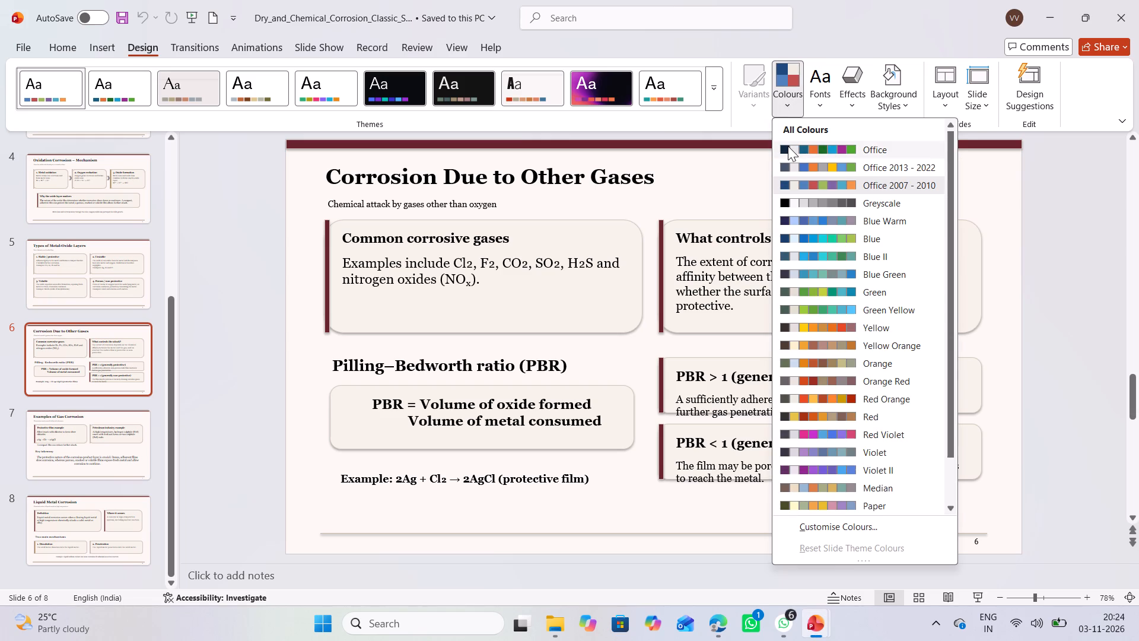
pyautogui.click(788, 146)
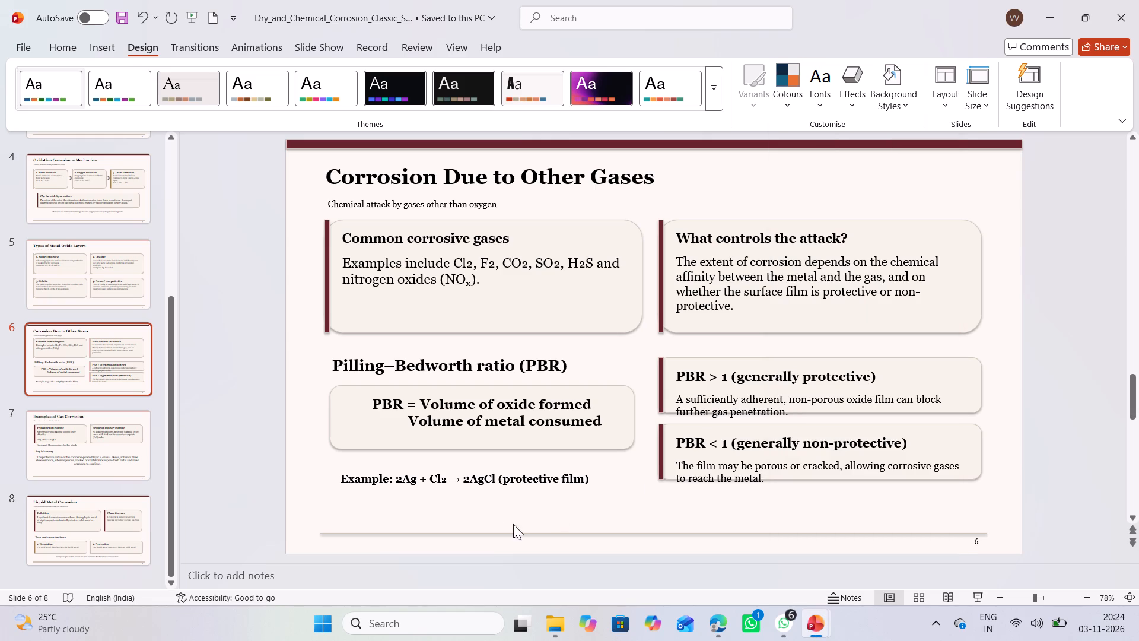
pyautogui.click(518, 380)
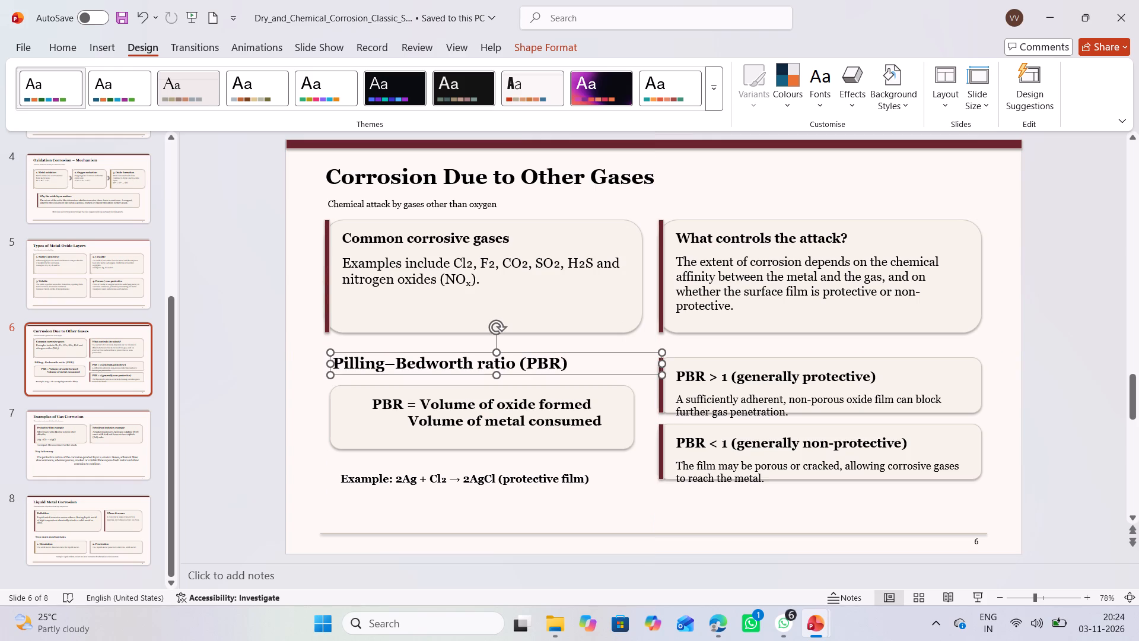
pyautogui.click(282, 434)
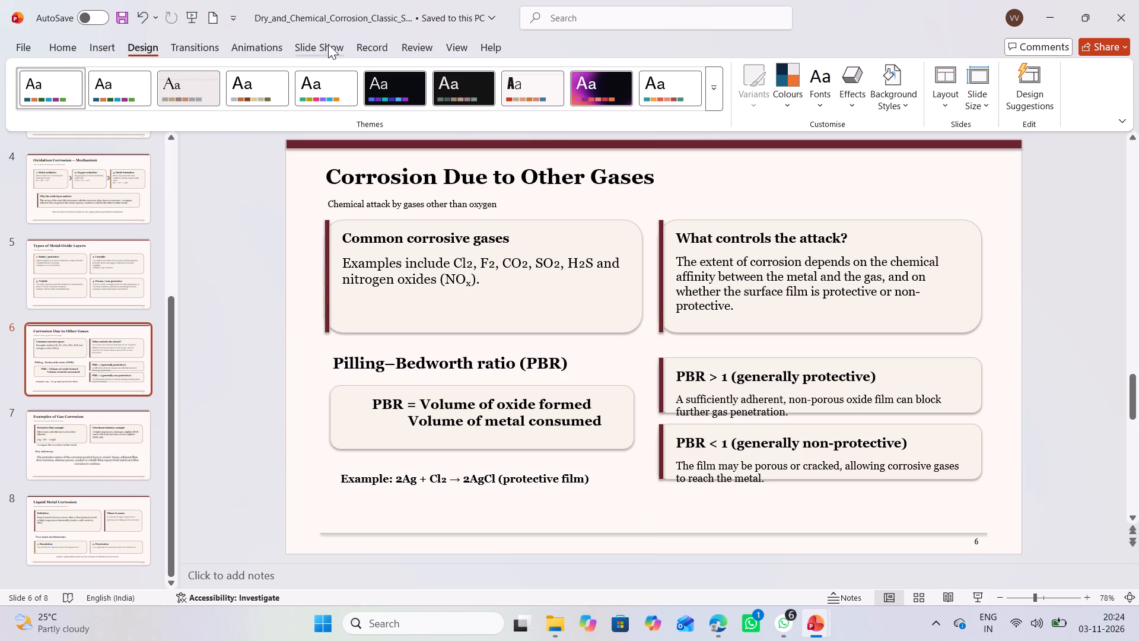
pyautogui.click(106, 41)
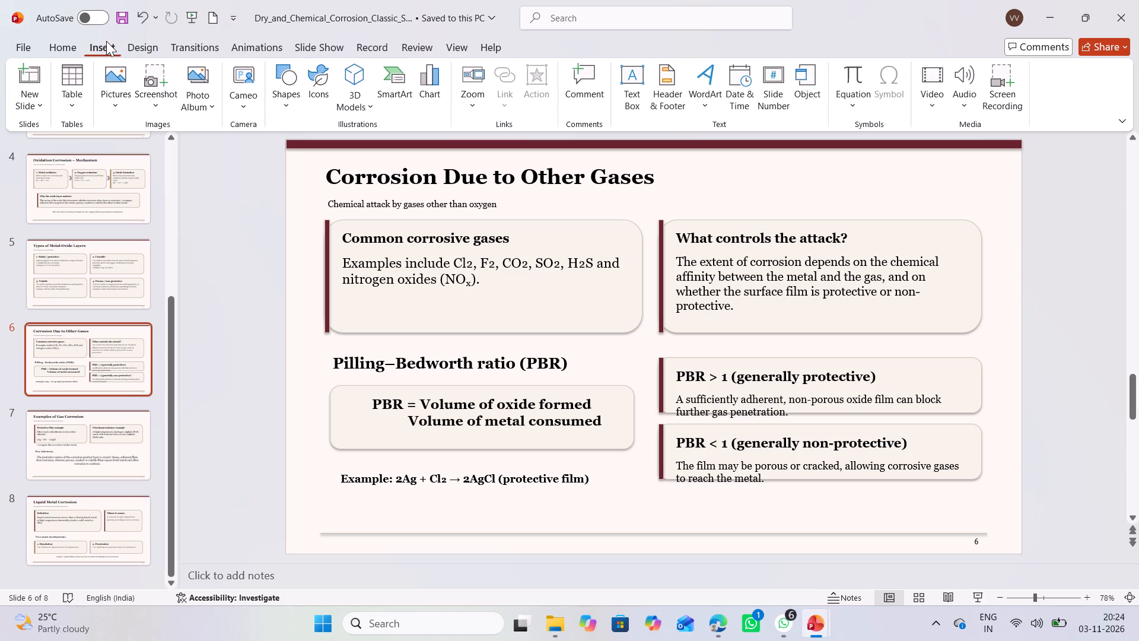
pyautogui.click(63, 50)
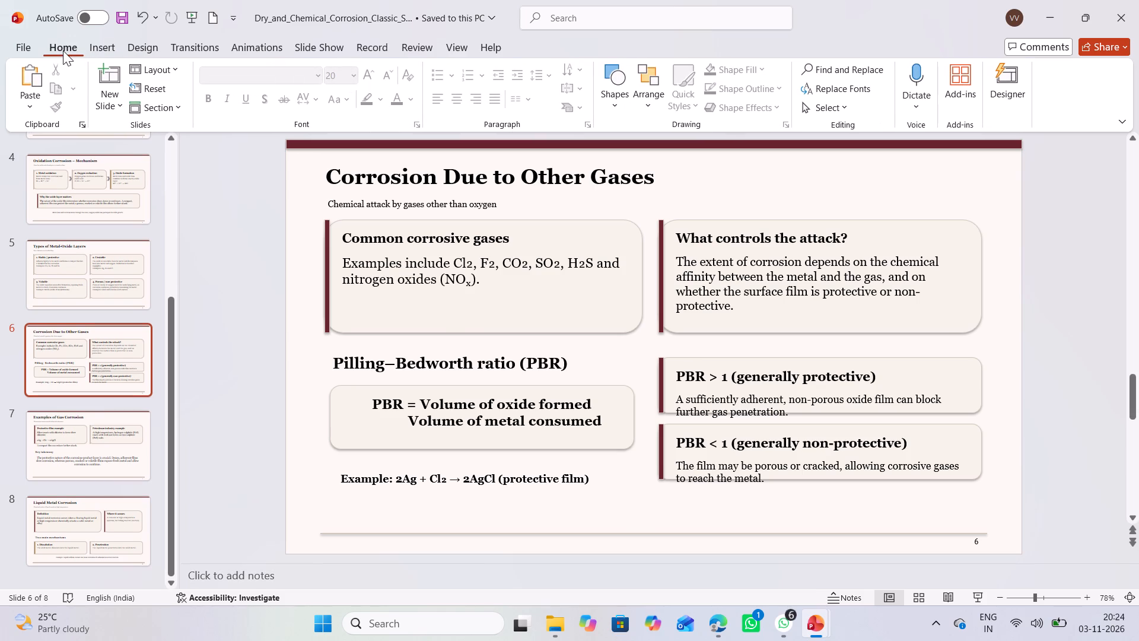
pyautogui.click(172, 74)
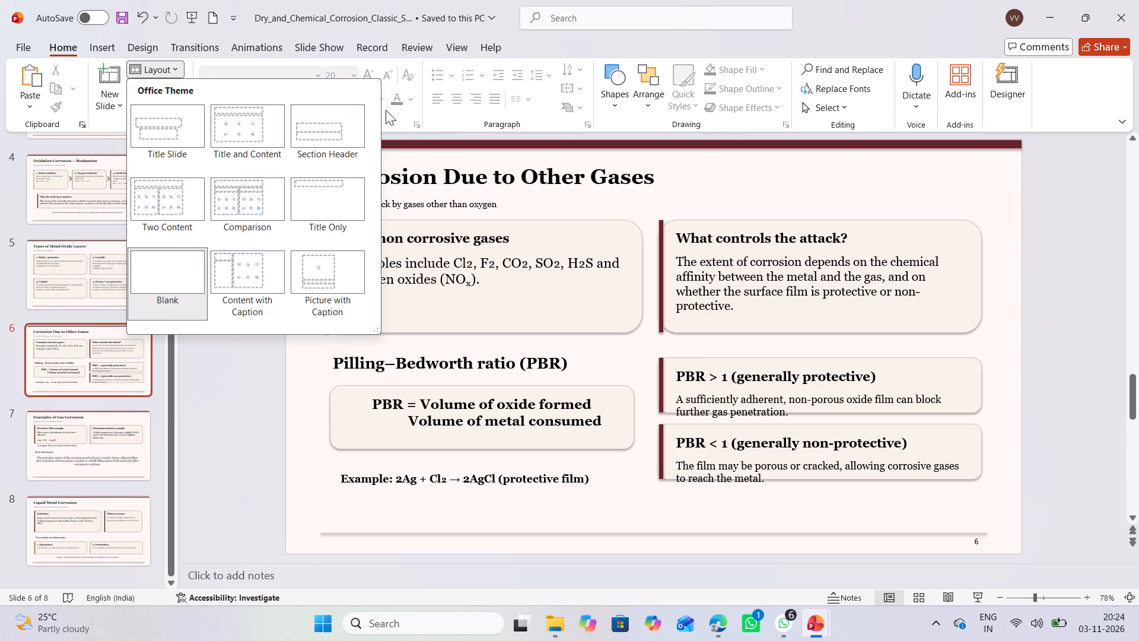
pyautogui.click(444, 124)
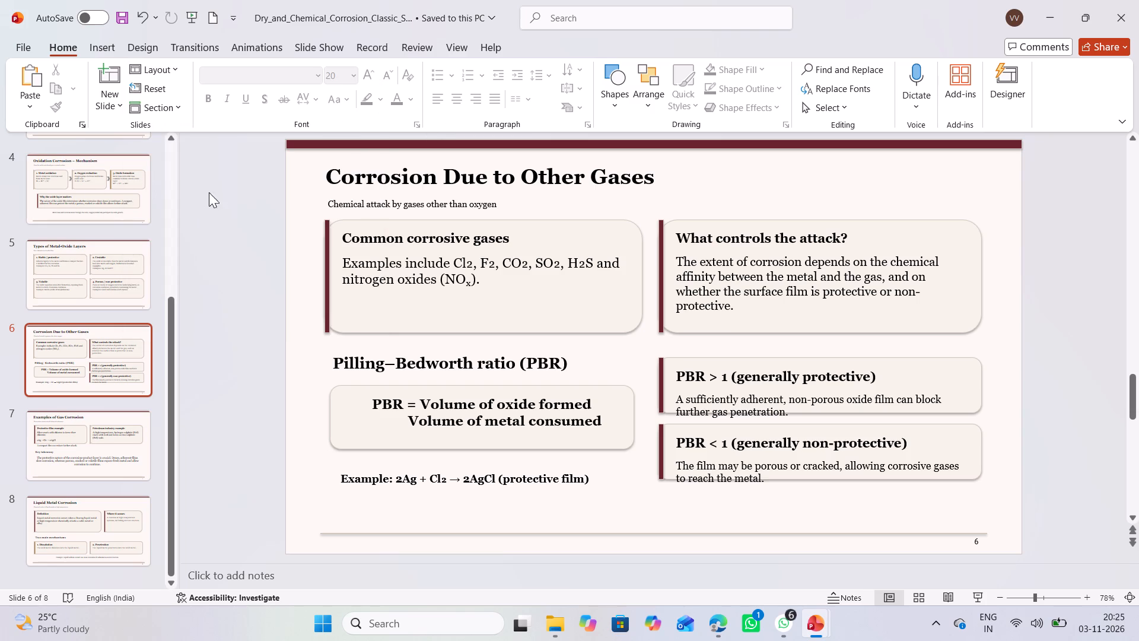
# Enlarge the Engineering Chemistry text on the title slide to 14 pt and highlight it in red.
pyautogui.scroll(3, 446, 294)
pyautogui.scroll(2, 331, 311)
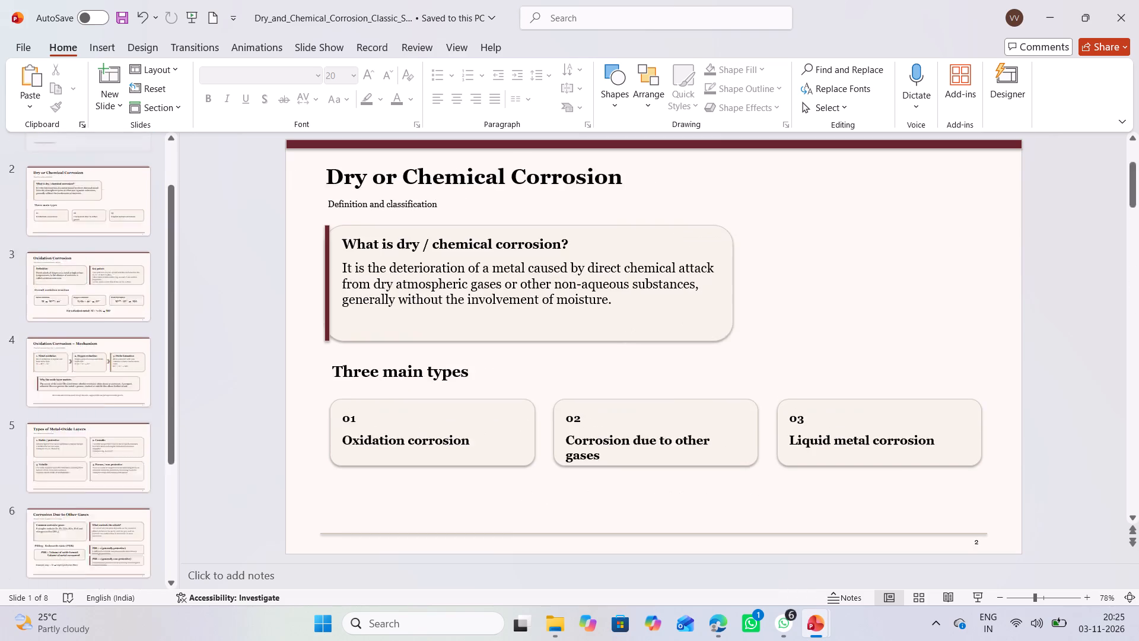
pyautogui.scroll(-2, 297, 297)
pyautogui.scroll(3, 297, 297)
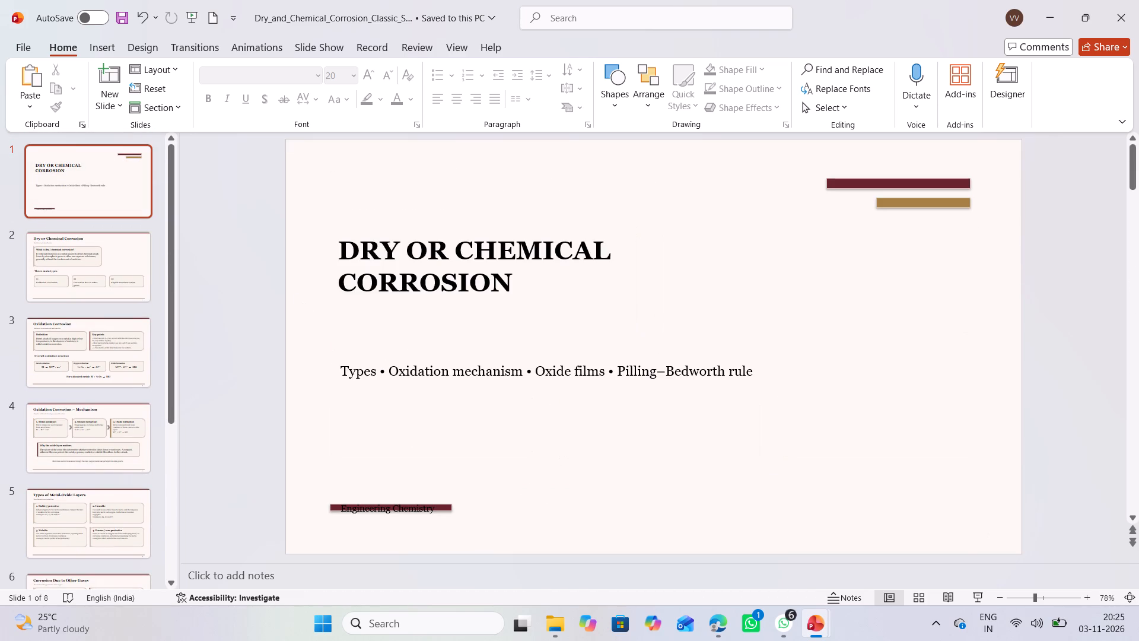
pyautogui.moveTo(381, 509); pyautogui.dragTo(378, 509)
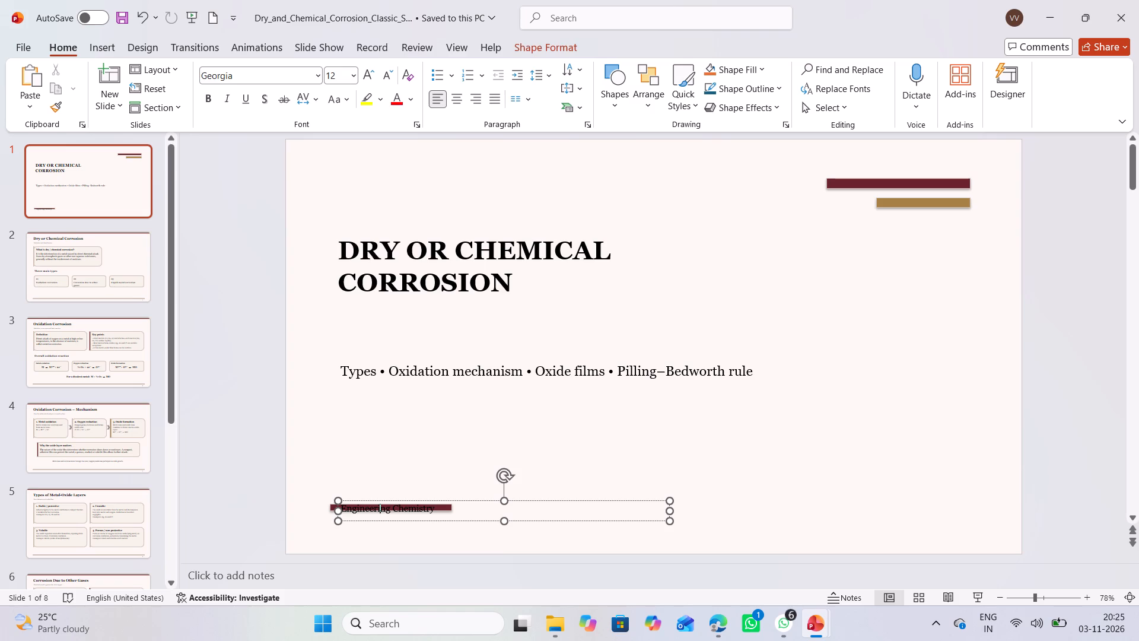
pyautogui.moveTo(378, 509); pyautogui.dragTo(457, 504)
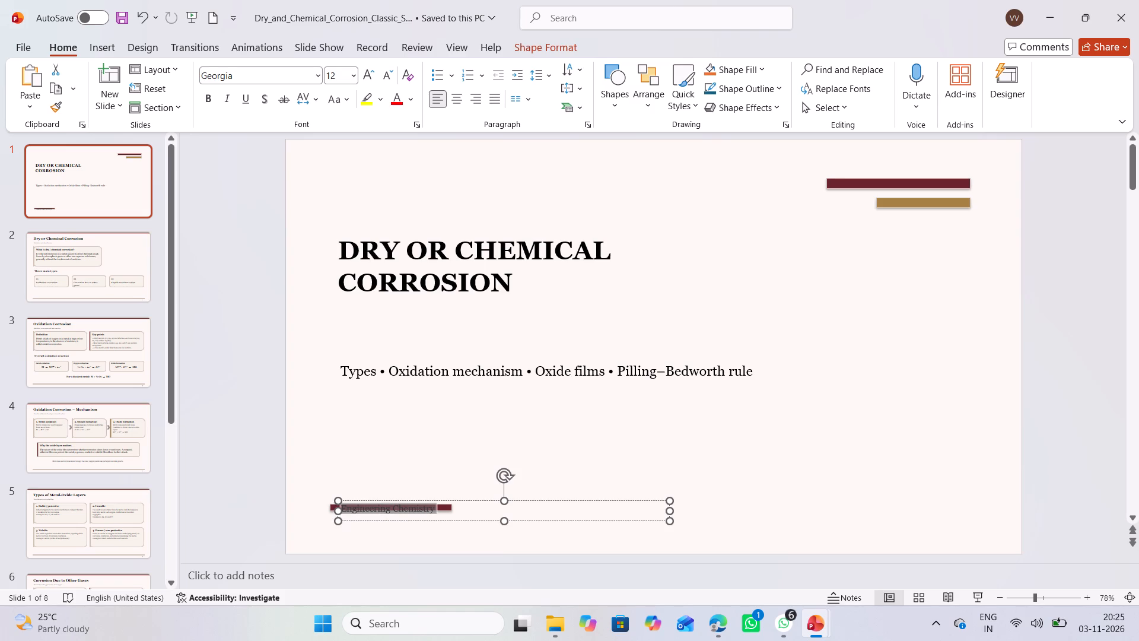
pyautogui.moveTo(457, 504); pyautogui.dragTo(438, 501)
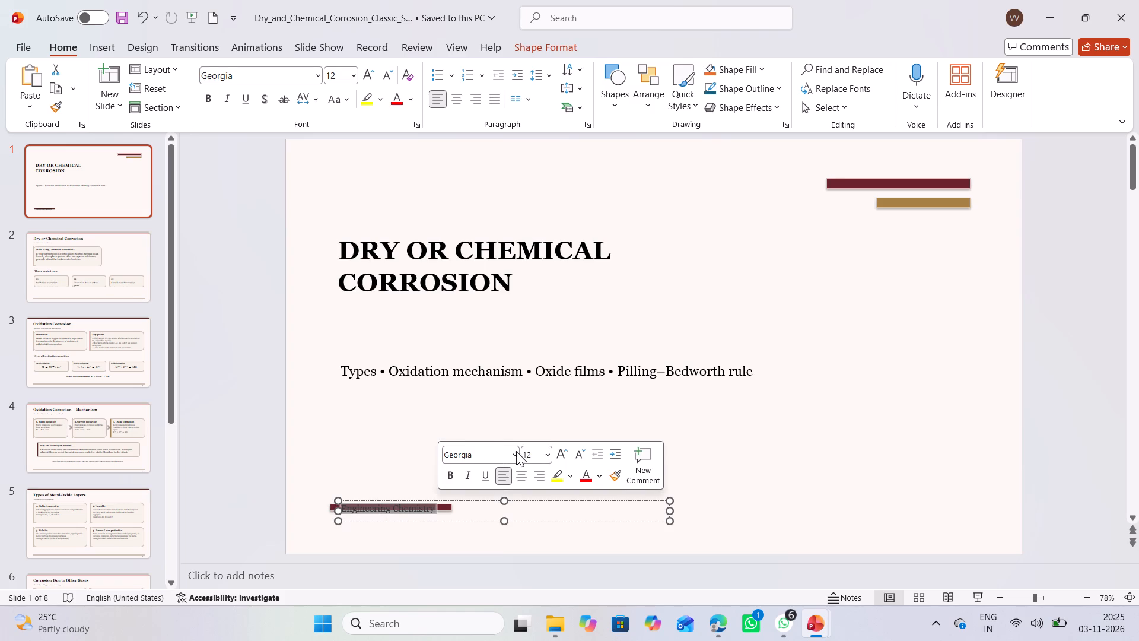
pyautogui.click(566, 455)
pyautogui.click(570, 469)
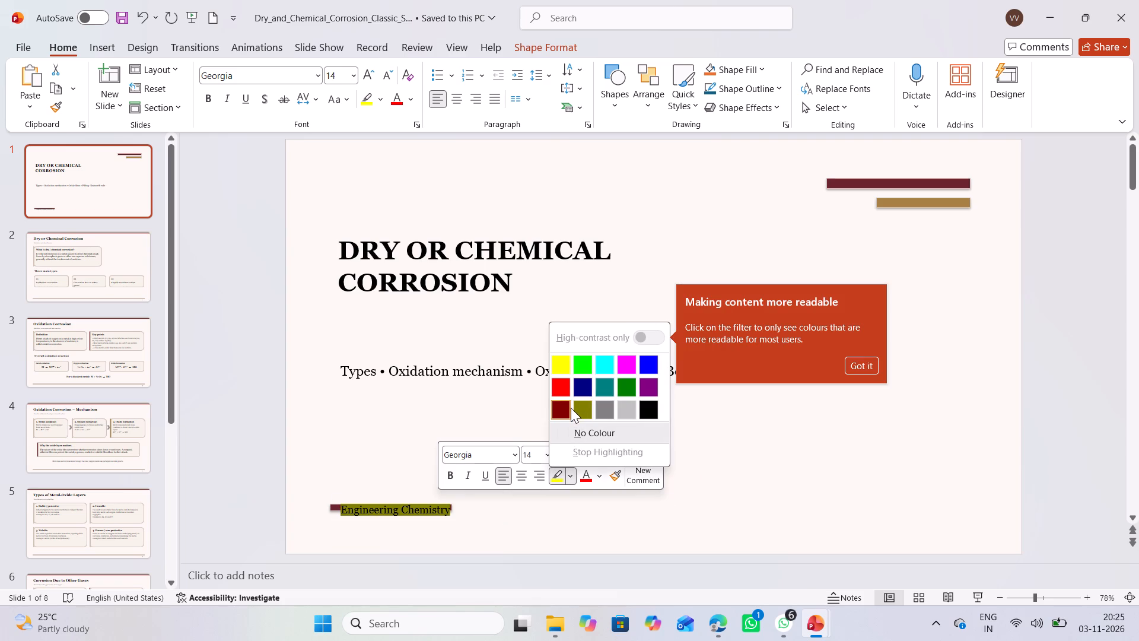
pyautogui.click(567, 382)
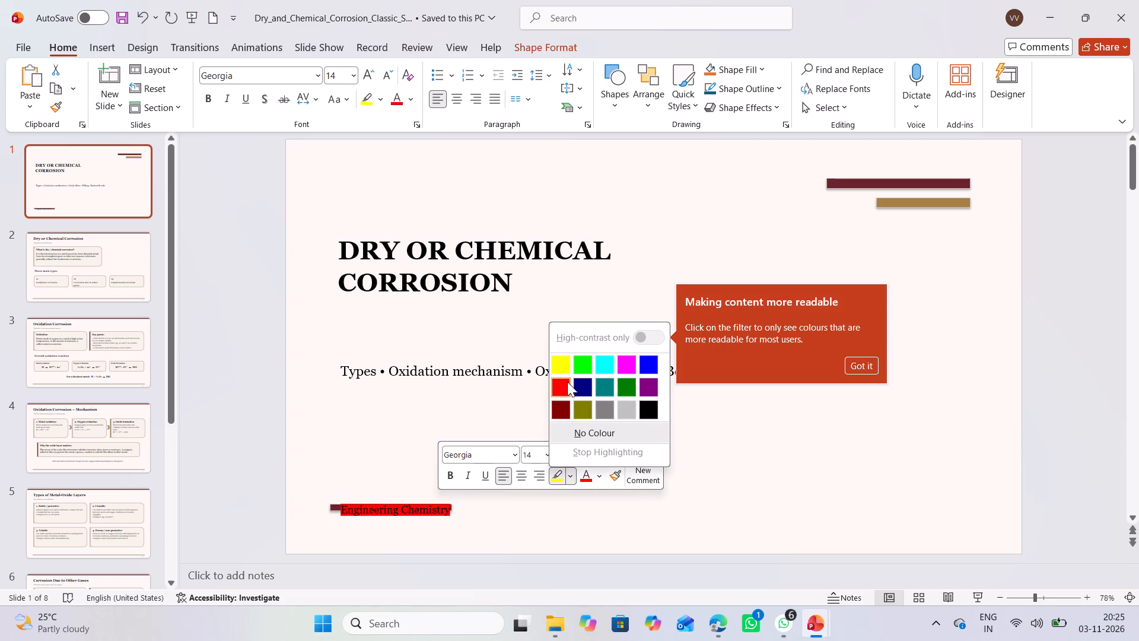
pyautogui.click(374, 470)
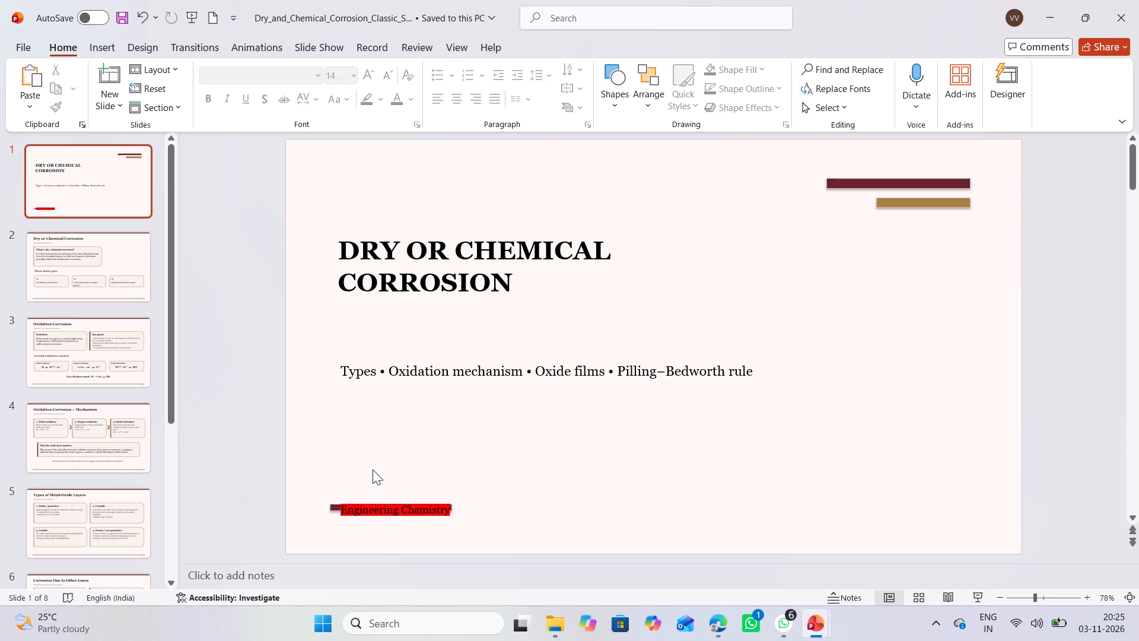
# Move the Engineering Chemistry text box off the maroon bar so it sits just above it, shifted slightly to the right.
pyautogui.moveTo(428, 508); pyautogui.dragTo(462, 513)
pyautogui.moveTo(462, 513); pyautogui.dragTo(443, 478)
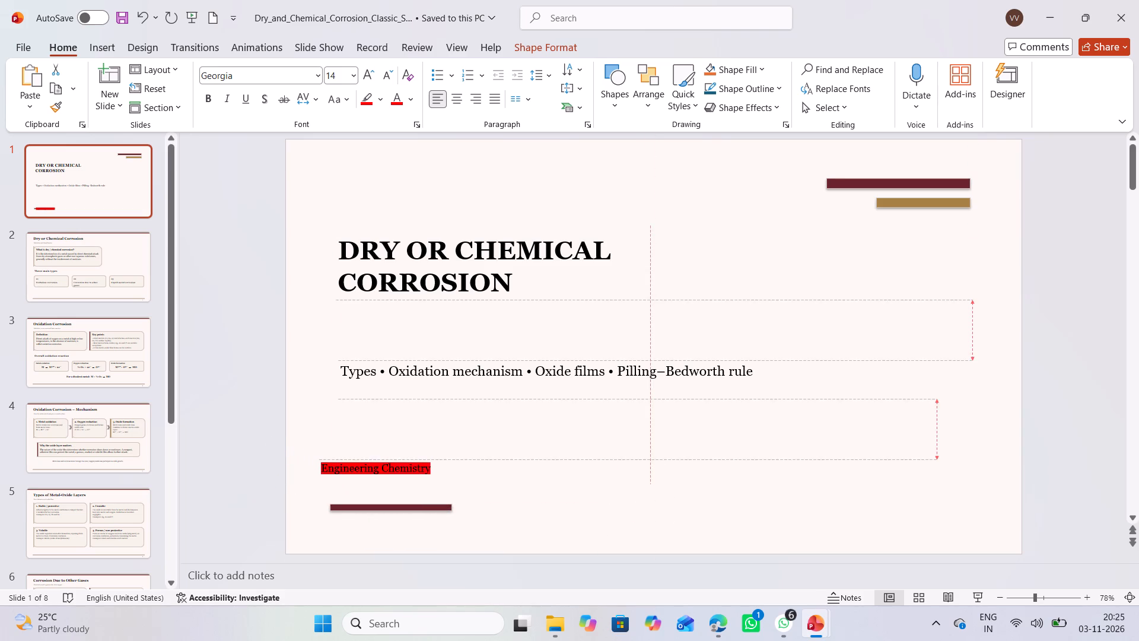
pyautogui.moveTo(443, 478); pyautogui.dragTo(457, 497)
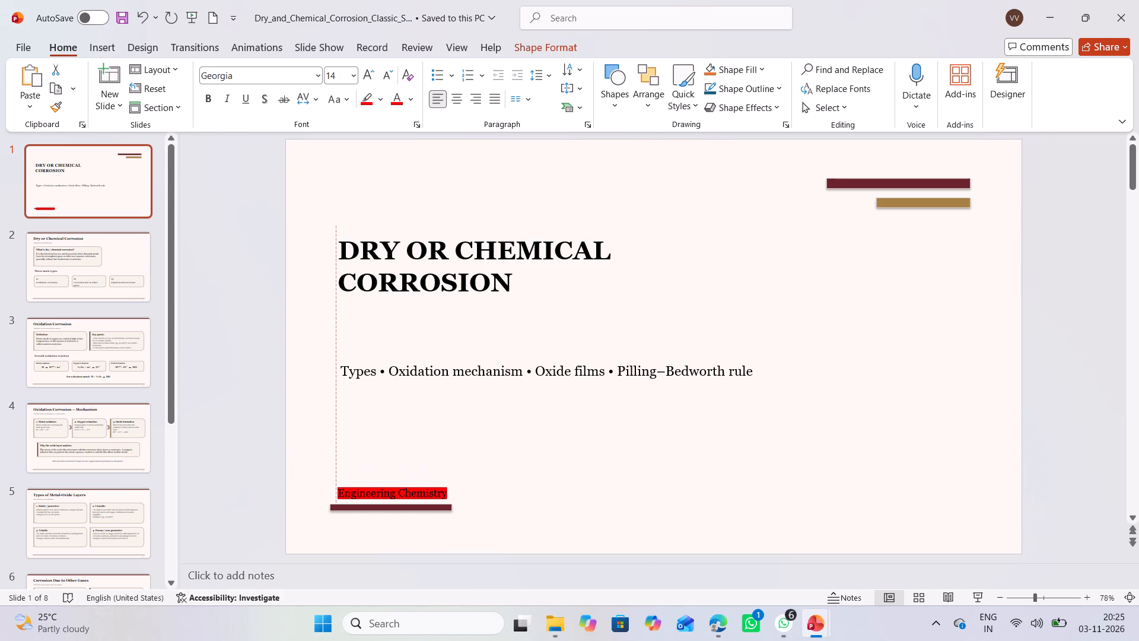
pyautogui.moveTo(457, 497); pyautogui.dragTo(457, 502)
pyautogui.click(473, 455)
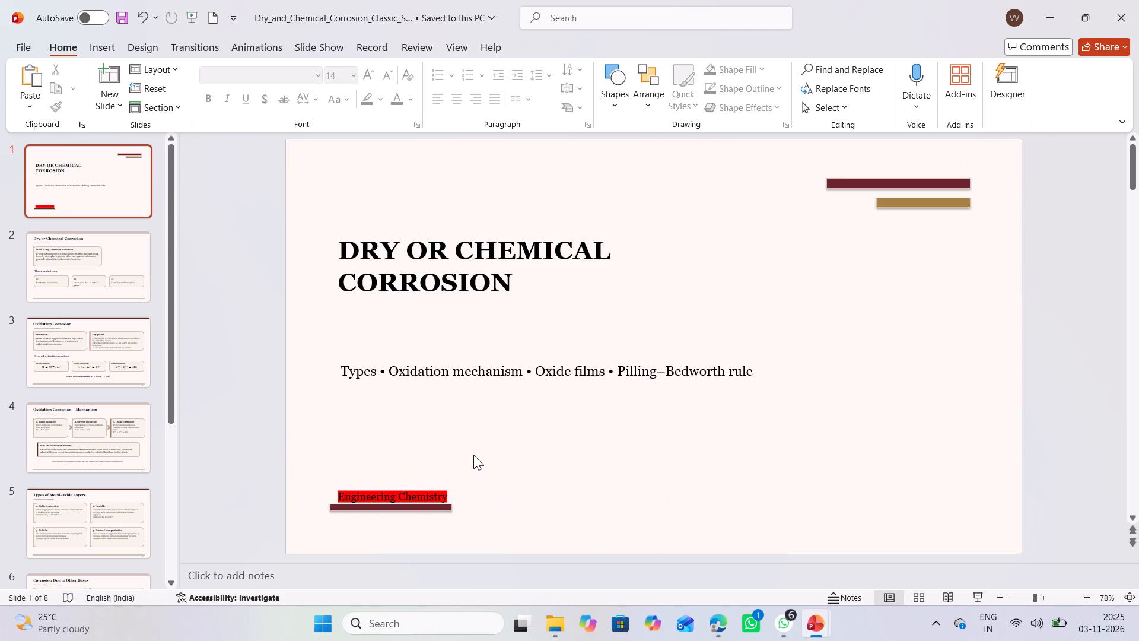
pyautogui.click(438, 494)
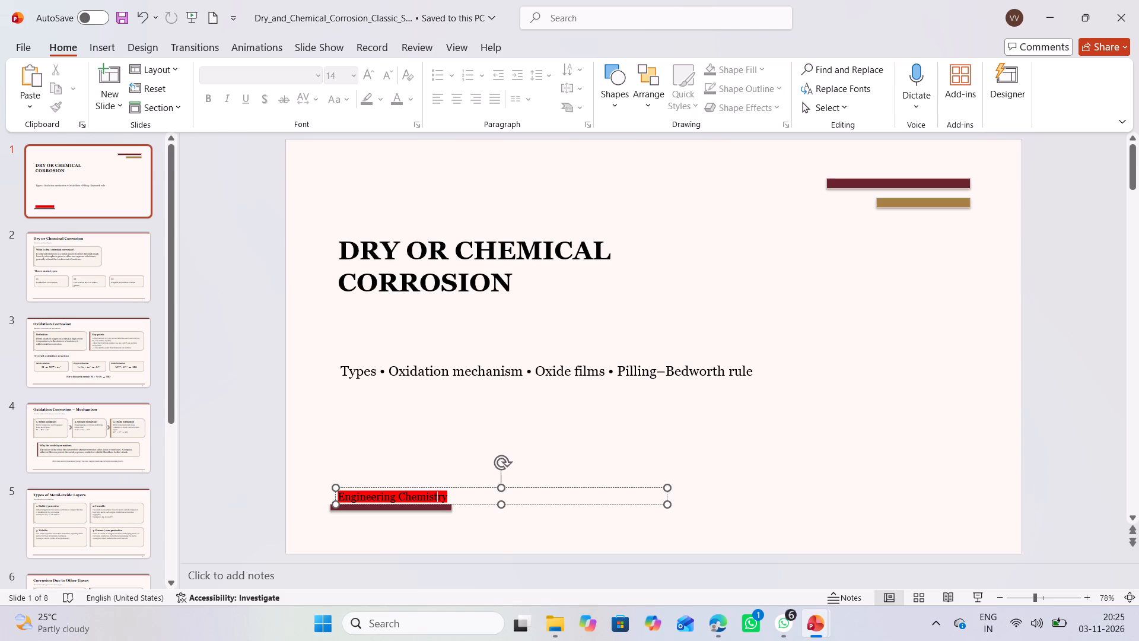
pyautogui.click(439, 497)
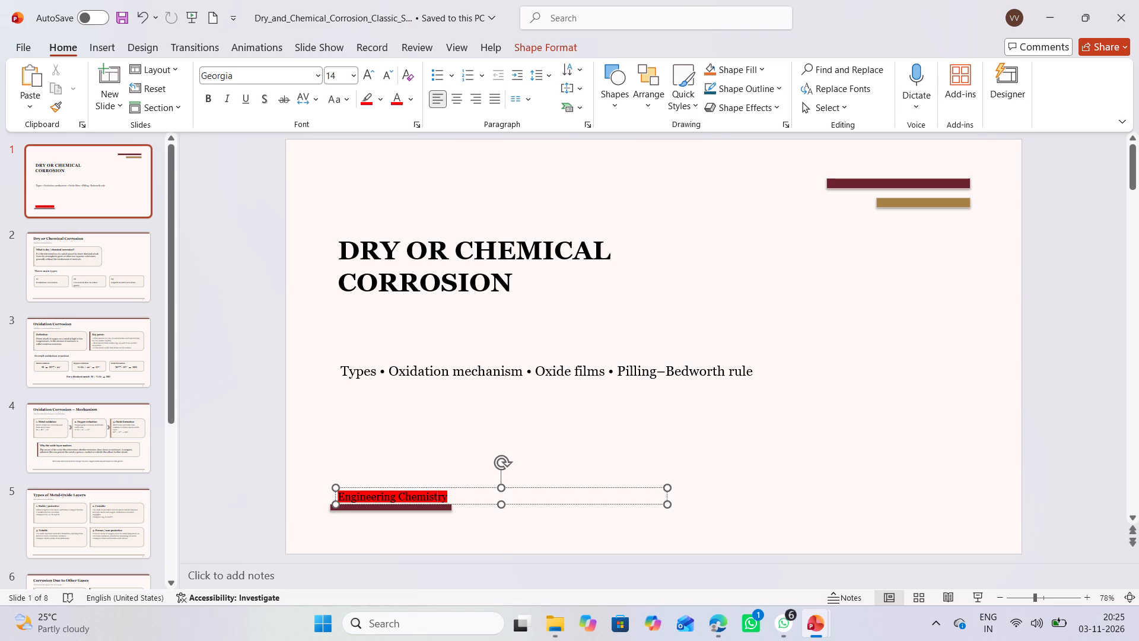
pyautogui.click(435, 493)
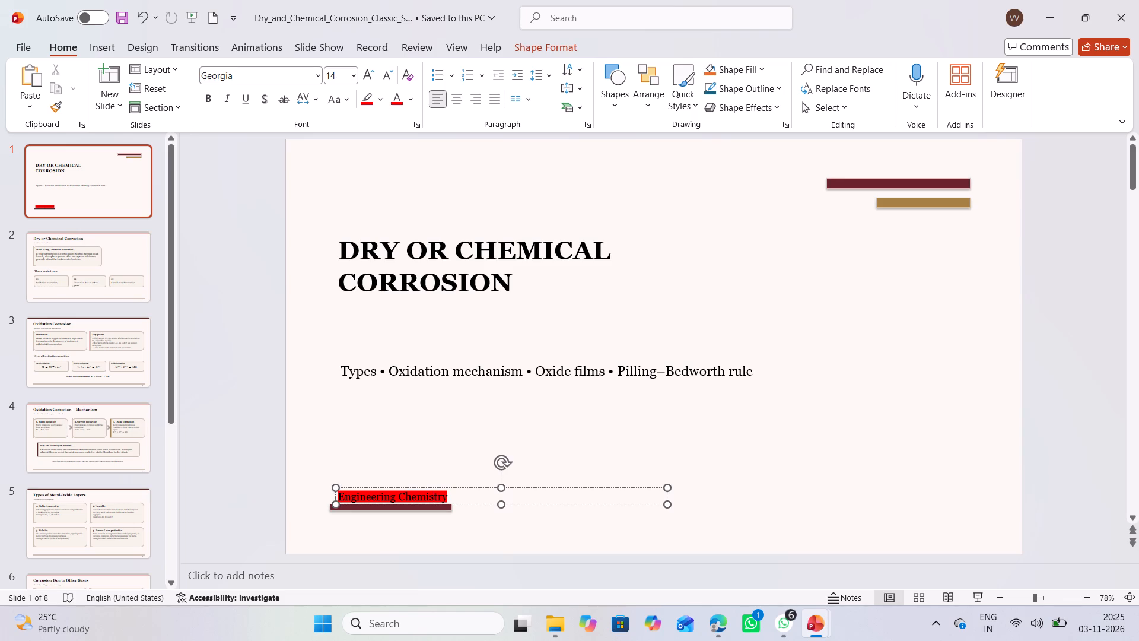
pyautogui.click(460, 494)
pyautogui.doubleClick(451, 497)
pyautogui.click(451, 497)
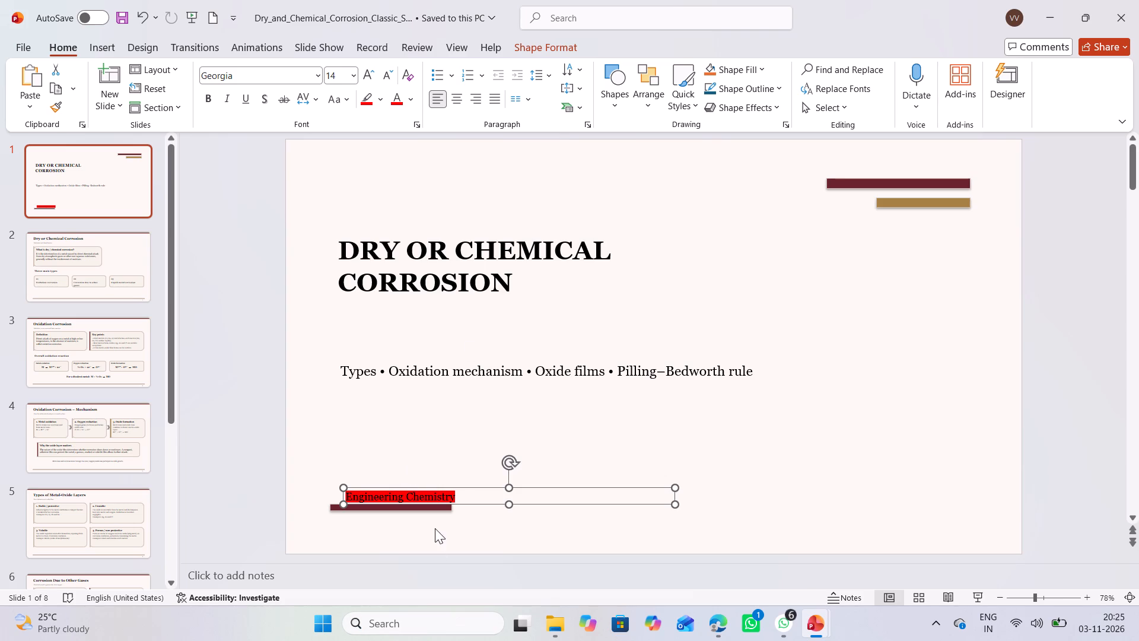
# Remove the red highlight from the words Chemistry and Engineering on the title slide.
pyautogui.click(439, 499)
pyautogui.click(439, 499)
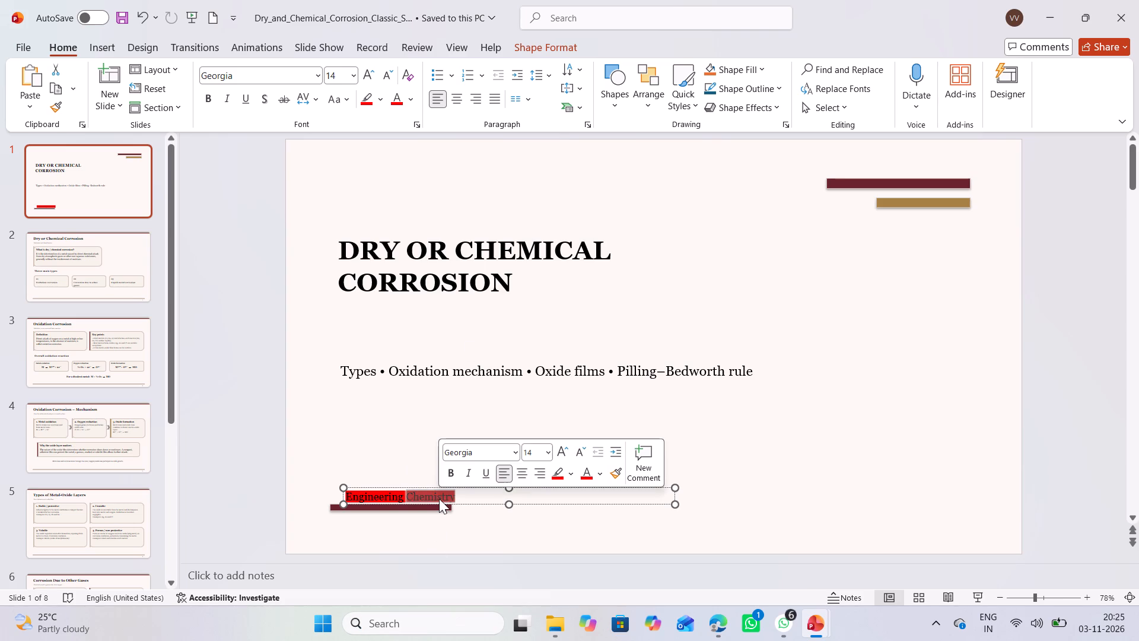
pyautogui.click(564, 473)
pyautogui.click(386, 499)
pyautogui.doubleClick(400, 496)
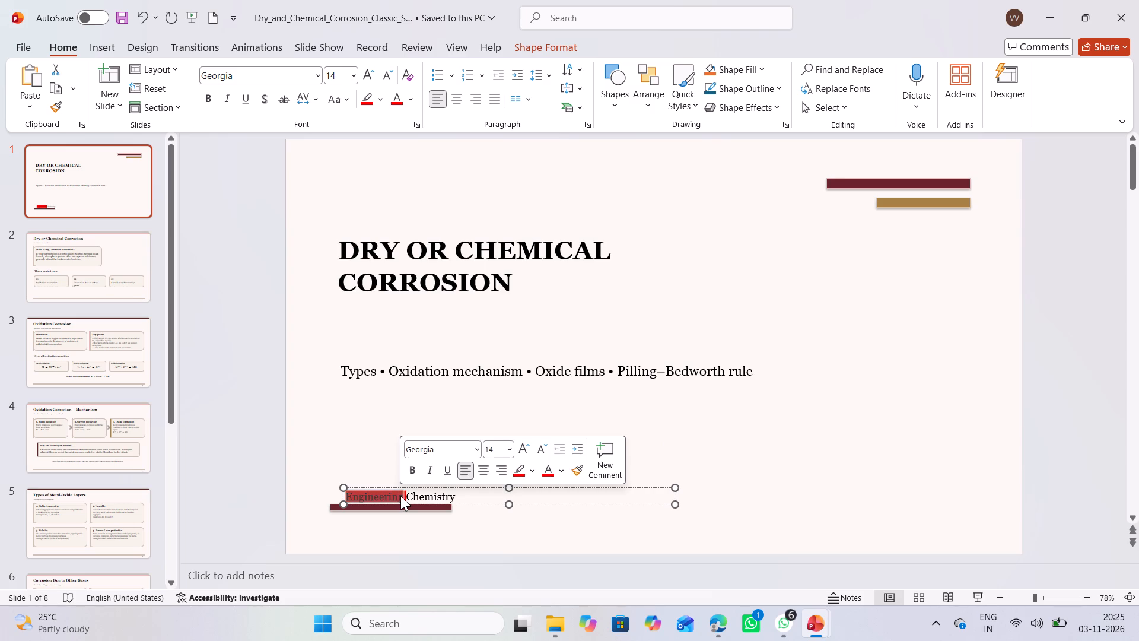
pyautogui.click(521, 469)
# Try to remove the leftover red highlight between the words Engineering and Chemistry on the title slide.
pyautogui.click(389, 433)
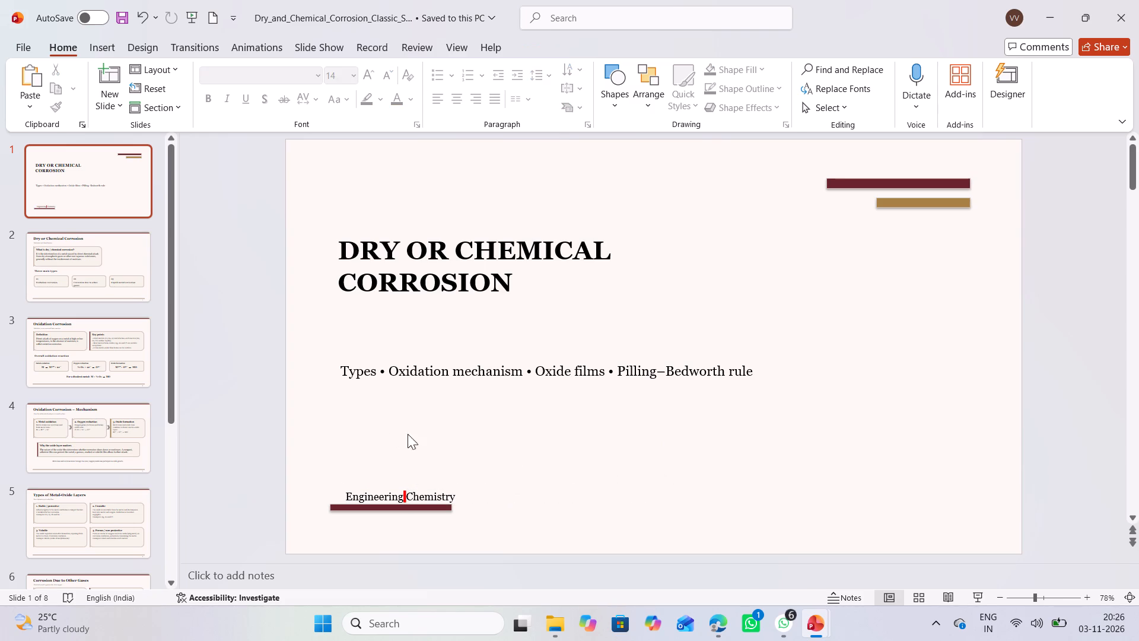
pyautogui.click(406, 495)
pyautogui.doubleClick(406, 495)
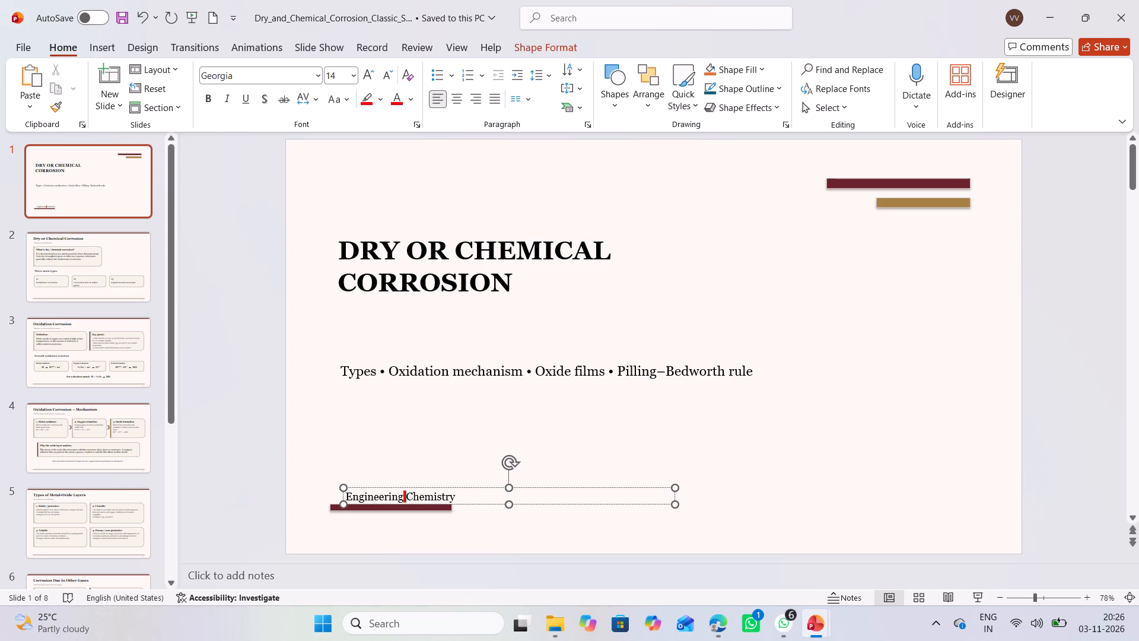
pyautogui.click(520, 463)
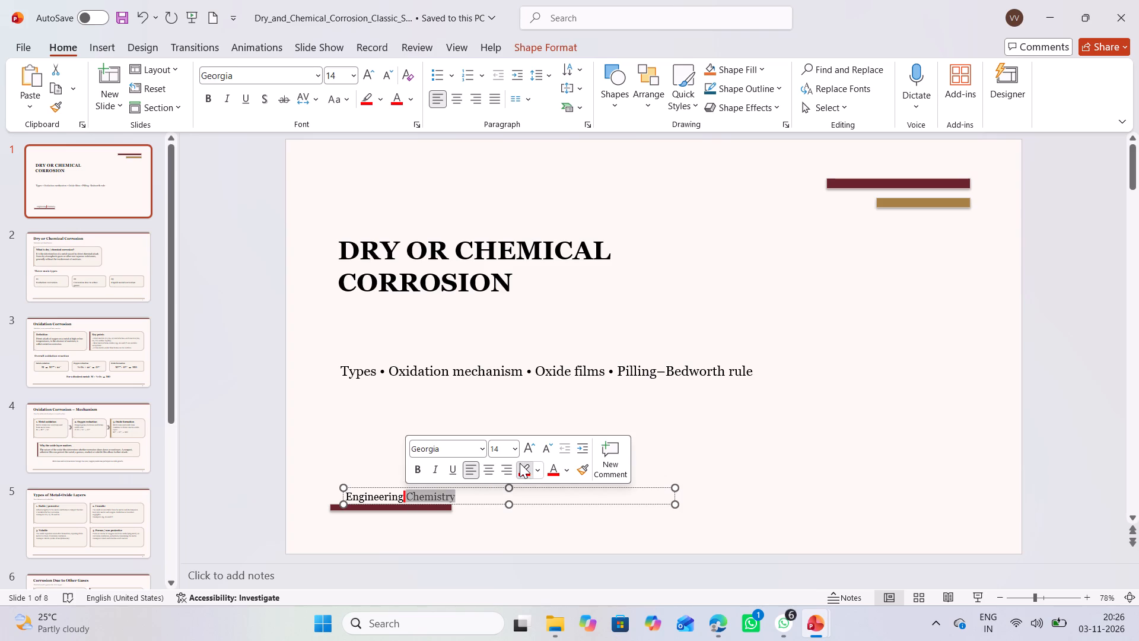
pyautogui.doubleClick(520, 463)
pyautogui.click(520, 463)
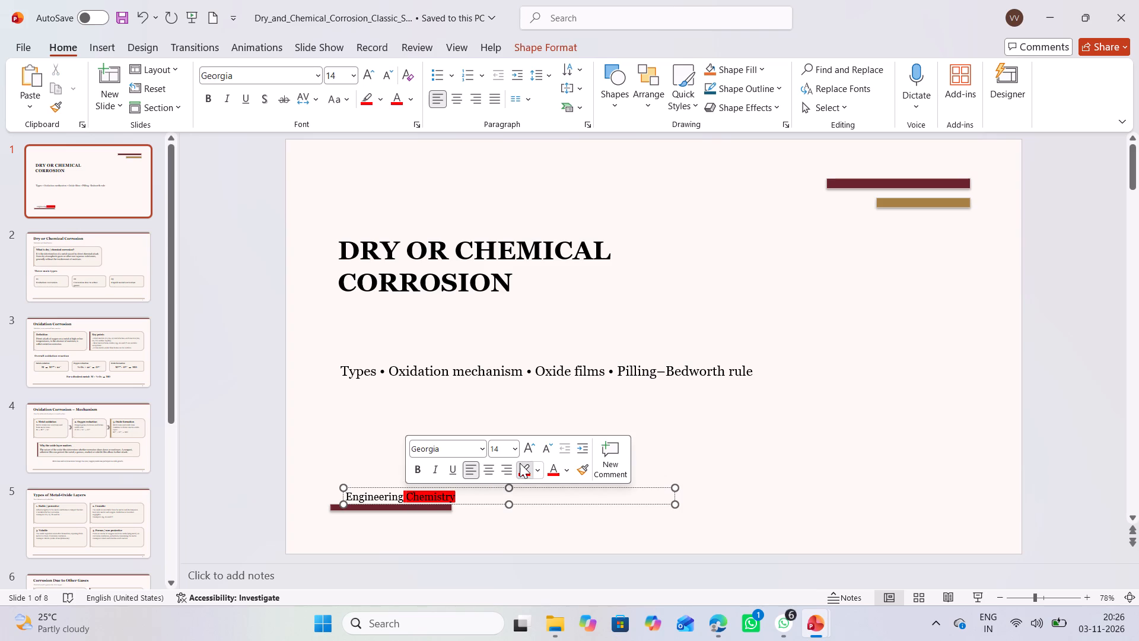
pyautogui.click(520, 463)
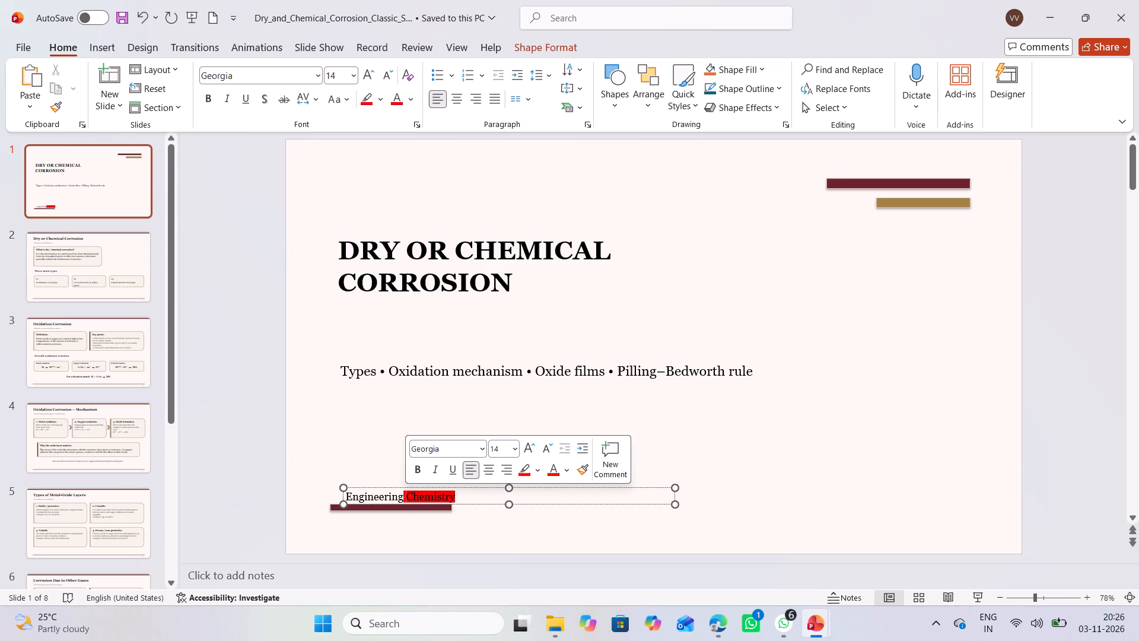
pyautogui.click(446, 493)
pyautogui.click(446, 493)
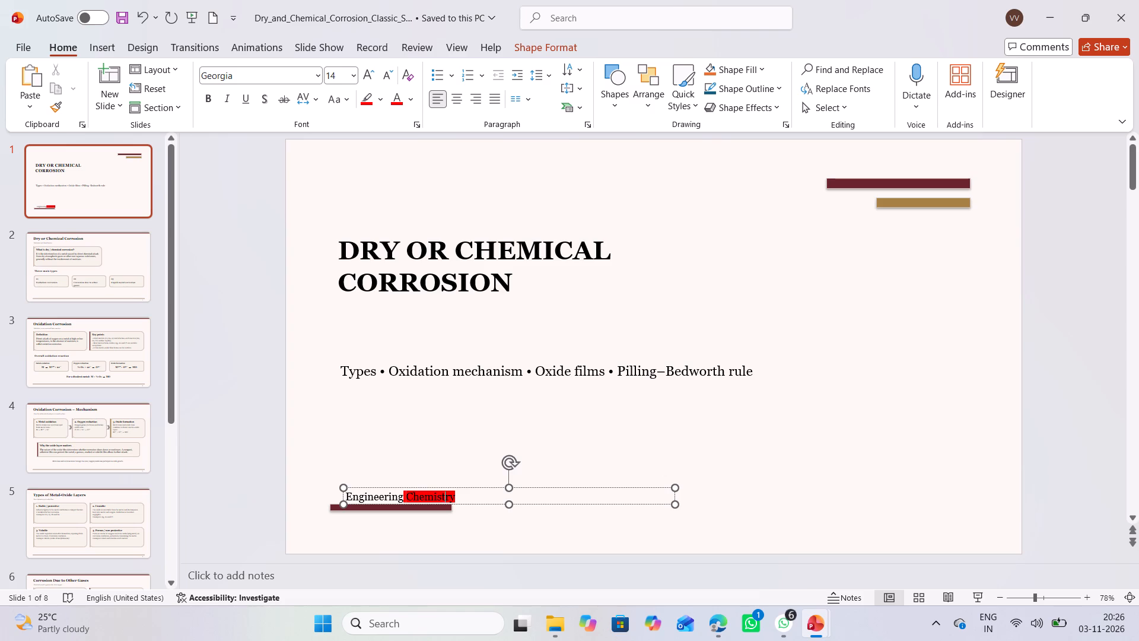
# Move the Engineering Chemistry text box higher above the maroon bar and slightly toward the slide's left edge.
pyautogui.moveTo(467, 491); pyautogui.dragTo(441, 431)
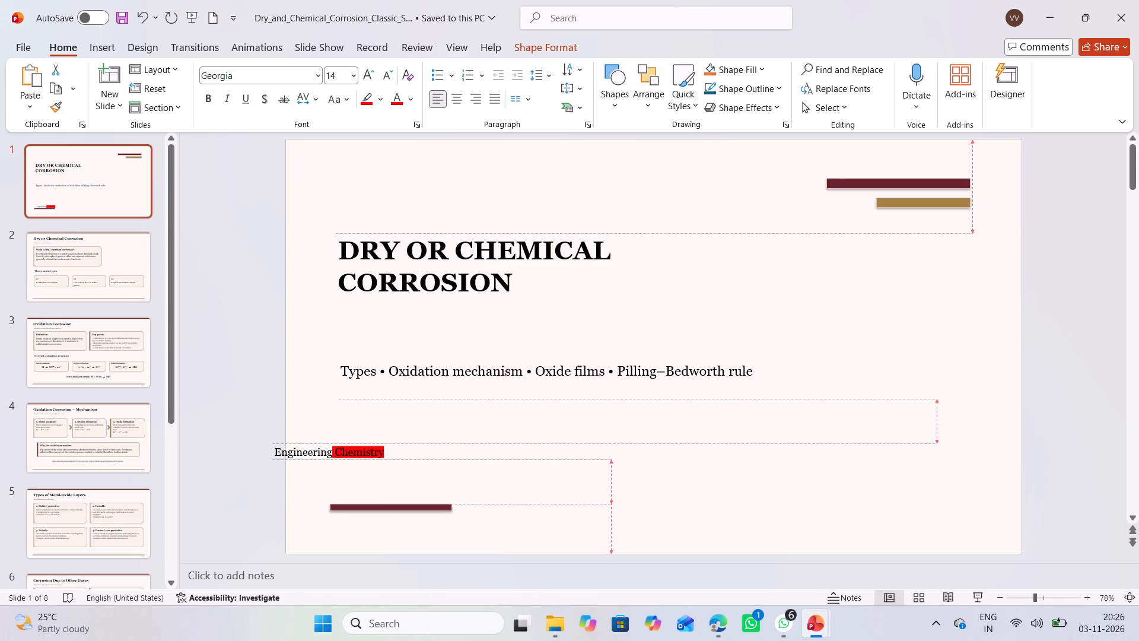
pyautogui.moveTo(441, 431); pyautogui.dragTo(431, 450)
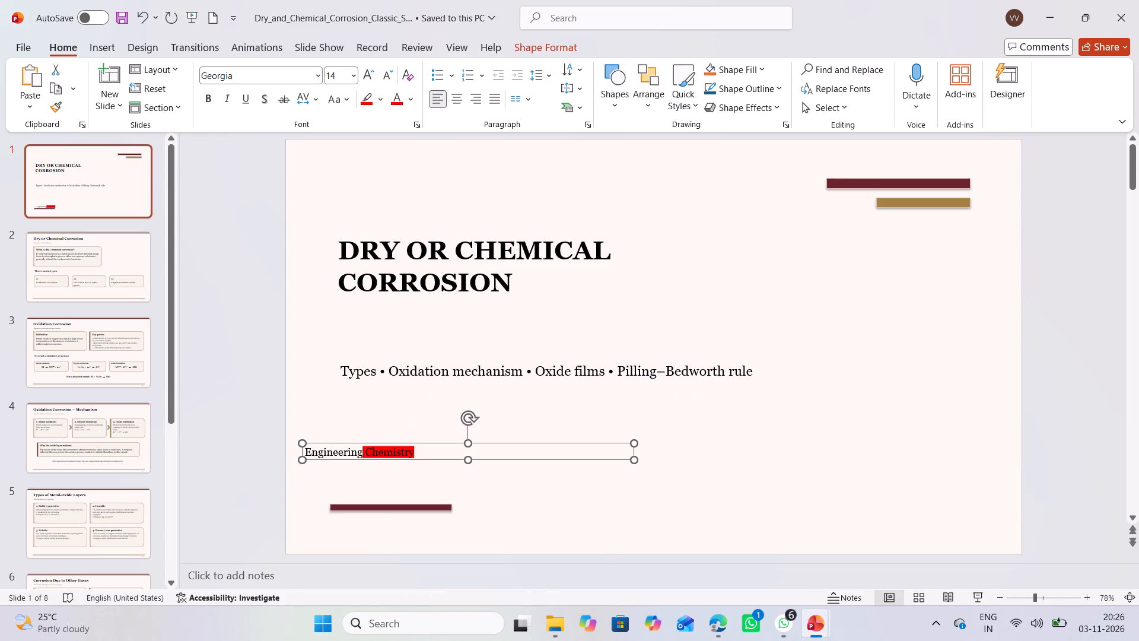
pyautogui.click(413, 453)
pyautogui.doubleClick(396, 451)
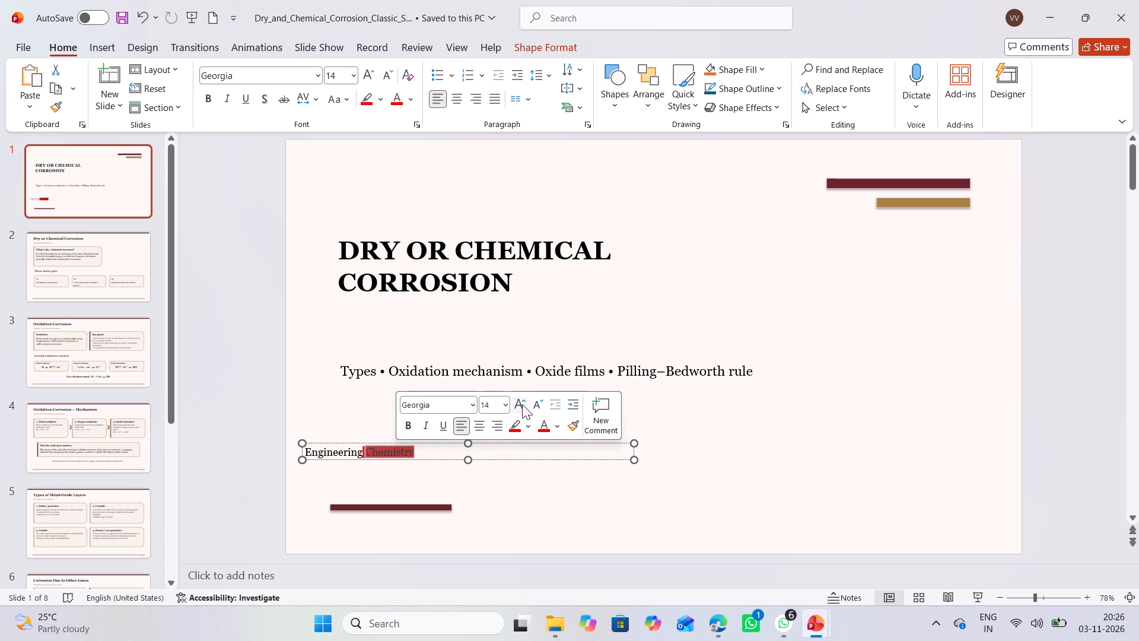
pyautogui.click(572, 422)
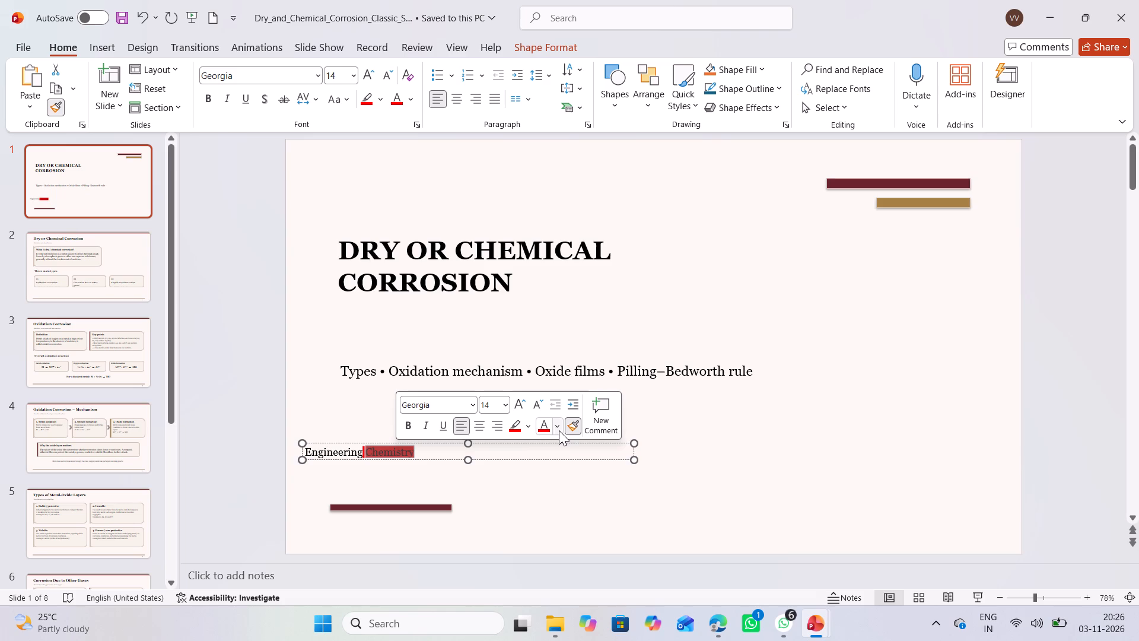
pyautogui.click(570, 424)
# Close the corrosion presentation without saving the changes.
pyautogui.click(1138, 0)
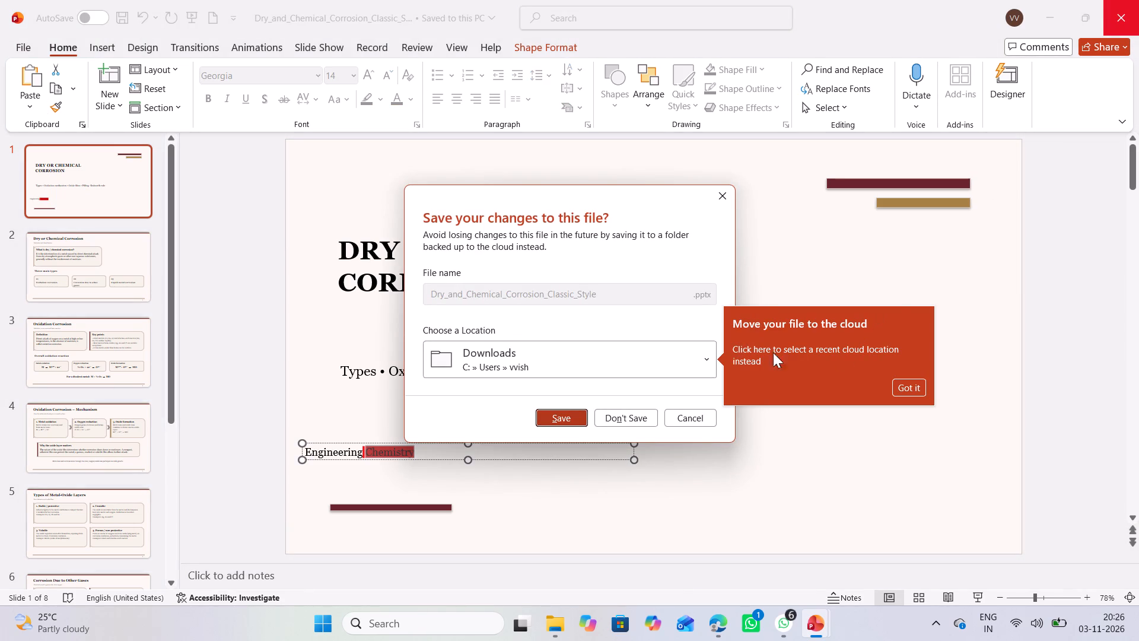
pyautogui.click(637, 415)
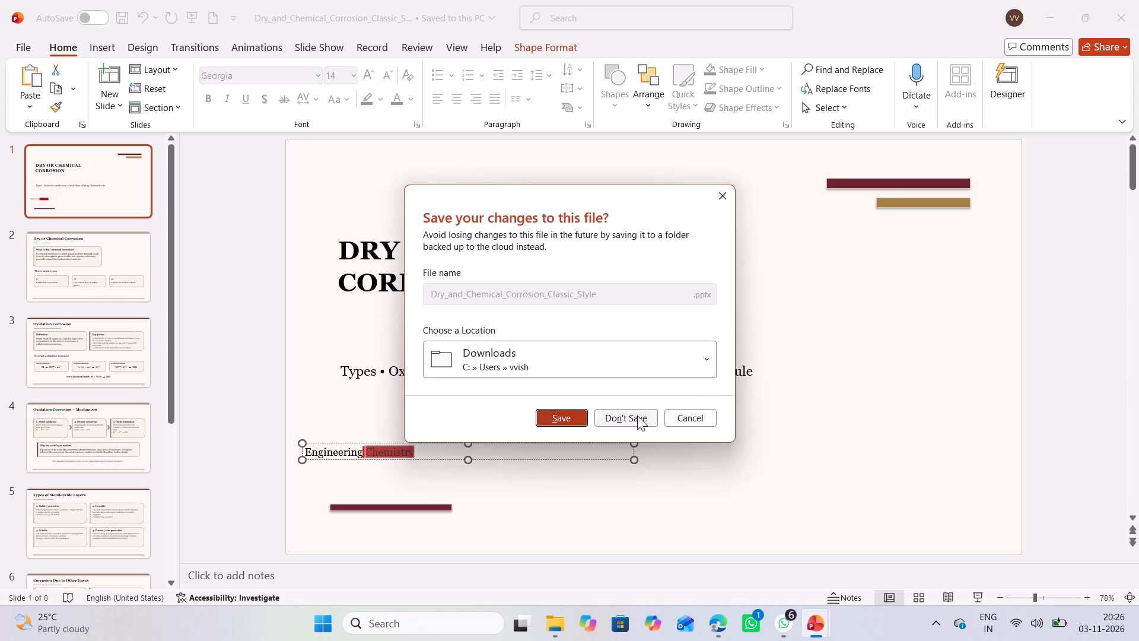
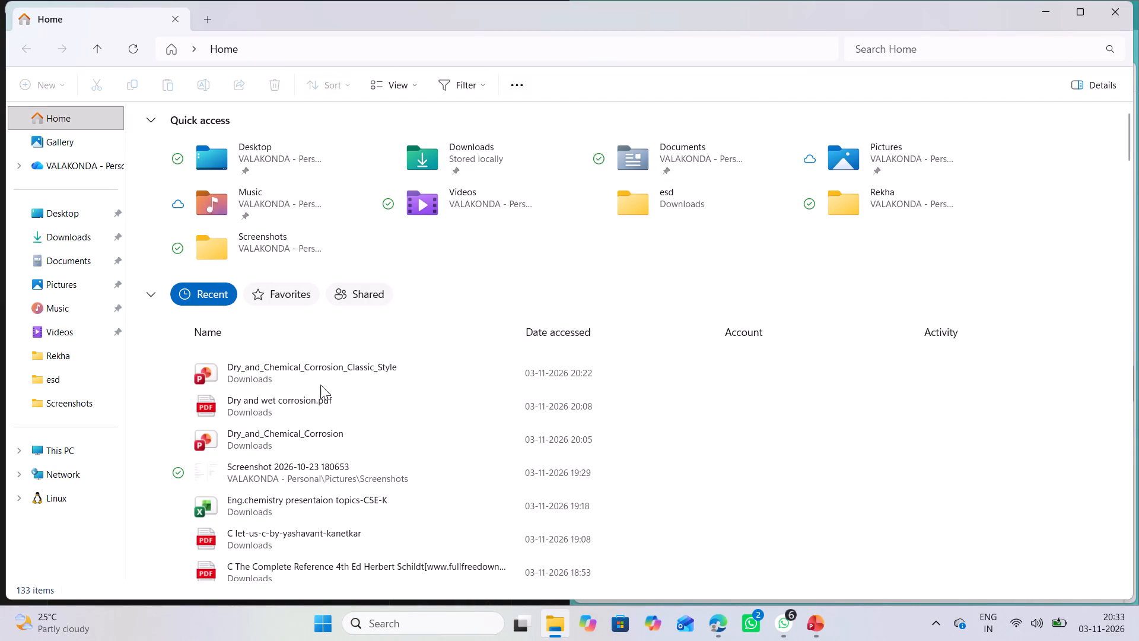
# Open the Dry_and_Chemical_Corrosion_Classic_Style presentation from the recent files.
pyautogui.doubleClick(348, 374)
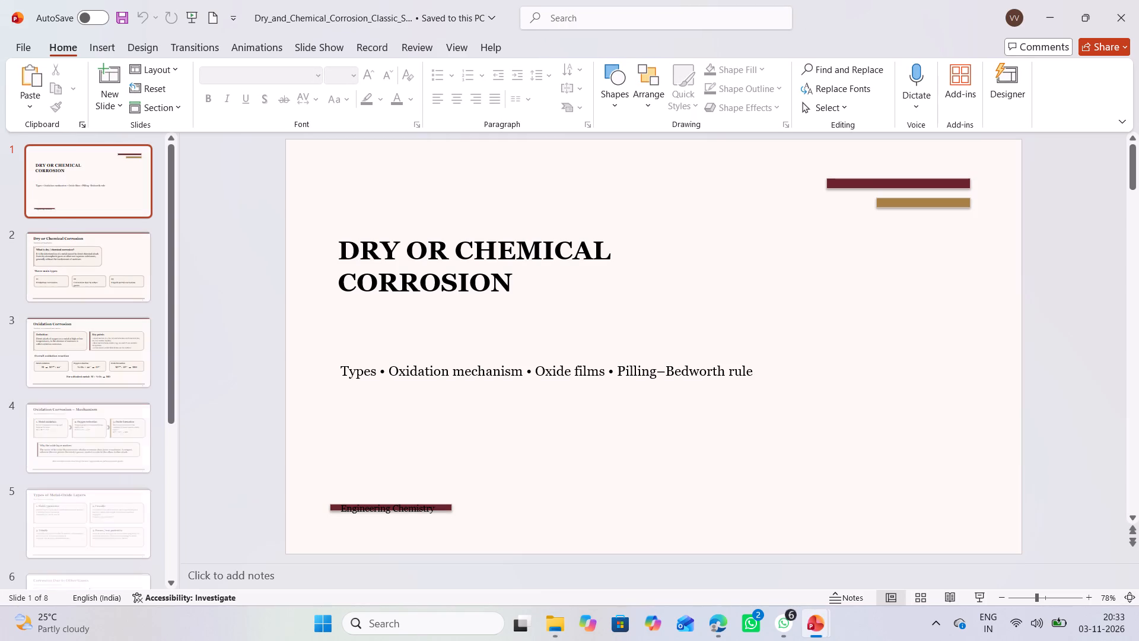
# Look through the slides of the corrosion presentation from the title slide to the last one.
pyautogui.scroll(-6, 562, 365)
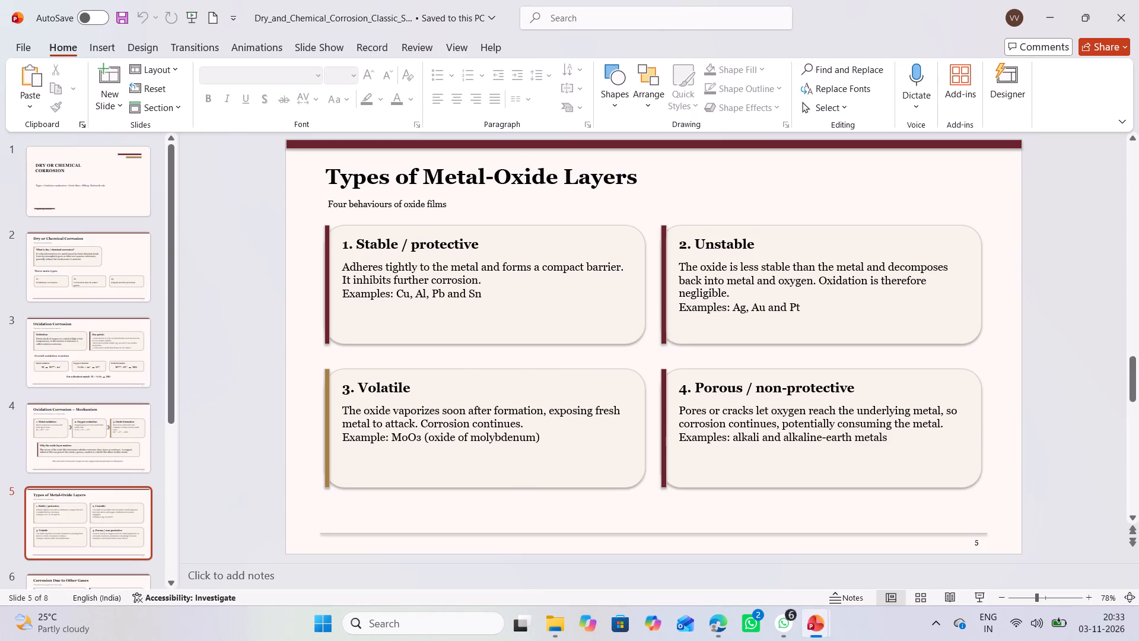
pyautogui.scroll(-1, 564, 369)
pyautogui.scroll(6, 564, 369)
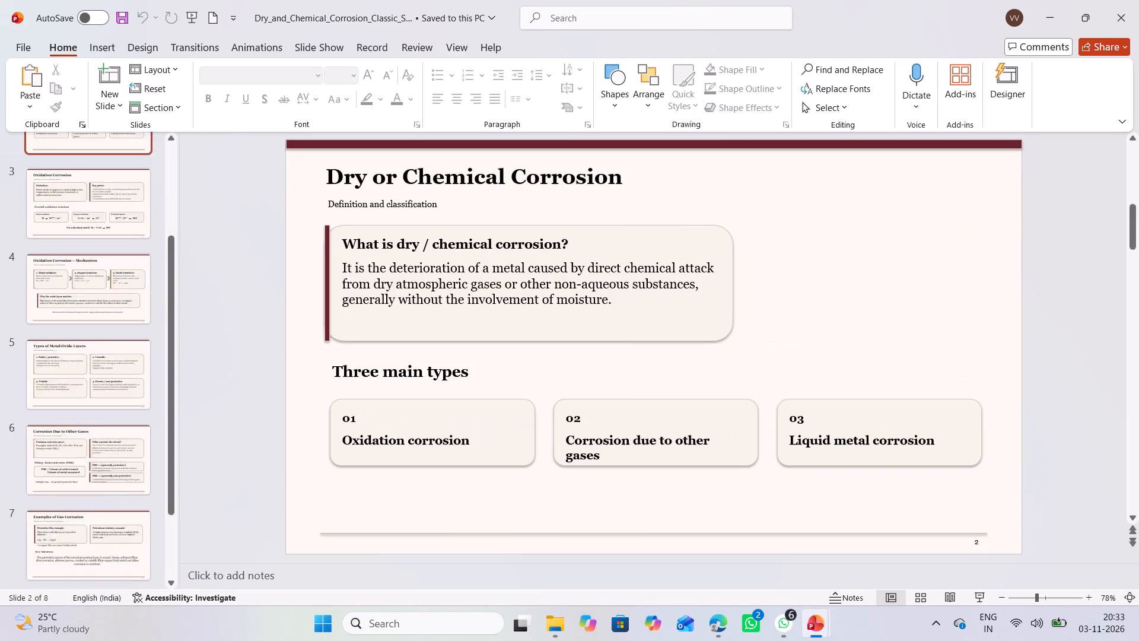
pyautogui.scroll(-7, 563, 370)
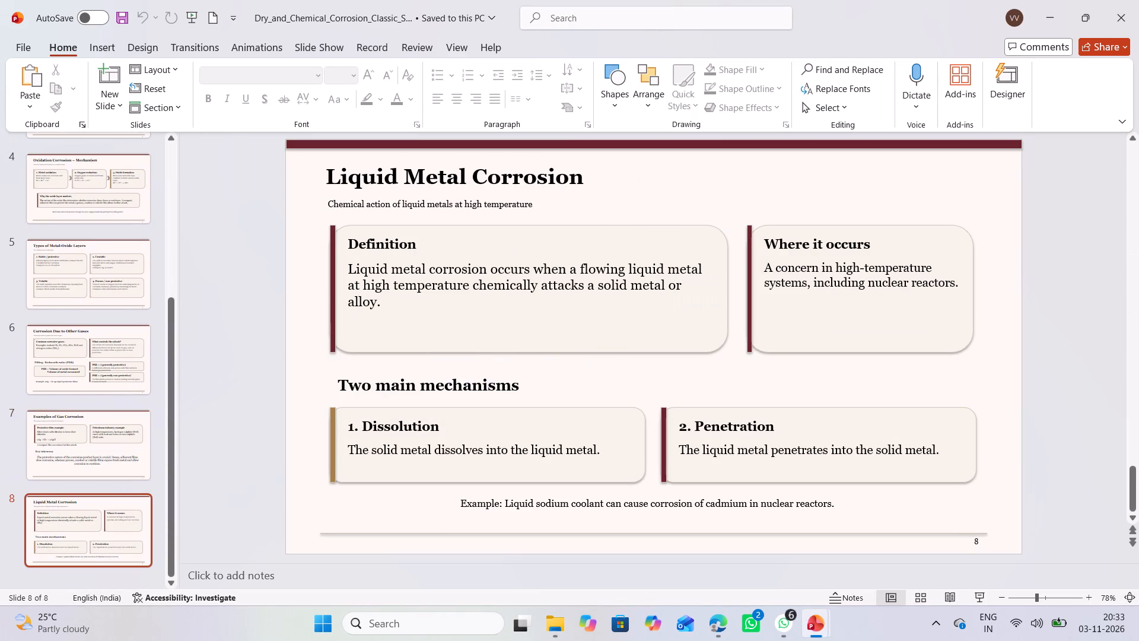
pyautogui.scroll(-2, 563, 372)
# On slide 6, change the Pilling–Bedworth heading above the formula box to read "Pilling–Bedworth rule".
pyautogui.click(133, 372)
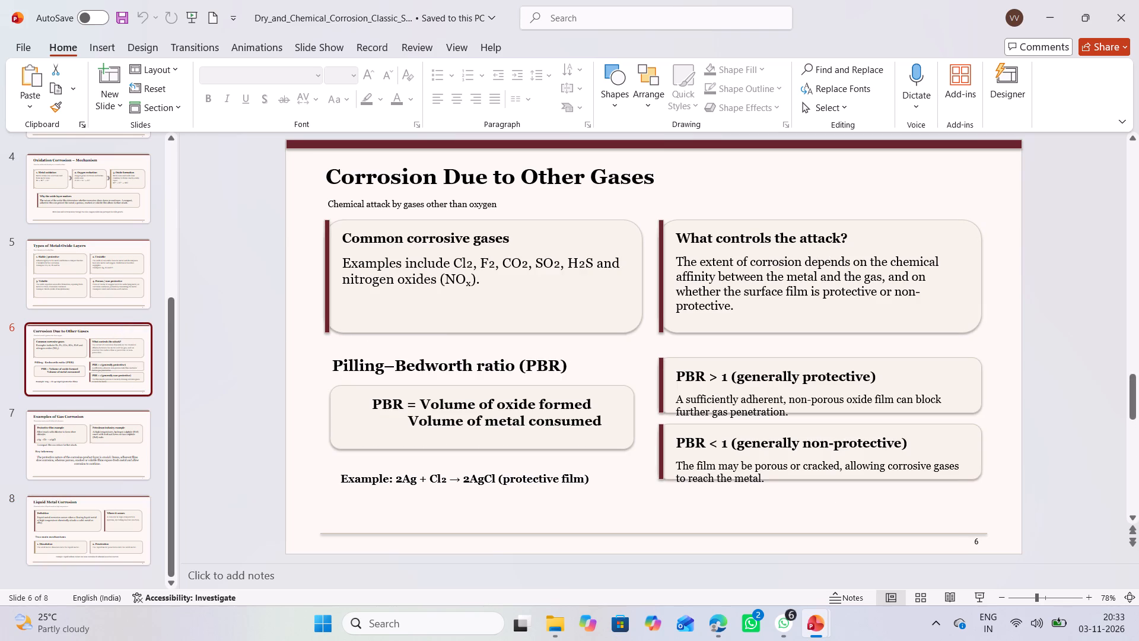
pyautogui.doubleClick(581, 371)
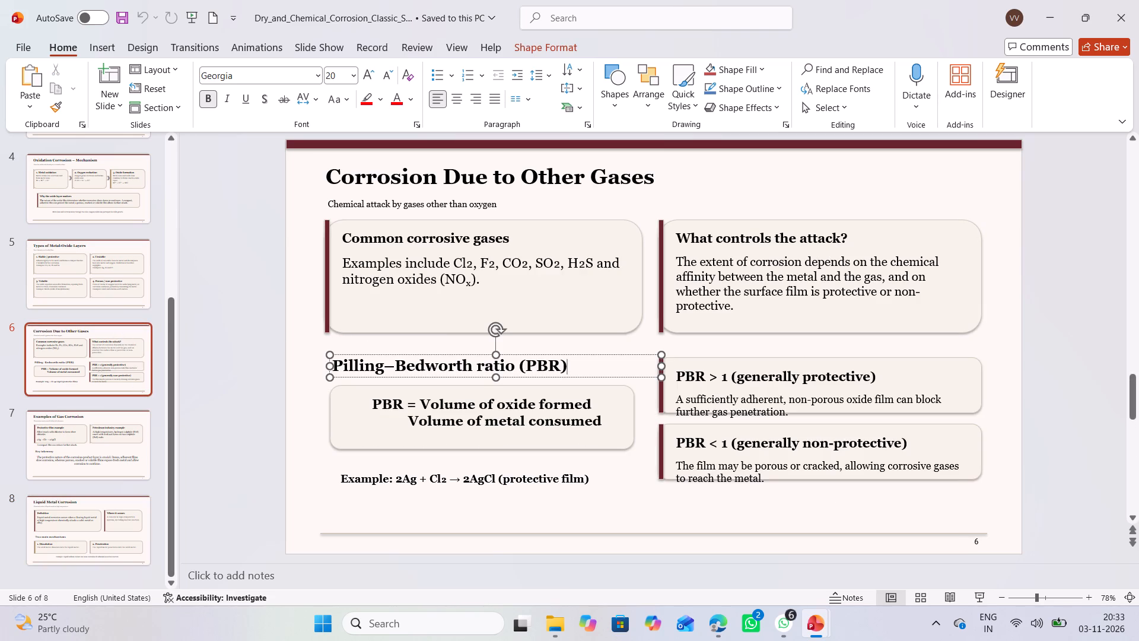
pyautogui.press('Left')
pyautogui.press('Right')
pyautogui.press('BackSpace')
pyautogui.press('BackSpace')
pyautogui.press('BackSpace')
pyautogui.press('BackSpace')
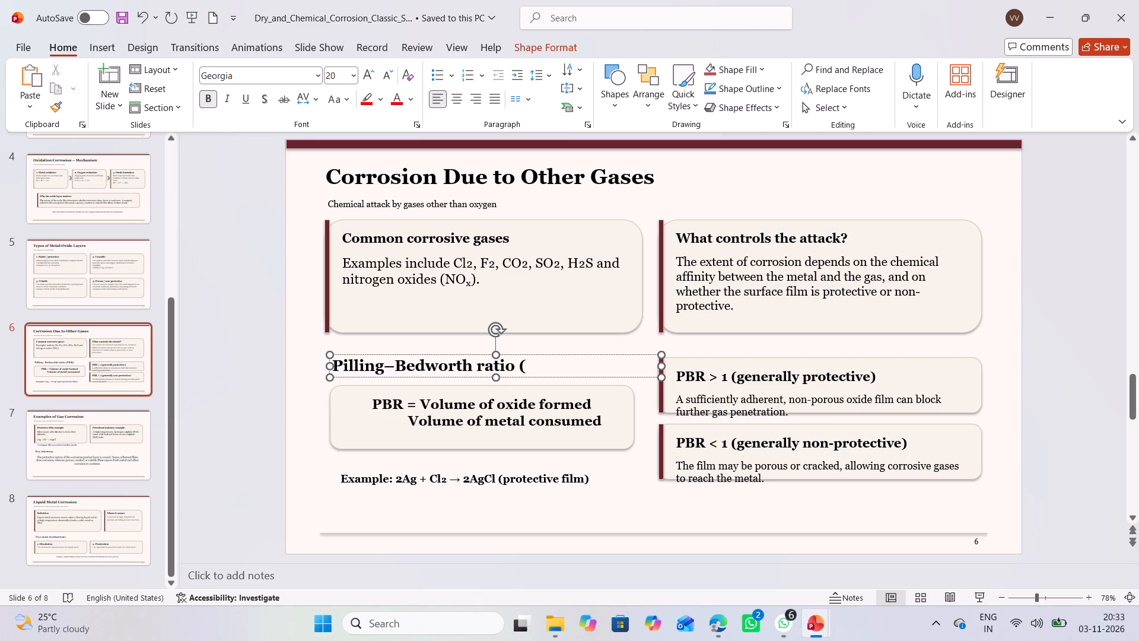
pyautogui.press('BackSpace')
pyautogui.press('BackSpace')
pyautogui.press('BackSpace')
pyautogui.press('BackSpace')
pyautogui.press('BackSpace')
pyautogui.press('BackSpace')
pyautogui.write('ule')
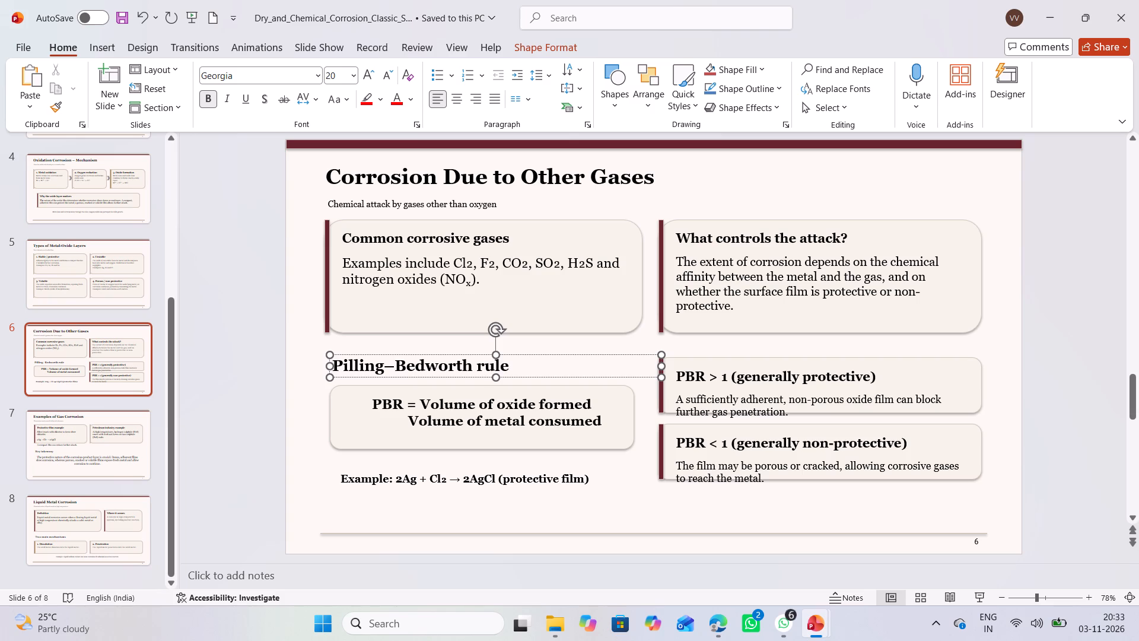
pyautogui.press('Down')
pyautogui.press('Down')
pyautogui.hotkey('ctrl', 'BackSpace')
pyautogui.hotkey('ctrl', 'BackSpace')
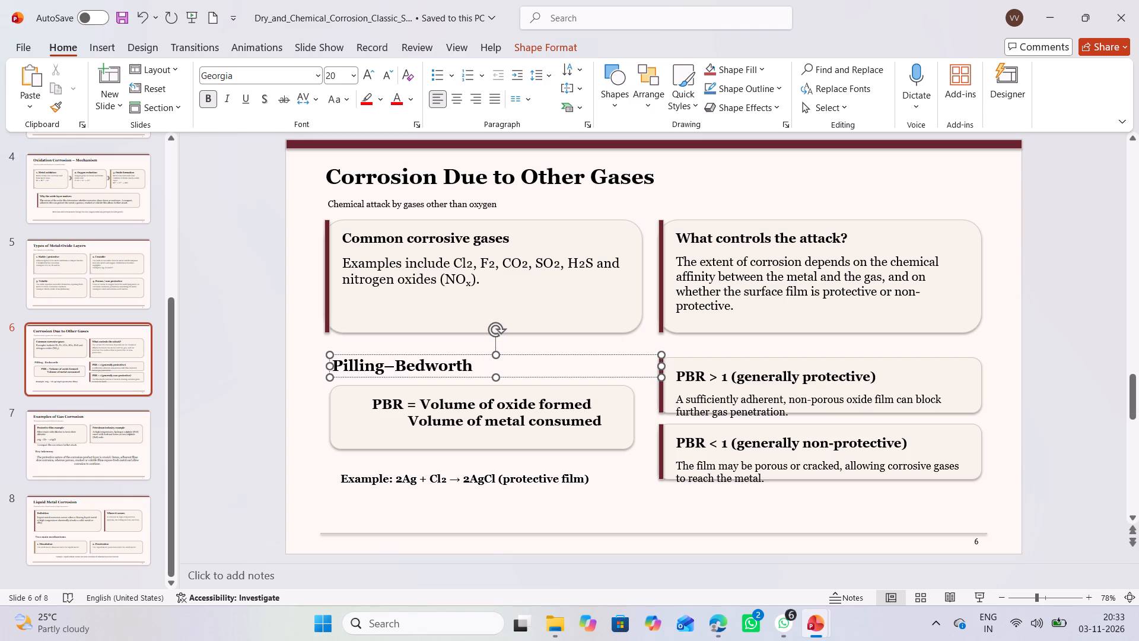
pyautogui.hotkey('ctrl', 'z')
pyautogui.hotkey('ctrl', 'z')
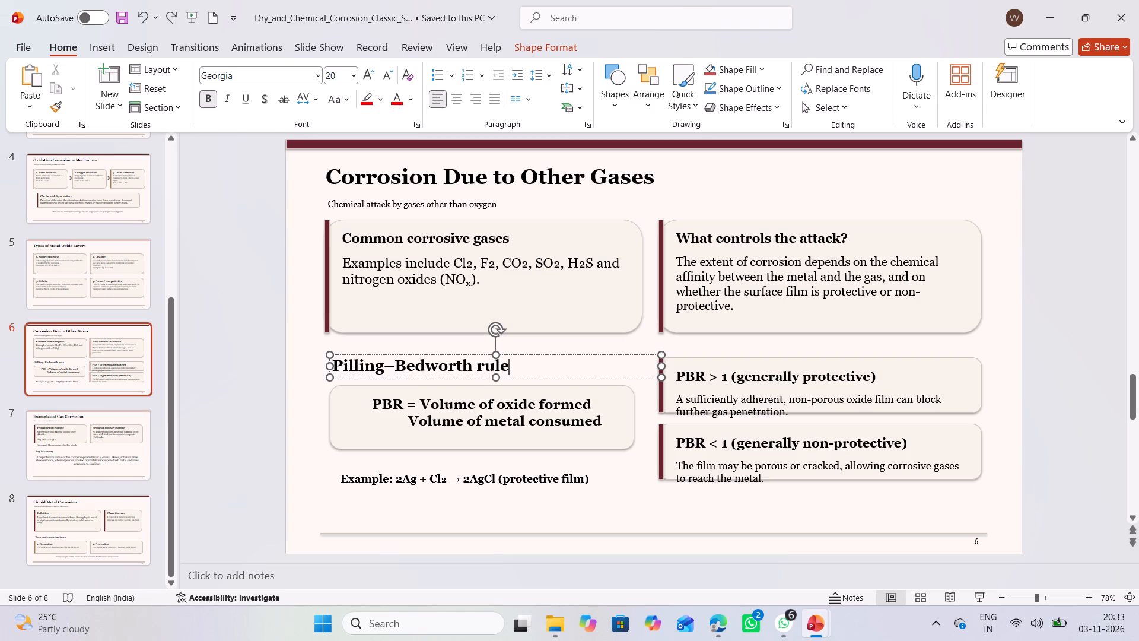
# Delete the abbreviation PBR before the equals sign in slide 6's volume formula.
pyautogui.doubleClick(448, 402)
pyautogui.moveTo(450, 402); pyautogui.dragTo(441, 408)
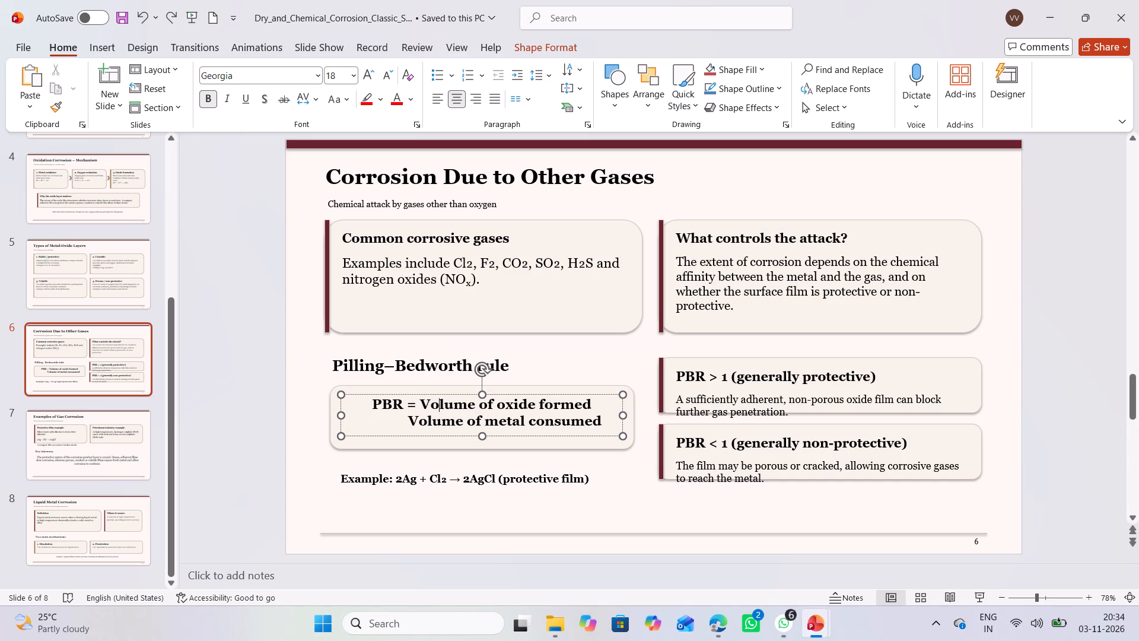
pyautogui.press('Left')
pyautogui.press('Left')
pyautogui.press('Left')
pyautogui.press('Left')
pyautogui.press('Left')
pyautogui.press('BackSpace')
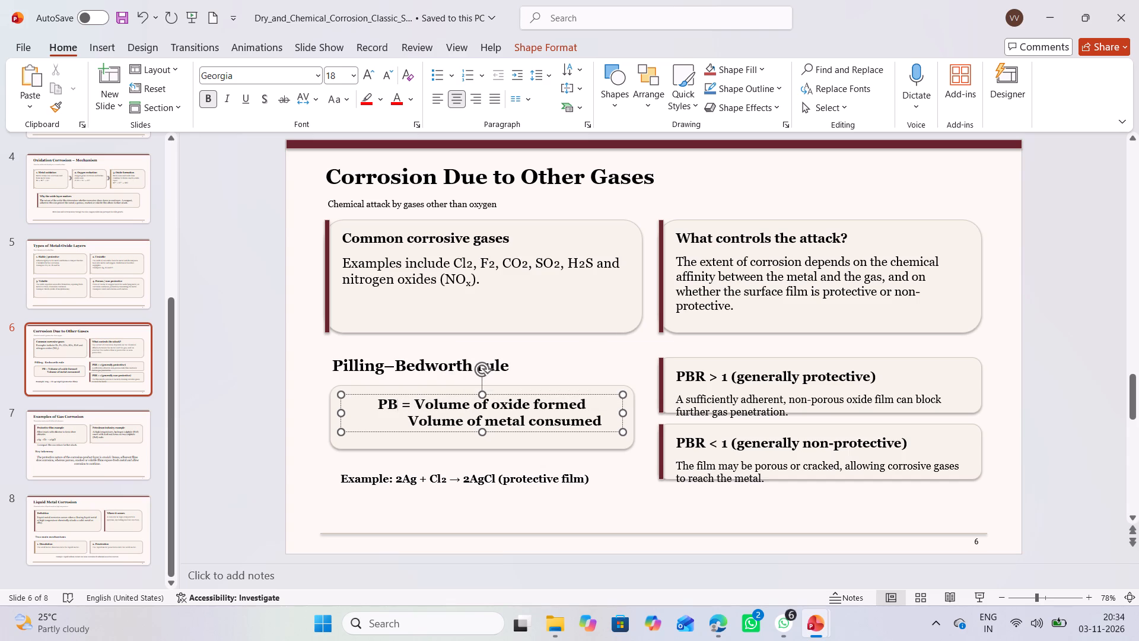
pyautogui.press('BackSpace')
pyautogui.press('BackSpace')
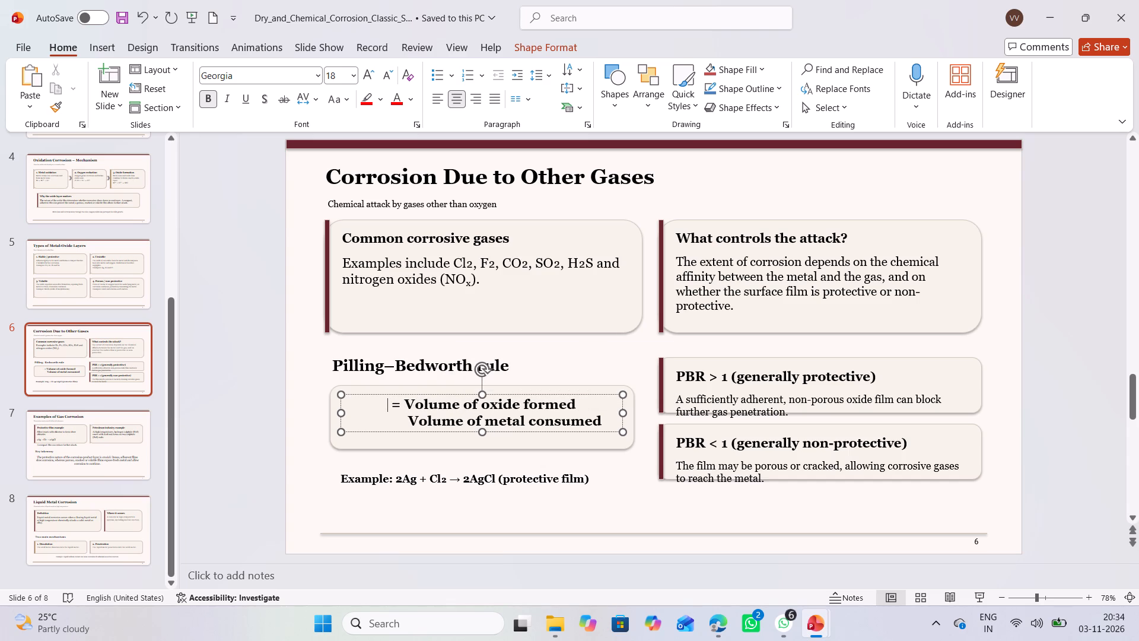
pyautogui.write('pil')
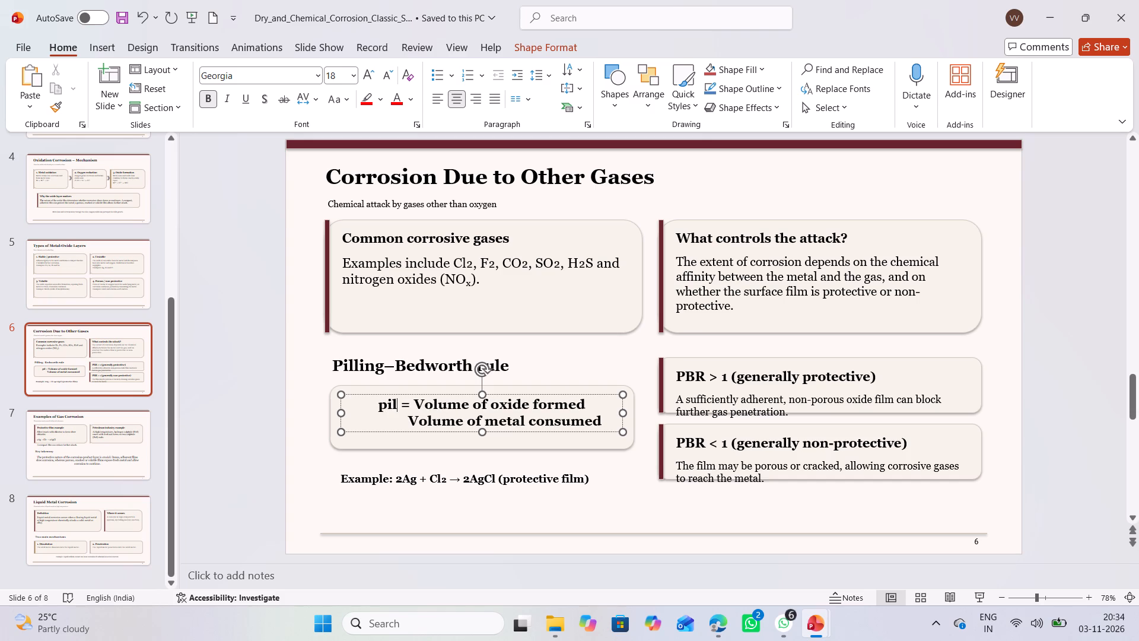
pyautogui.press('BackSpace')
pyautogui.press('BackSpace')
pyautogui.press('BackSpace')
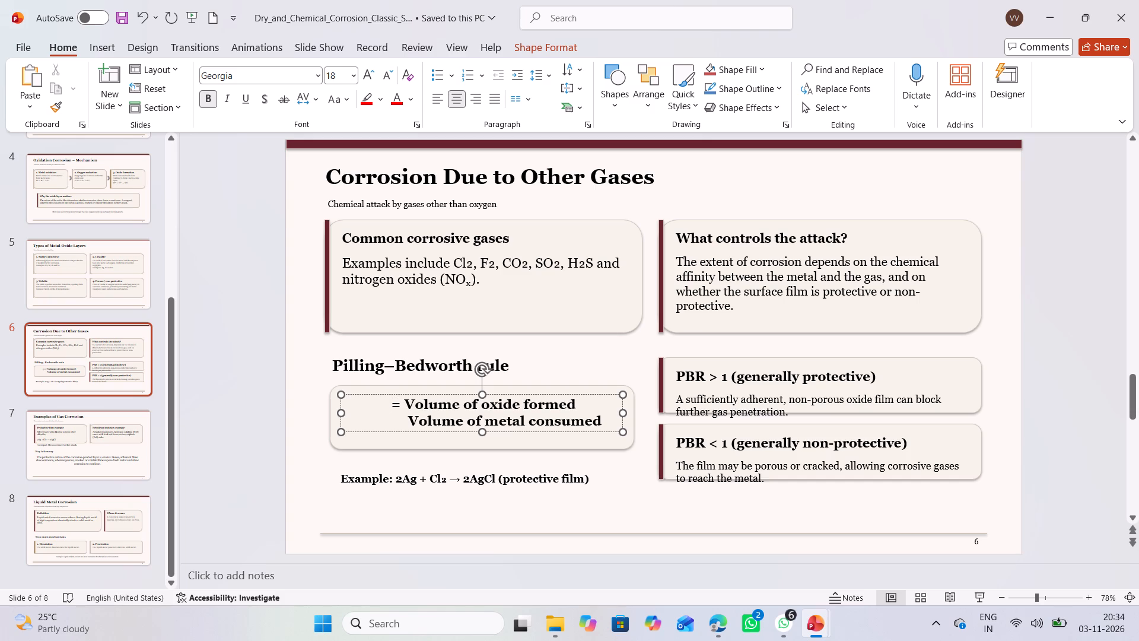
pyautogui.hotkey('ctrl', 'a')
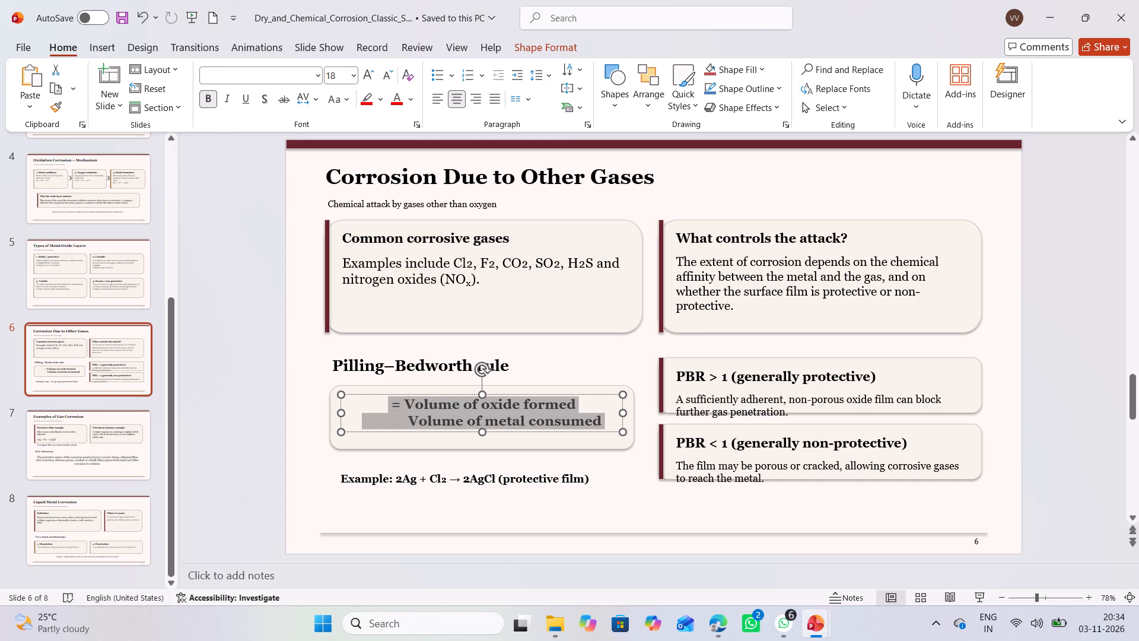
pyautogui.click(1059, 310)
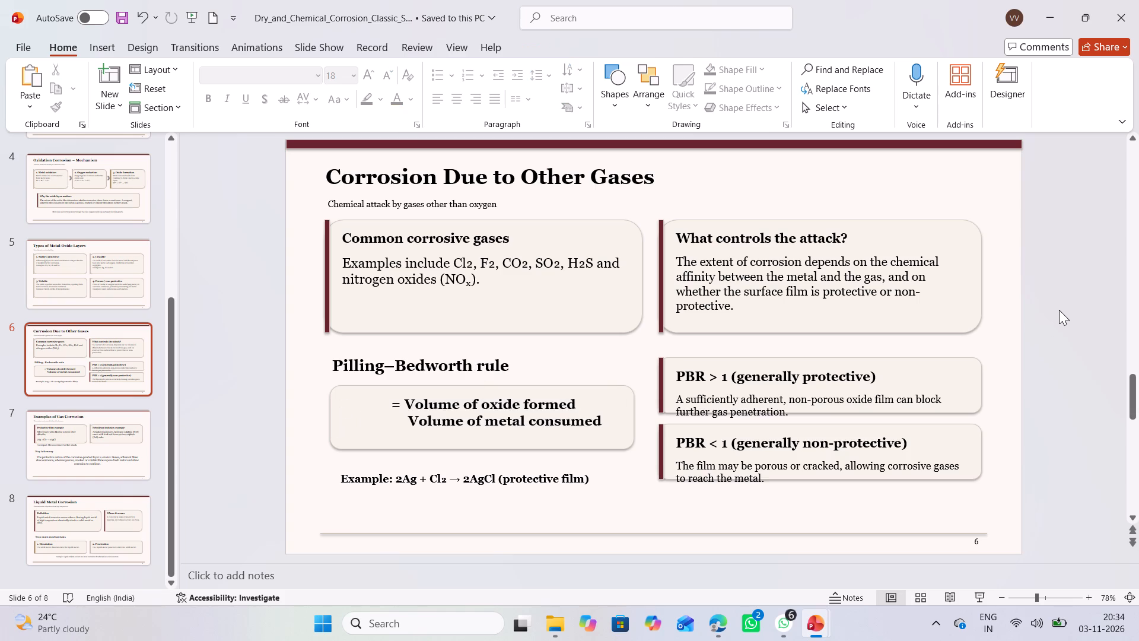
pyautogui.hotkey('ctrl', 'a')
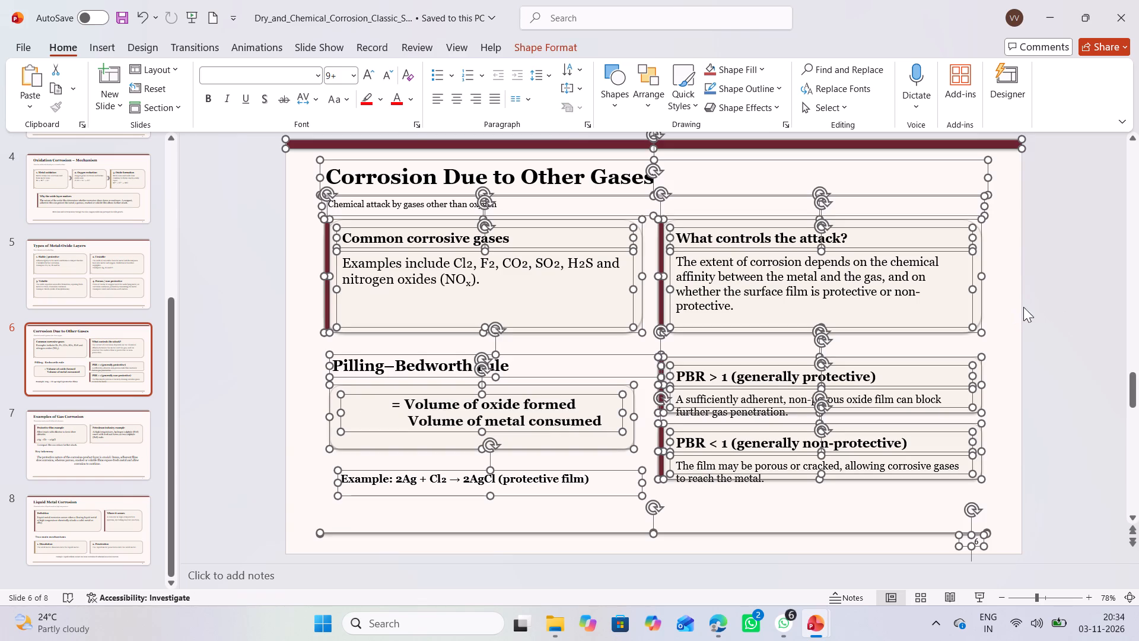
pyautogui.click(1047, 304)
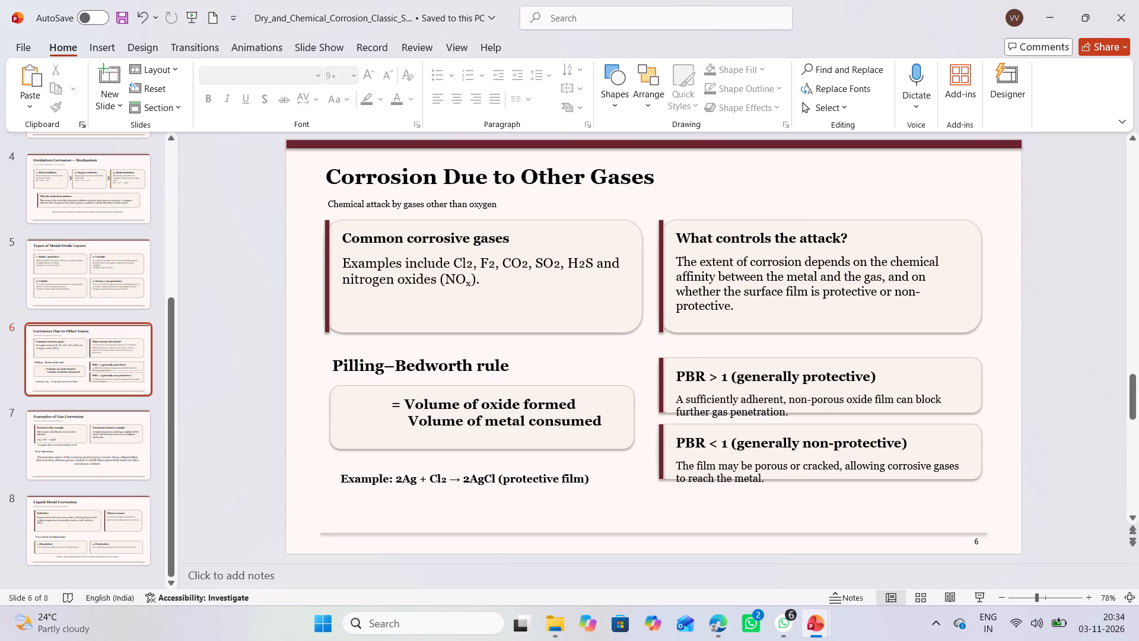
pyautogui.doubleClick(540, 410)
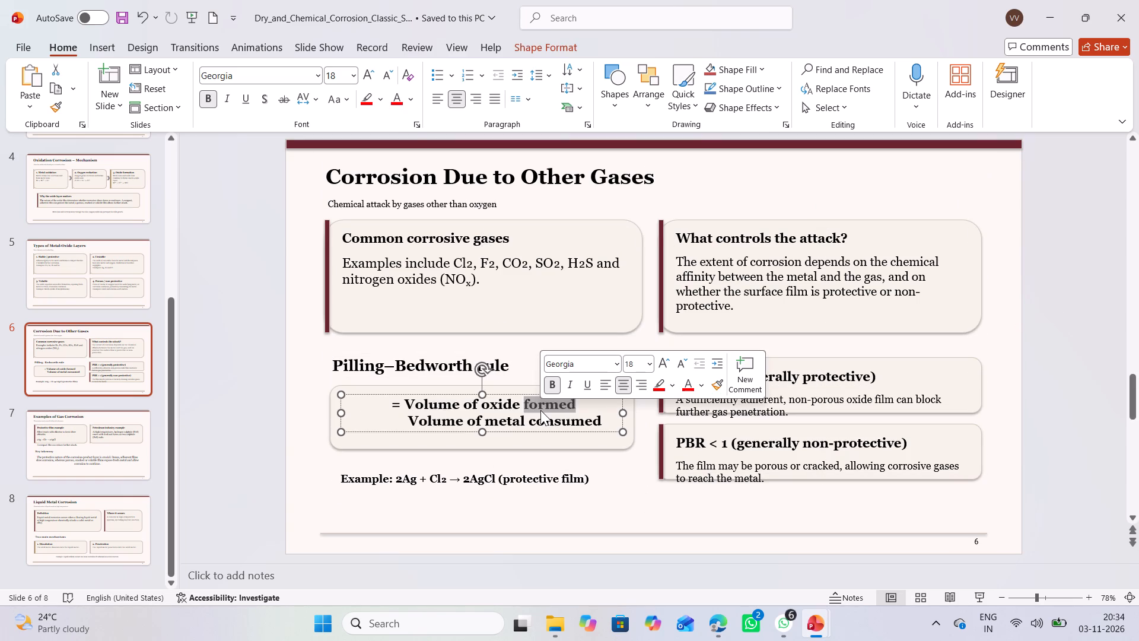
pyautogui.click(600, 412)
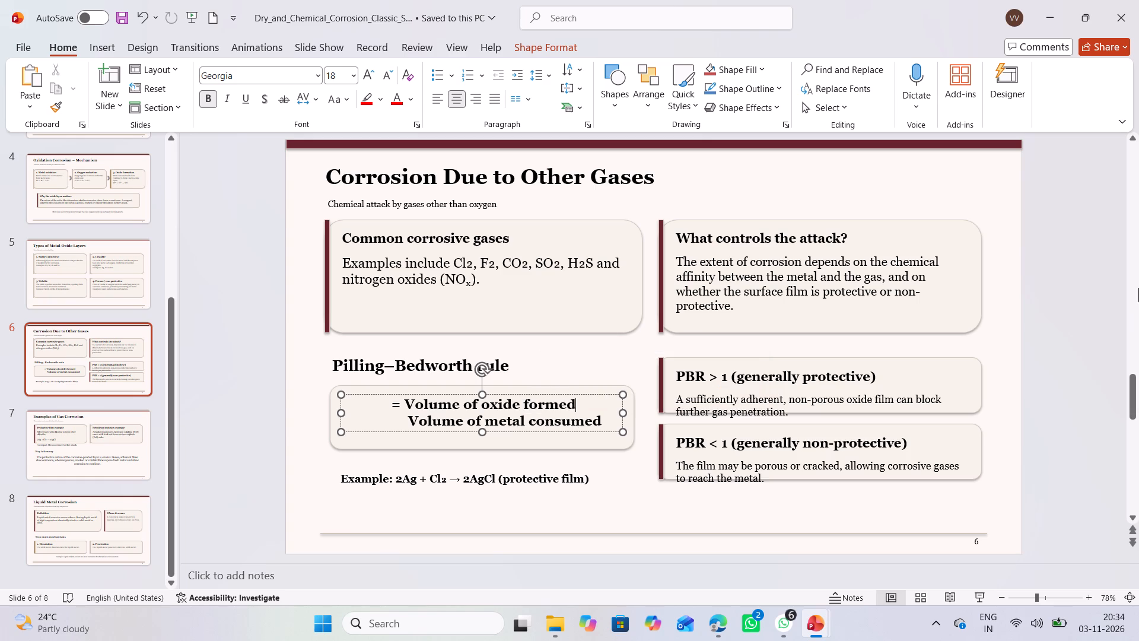
# Delete all of the Engineering Chemistry text over the lower maroon bar on the title slide.
pyautogui.scroll(8, 39, 204)
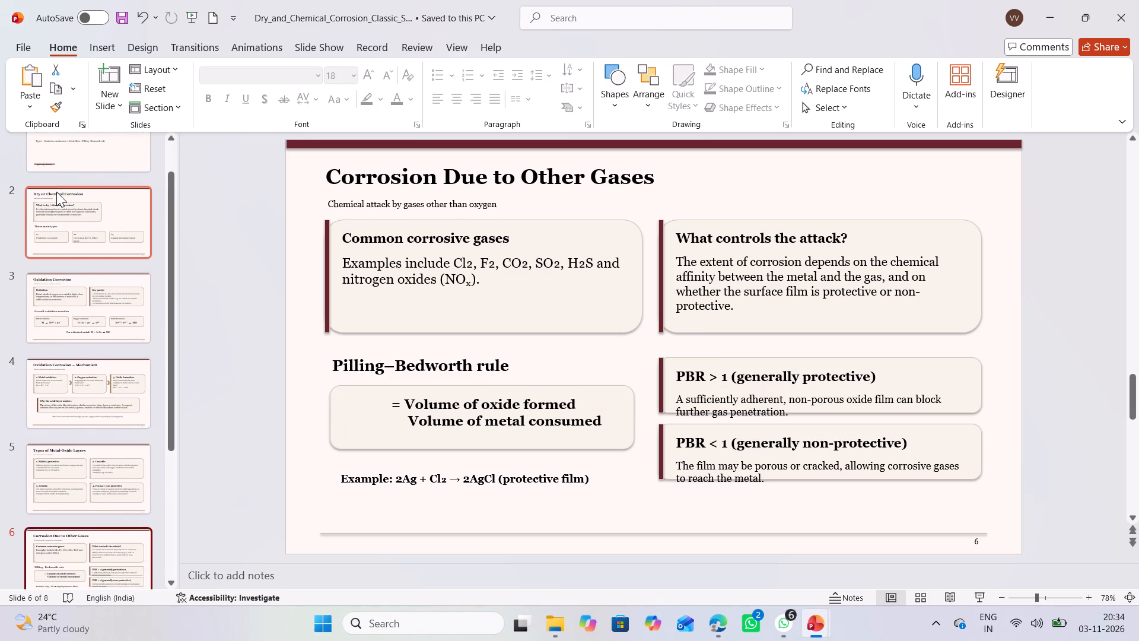
pyautogui.scroll(2, 56, 192)
pyautogui.click(56, 192)
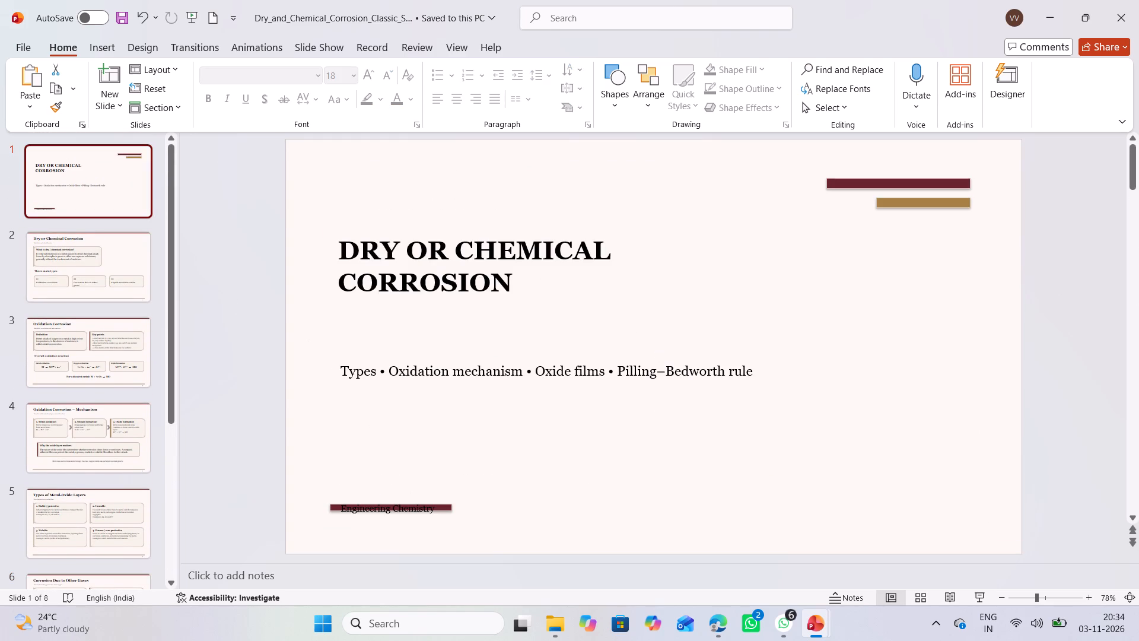
pyautogui.doubleClick(446, 510)
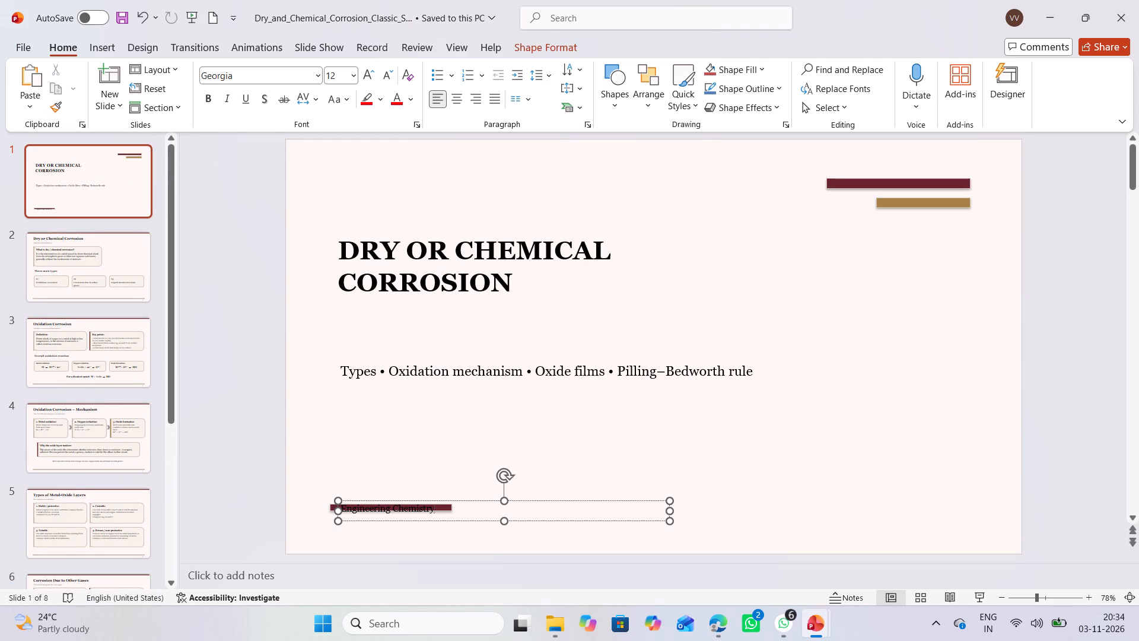
pyautogui.press('BackSpace')
pyautogui.press('BackSpace')
pyautogui.press('BackSpace')
pyautogui.press('BackSpace')
pyautogui.press('BackSpace')
pyautogui.press('BackSpace')
pyautogui.press('BackSpace')
pyautogui.press('BackSpace')
pyautogui.press('BackSpace')
pyautogui.press('BackSpace')
pyautogui.press('BackSpace')
pyautogui.press('BackSpace')
pyautogui.press('BackSpace')
pyautogui.press('BackSpace')
pyautogui.press('BackSpace')
pyautogui.press('BackSpace')
pyautogui.press('BackSpace')
pyautogui.press('BackSpace')
pyautogui.press('BackSpace')
pyautogui.press('BackSpace')
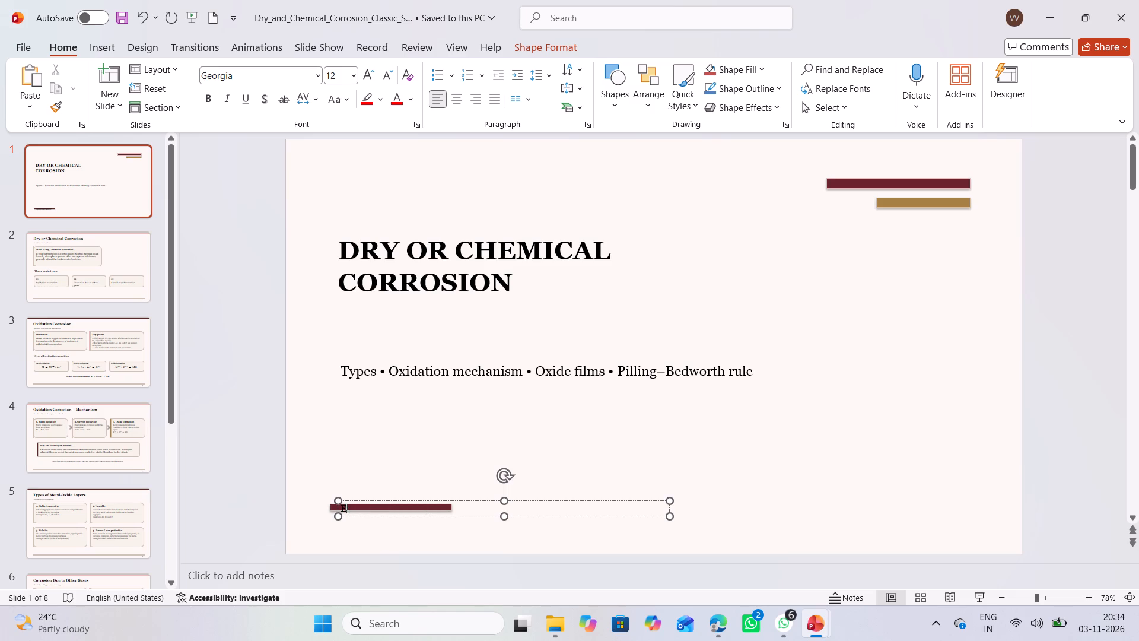
pyautogui.press('BackSpace')
pyautogui.press('BackSpace')
pyautogui.press('Delete')
pyautogui.click(455, 479)
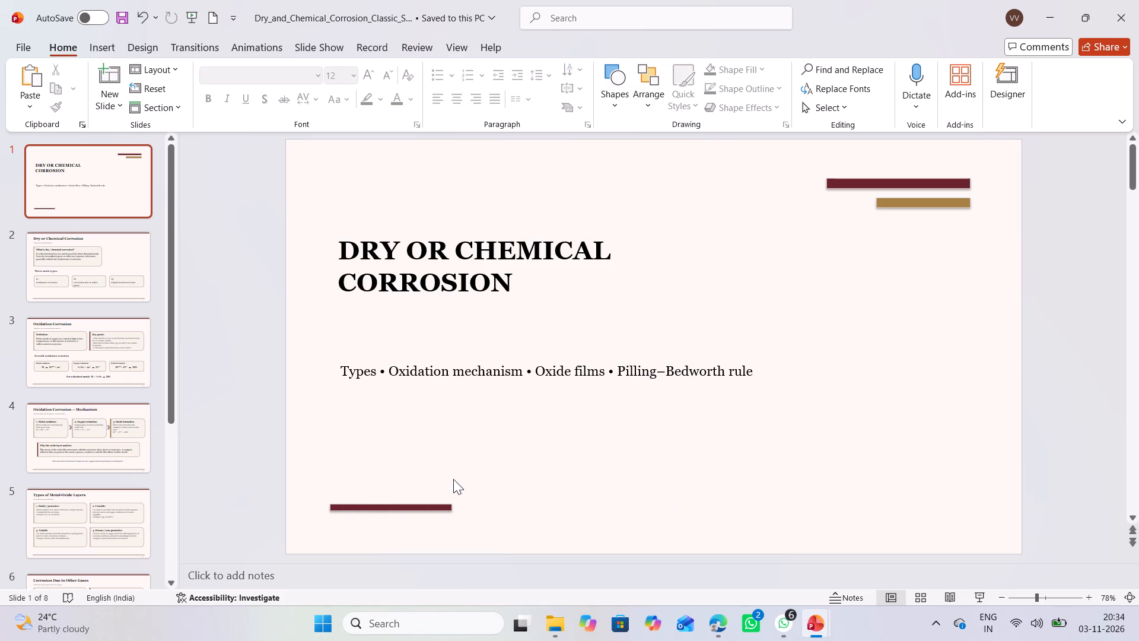
# Delete the emptied text box left over the end of the lower maroon bar on the title slide.
pyautogui.tripleClick(443, 489)
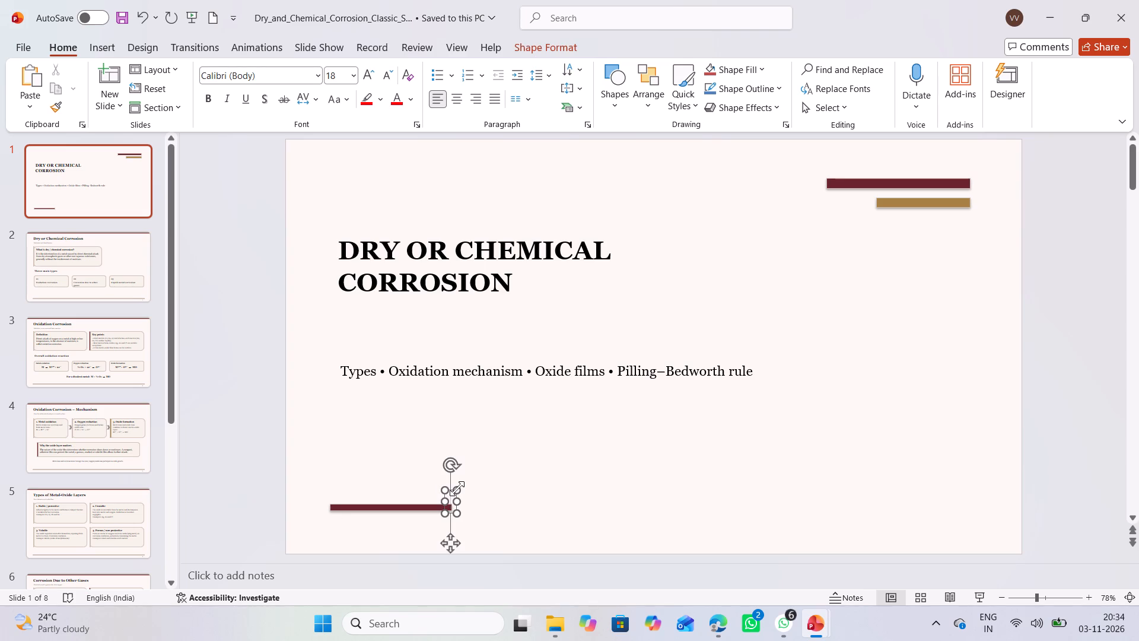
pyautogui.press('Delete')
pyautogui.click(452, 546)
pyautogui.press('Delete')
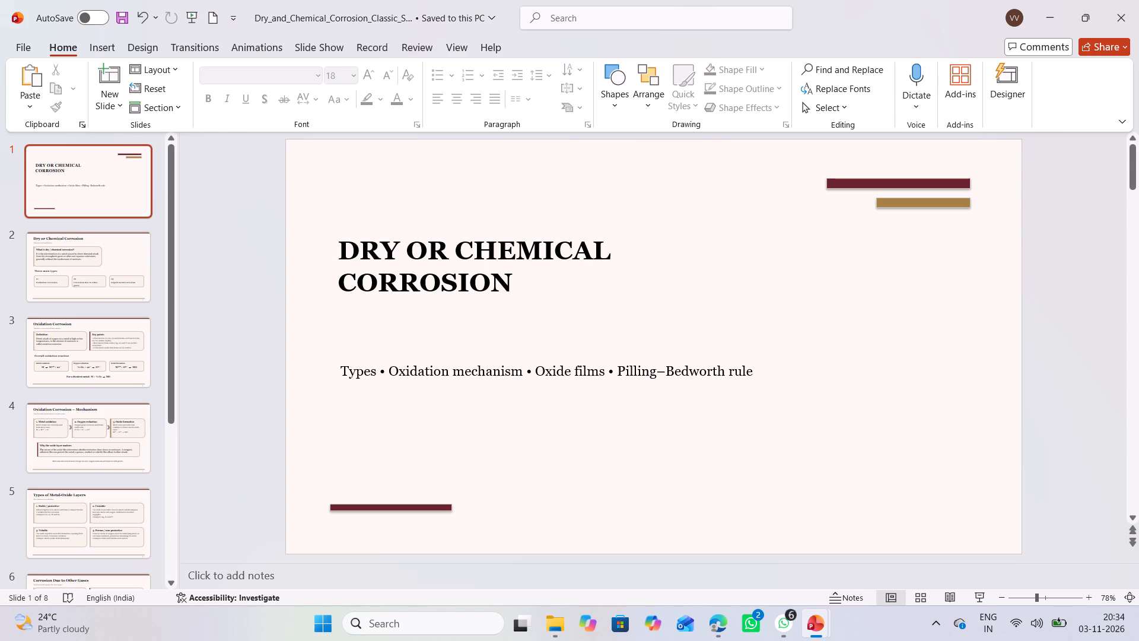
pyautogui.click(446, 507)
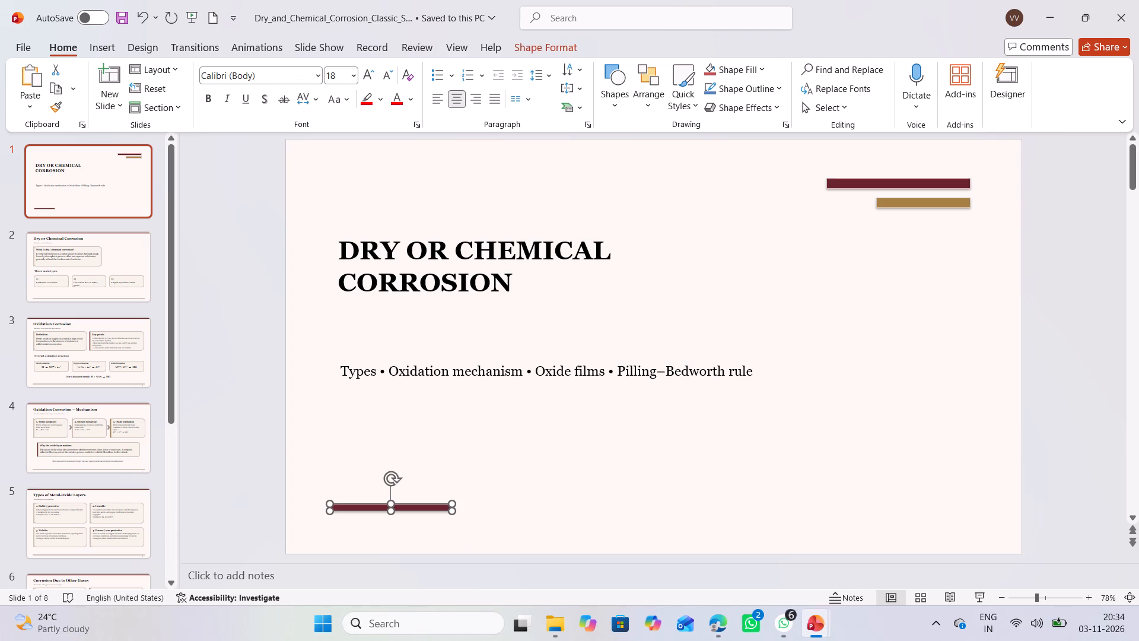
pyautogui.click(564, 436)
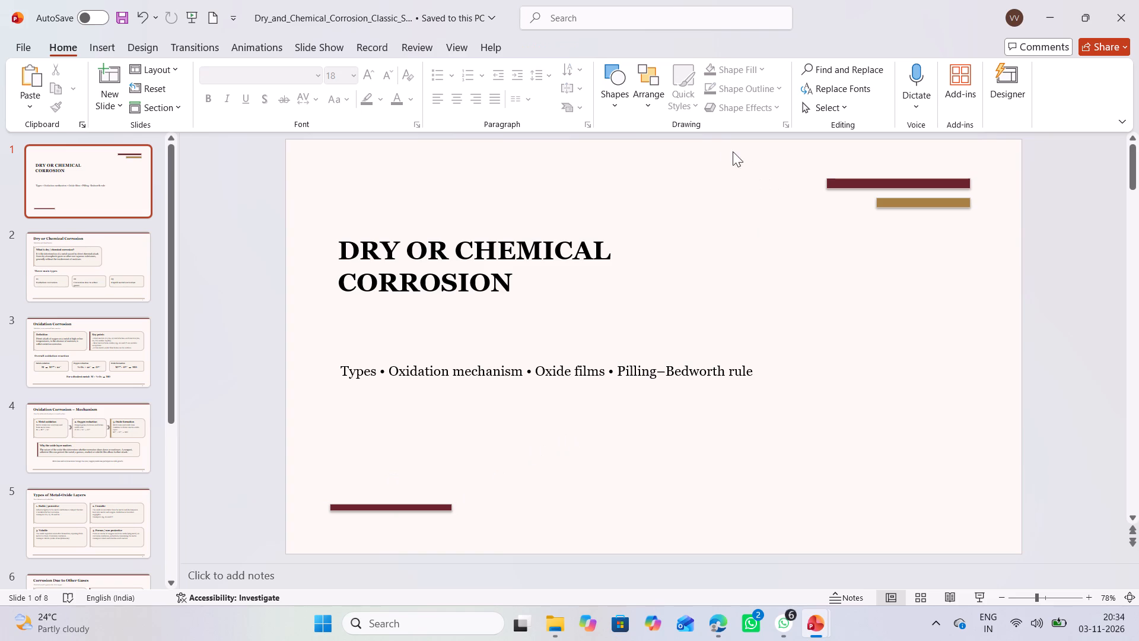
# Insert a new text box just above the lower maroon bar, about as wide as the bar.
pyautogui.click(97, 55)
pyautogui.click(640, 84)
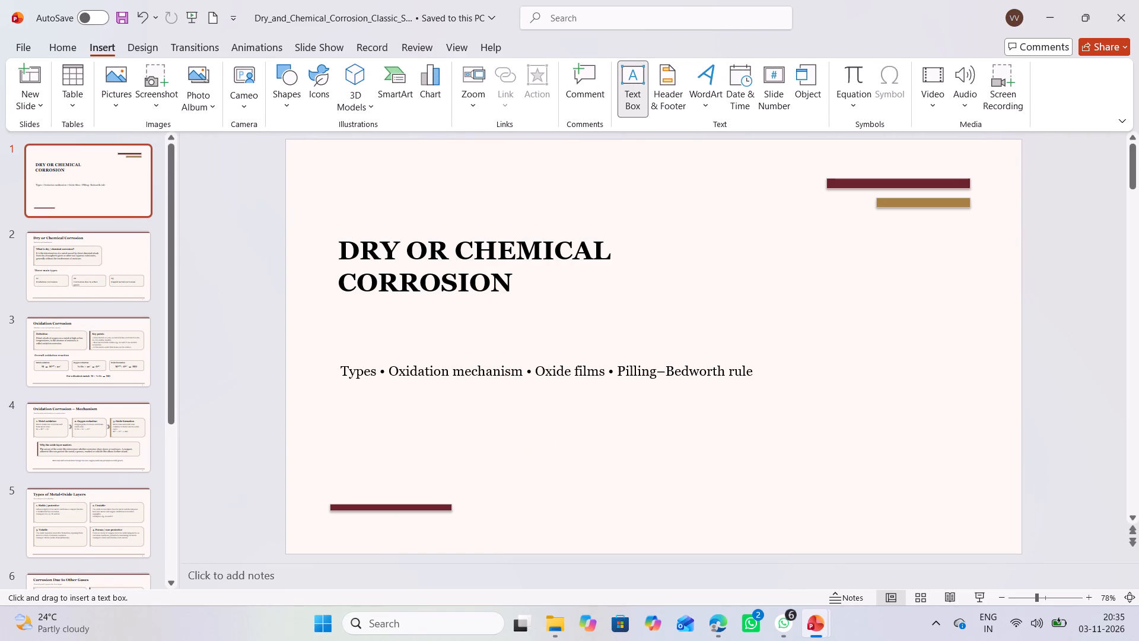
pyautogui.moveTo(333, 479); pyautogui.dragTo(454, 498)
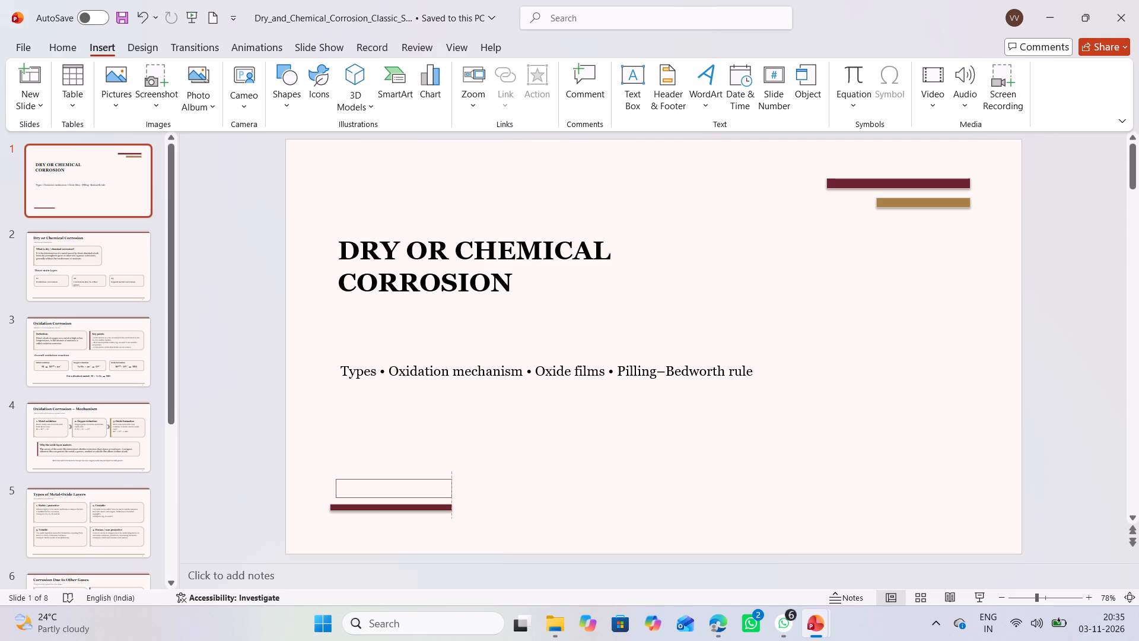
pyautogui.moveTo(454, 498); pyautogui.dragTo(452, 500)
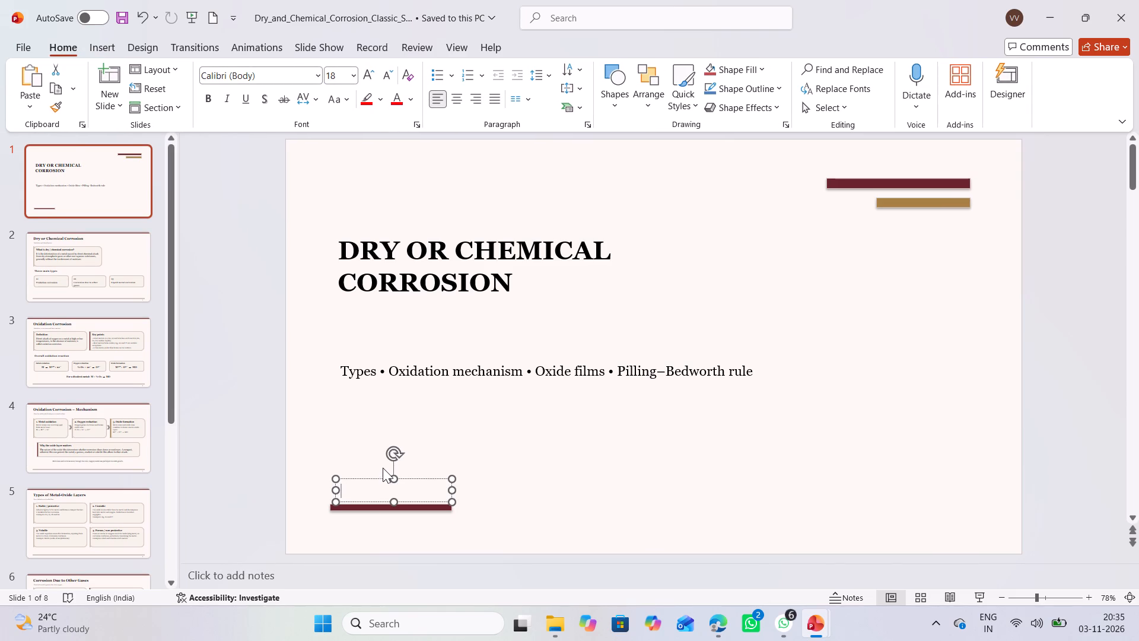
# Align the new text box with the start of the lower maroon bar and enter "ENGINNERING CHEMISTRY" in it.
pyautogui.press('e')
pyautogui.moveTo(381, 474); pyautogui.dragTo(373, 469)
pyautogui.press('BackSpace')
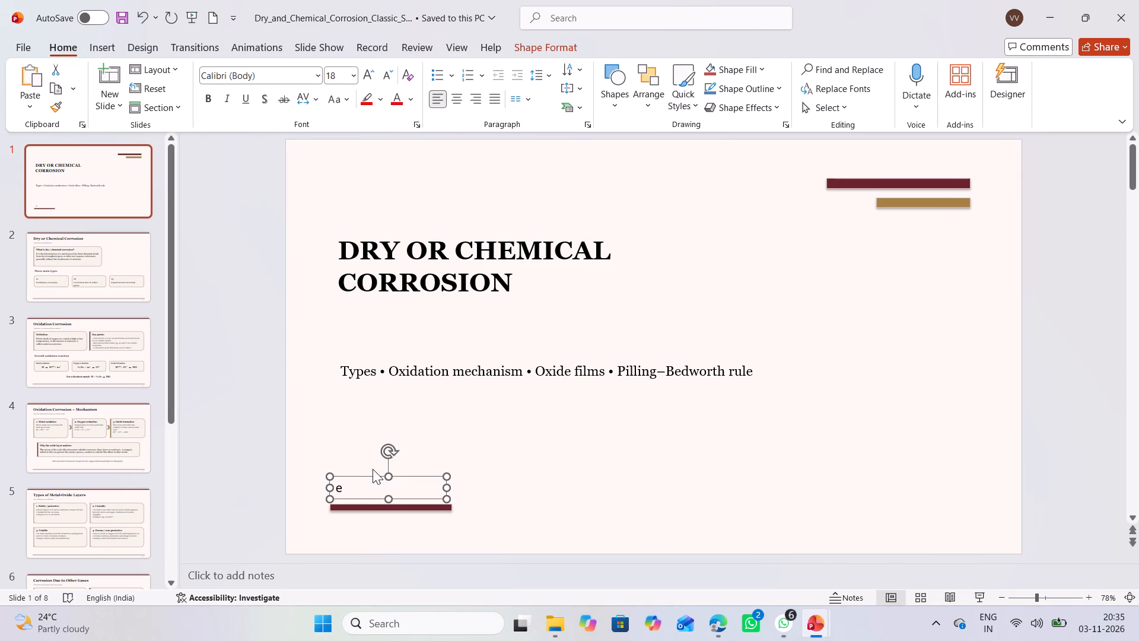
pyautogui.click(376, 487)
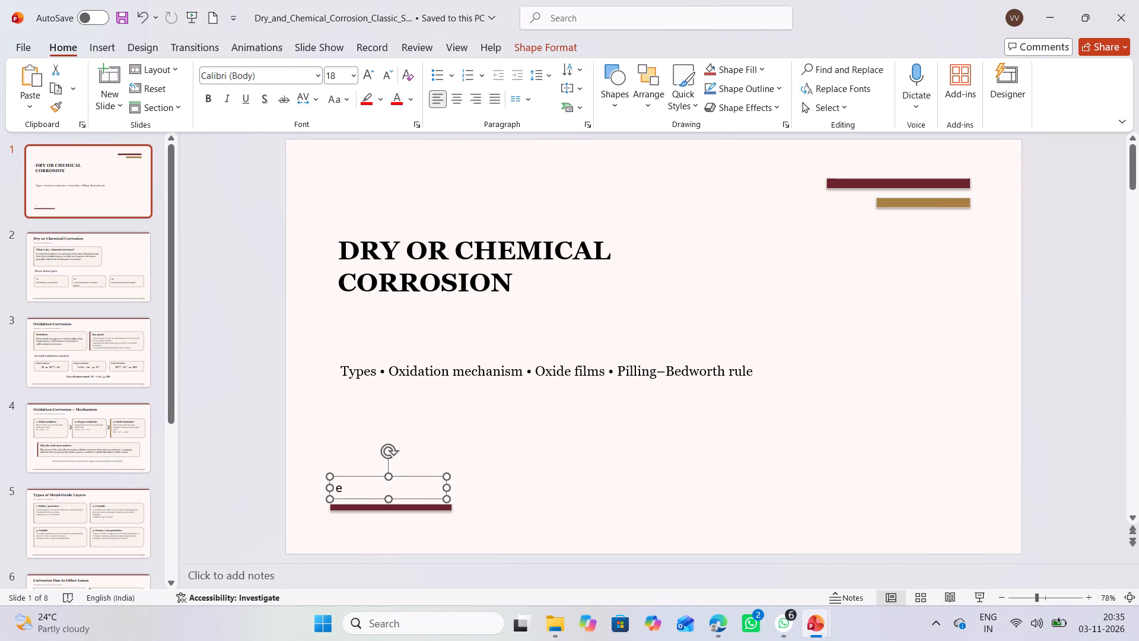
pyautogui.click(370, 484)
pyautogui.press('BackSpace')
pyautogui.click(370, 484)
pyautogui.press('BackSpace')
pyautogui.write('EN')
pyautogui.write('GINNER')
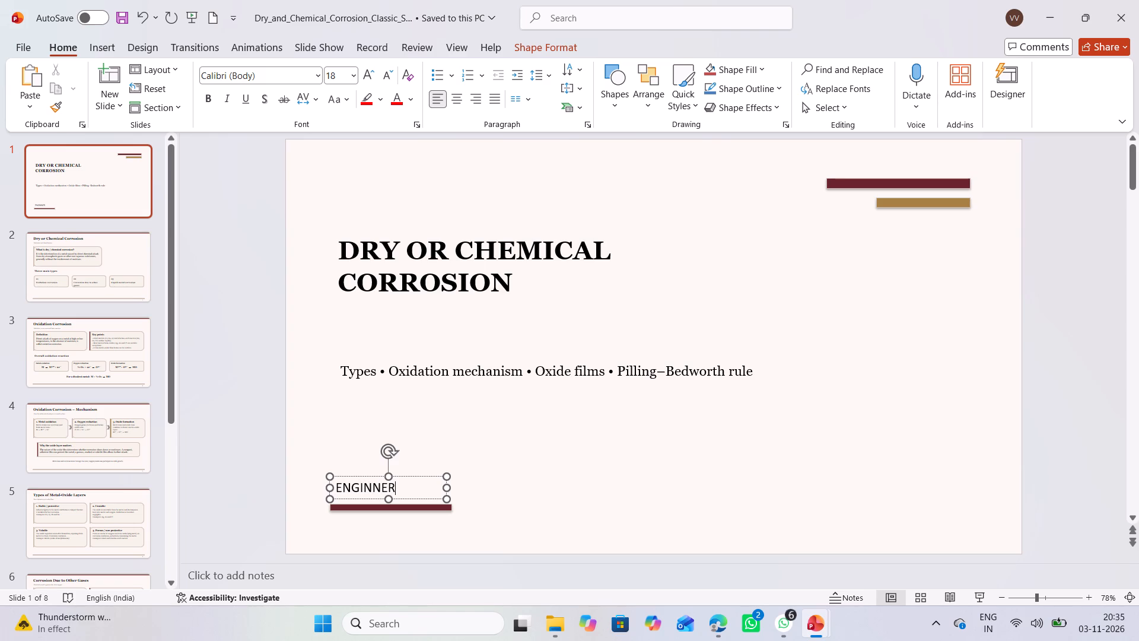
pyautogui.write('ING')
pyautogui.press('space')
pyautogui.write('IJ')
pyautogui.press('BackSpace')
pyautogui.press('BackSpace')
pyautogui.write('CHEMID')
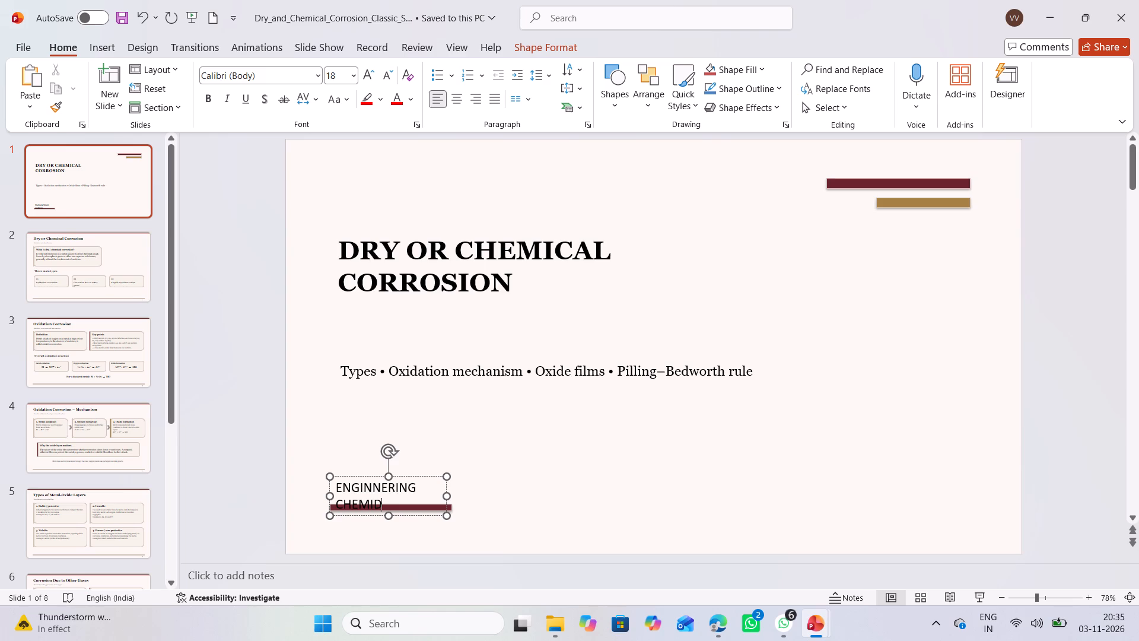
pyautogui.press('BackSpace')
pyautogui.write('STRY')
# Move the two-line ENGINNERING CHEMISTRY text box up so both lines sit above the lower maroon bar.
pyautogui.moveTo(450, 521); pyautogui.dragTo(450, 521)
pyautogui.moveTo(450, 521); pyautogui.dragTo(450, 511)
pyautogui.click(478, 499)
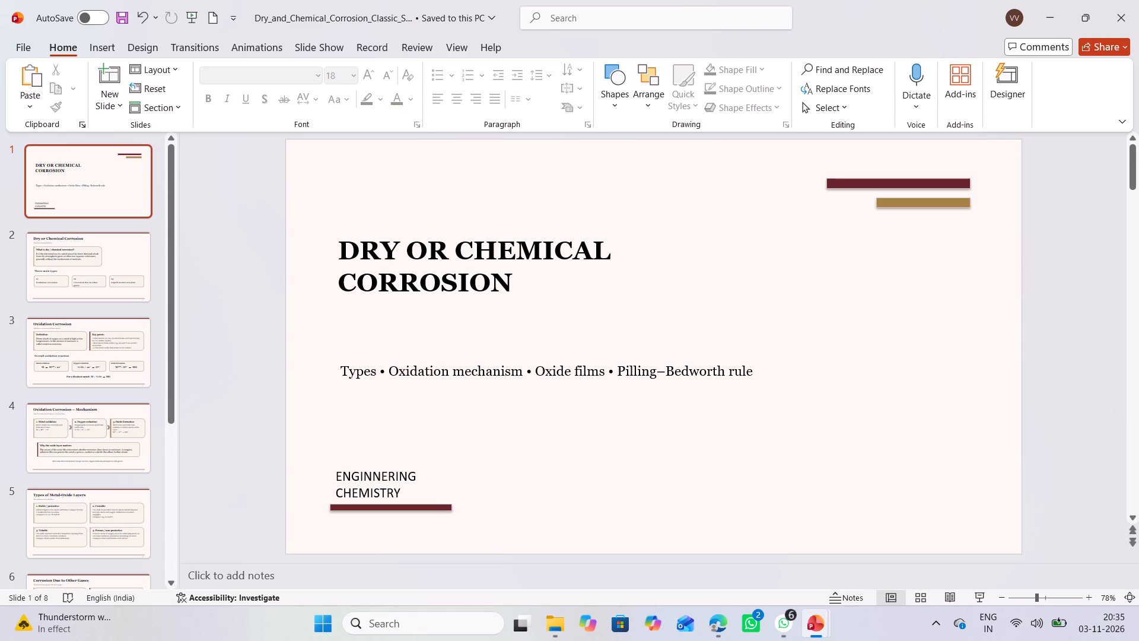
# Move the lower maroon bar slightly closer beneath the ENGINNERING CHEMISTRY label and shorten it to just beyond the label's width.
pyautogui.click(451, 507)
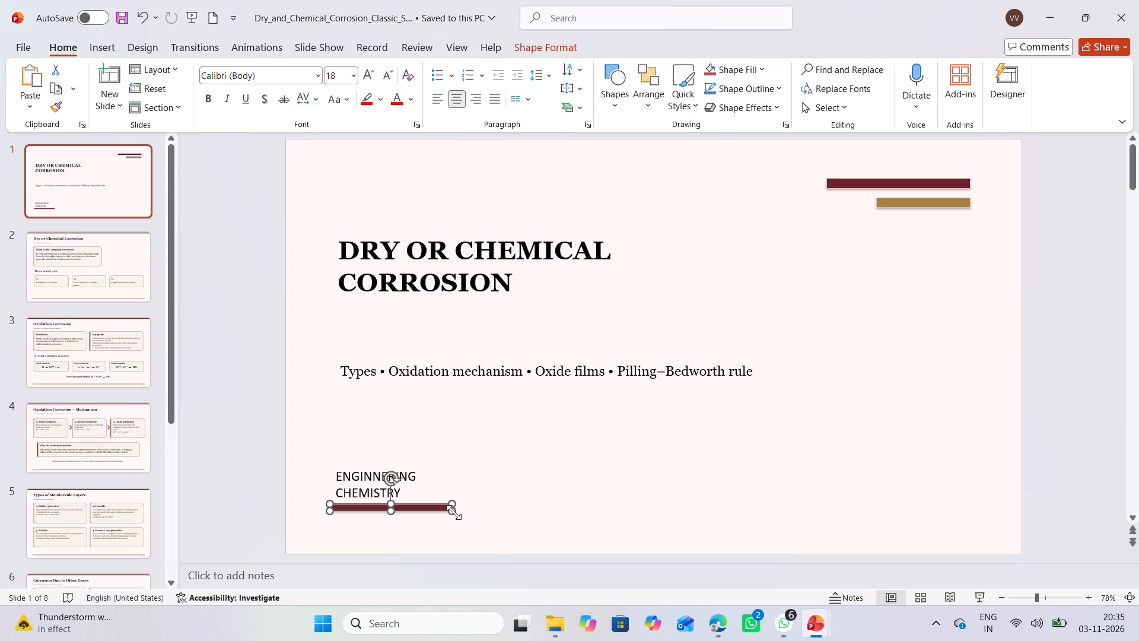
pyautogui.click(455, 515)
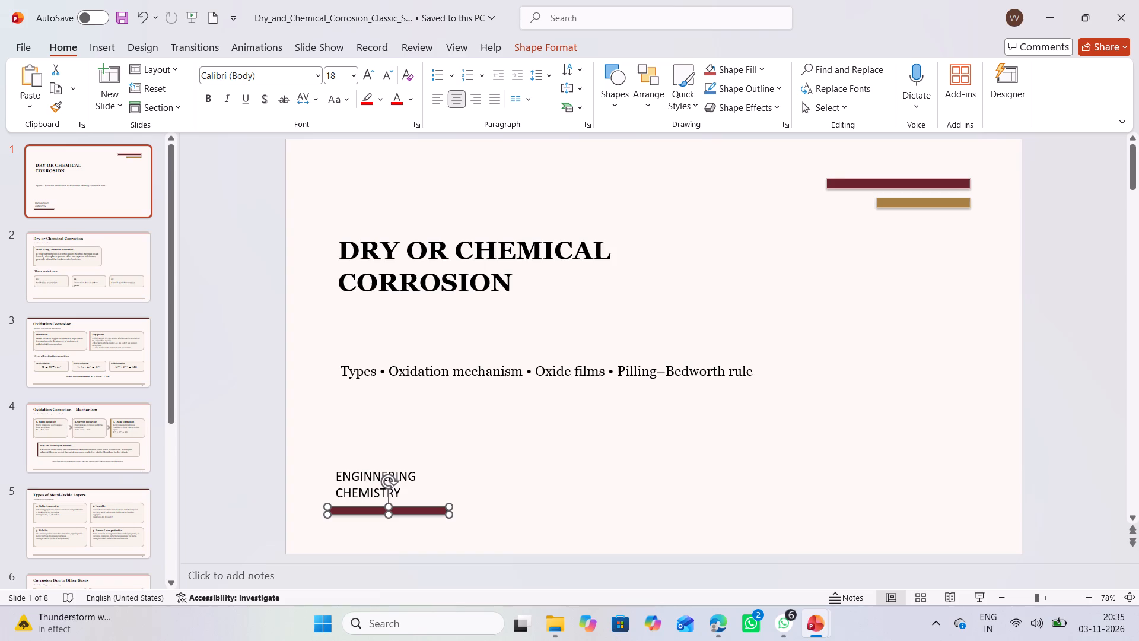
pyautogui.moveTo(405, 509); pyautogui.dragTo(409, 503)
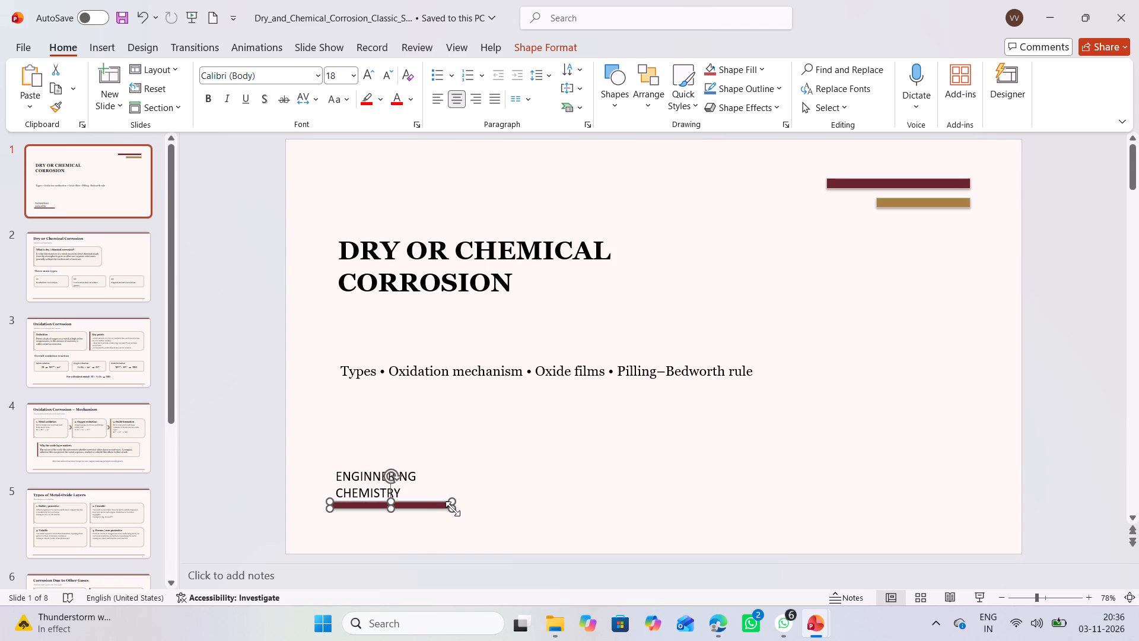
pyautogui.moveTo(453, 509); pyautogui.dragTo(422, 508)
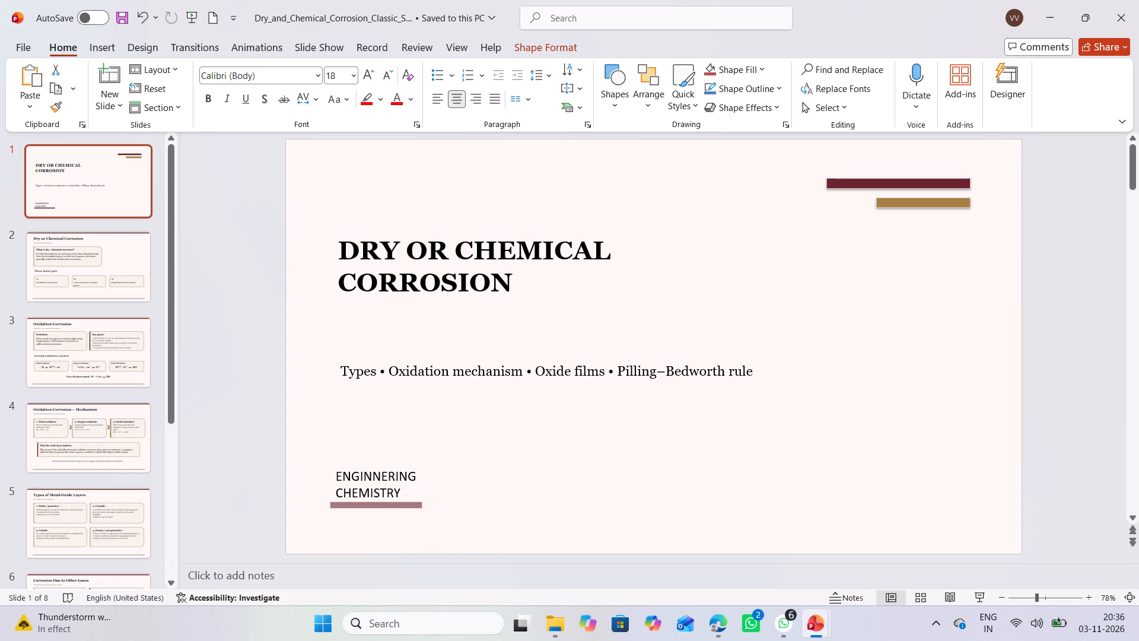
pyautogui.moveTo(422, 508); pyautogui.dragTo(428, 507)
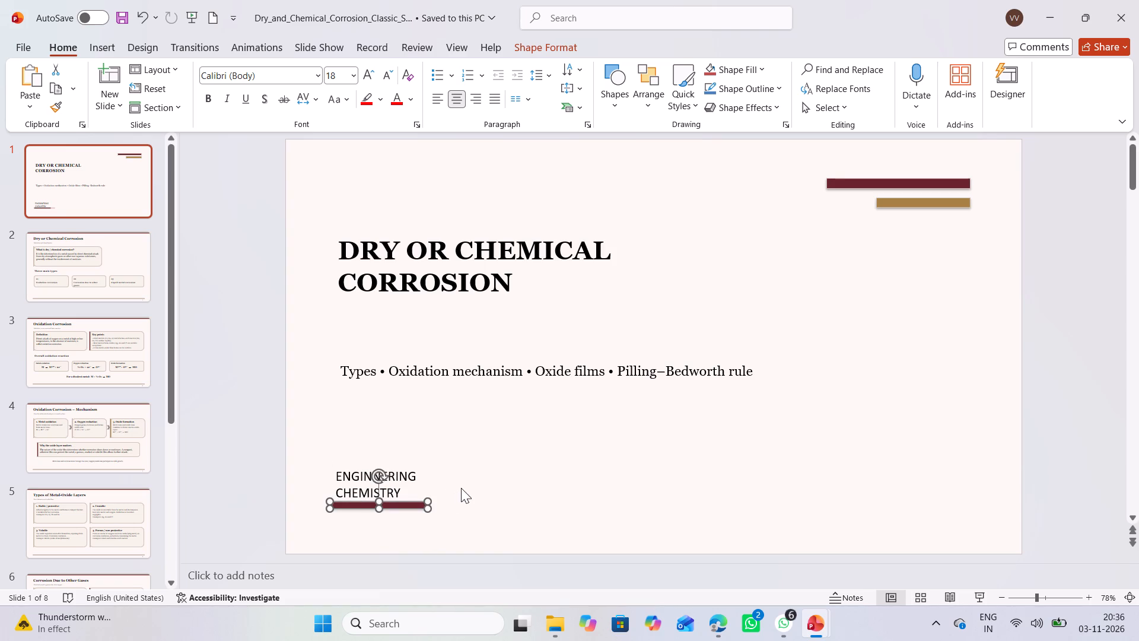
pyautogui.click(461, 488)
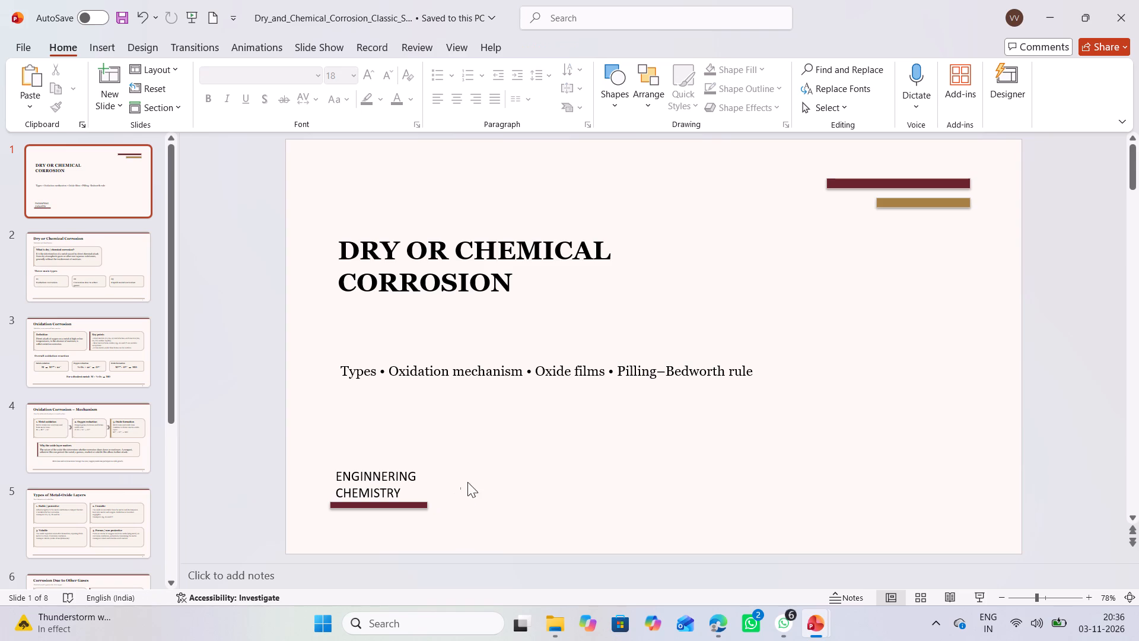
# Return to slide 6 and examine the volume formula under the Pilling–Bedworth rule heading.
pyautogui.scroll(-8, 476, 486)
pyautogui.scroll(3, 472, 472)
pyautogui.scroll(-2, 472, 472)
pyautogui.scroll(1, 472, 468)
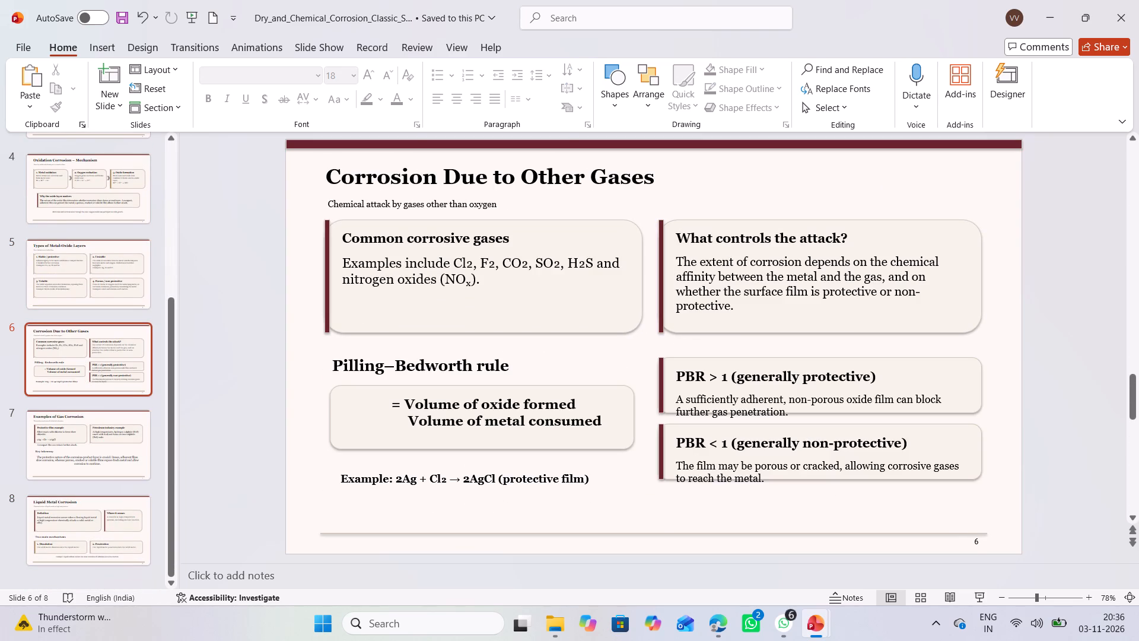
pyautogui.click(497, 429)
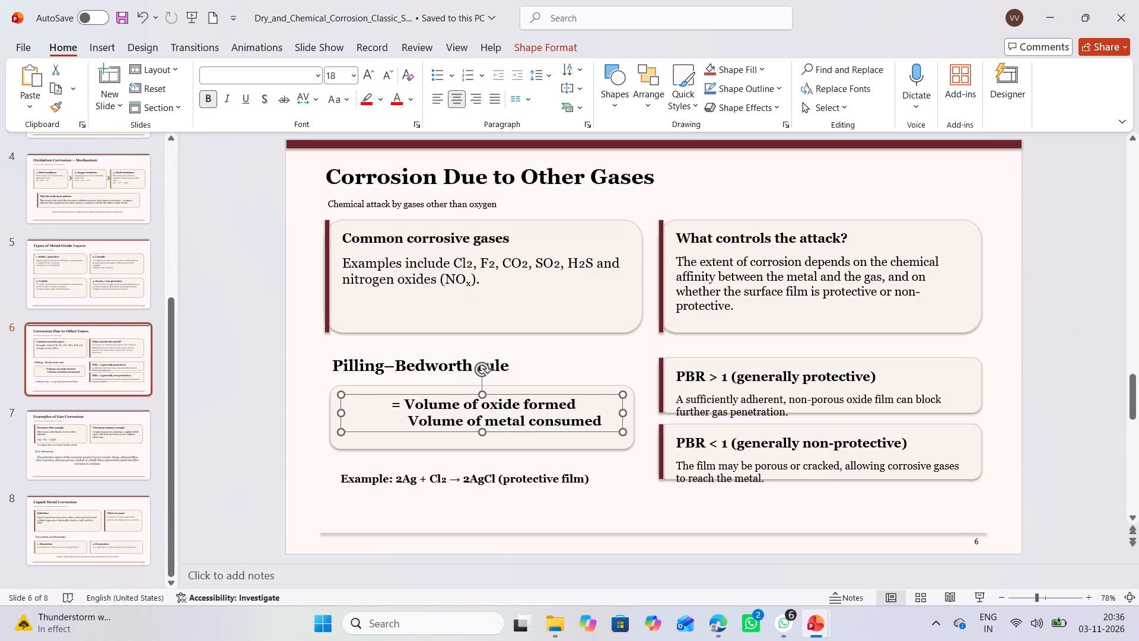
pyautogui.click(607, 417)
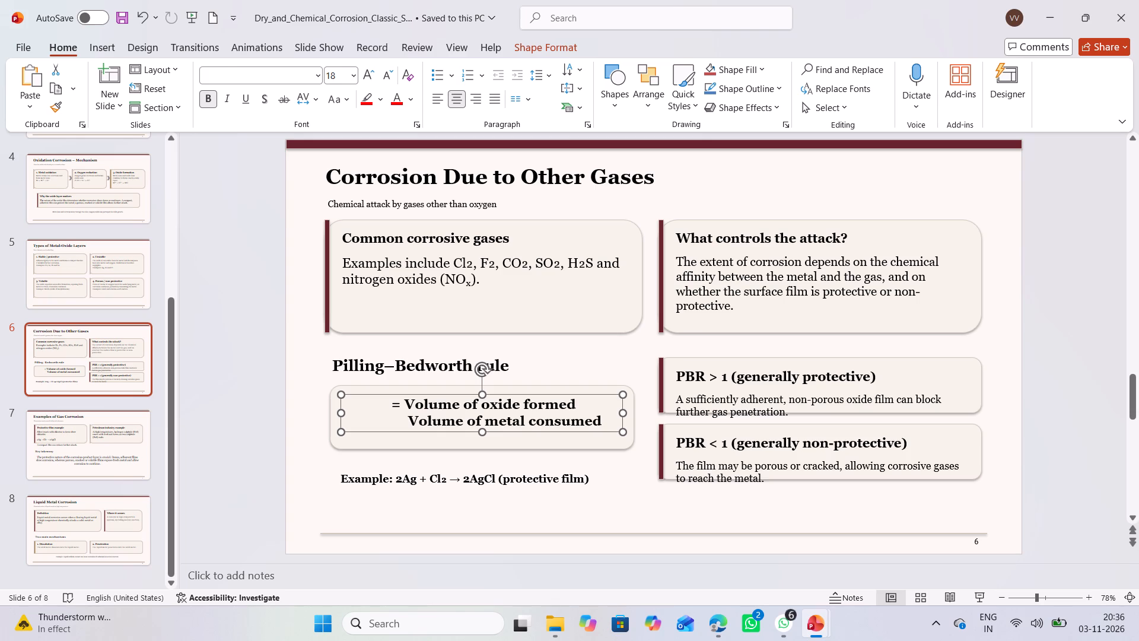
pyautogui.click(586, 407)
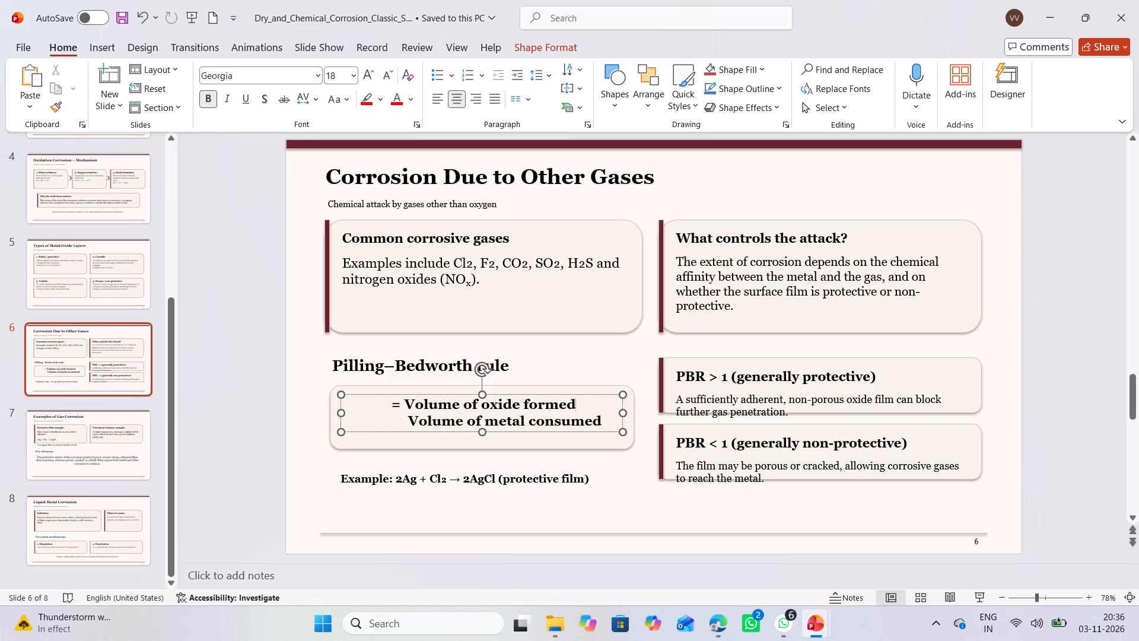
pyautogui.press('Down')
pyautogui.press('Up')
# Extend the lower edge of the PBR < 1 card slightly so its two-line description fits inside.
pyautogui.click(946, 435)
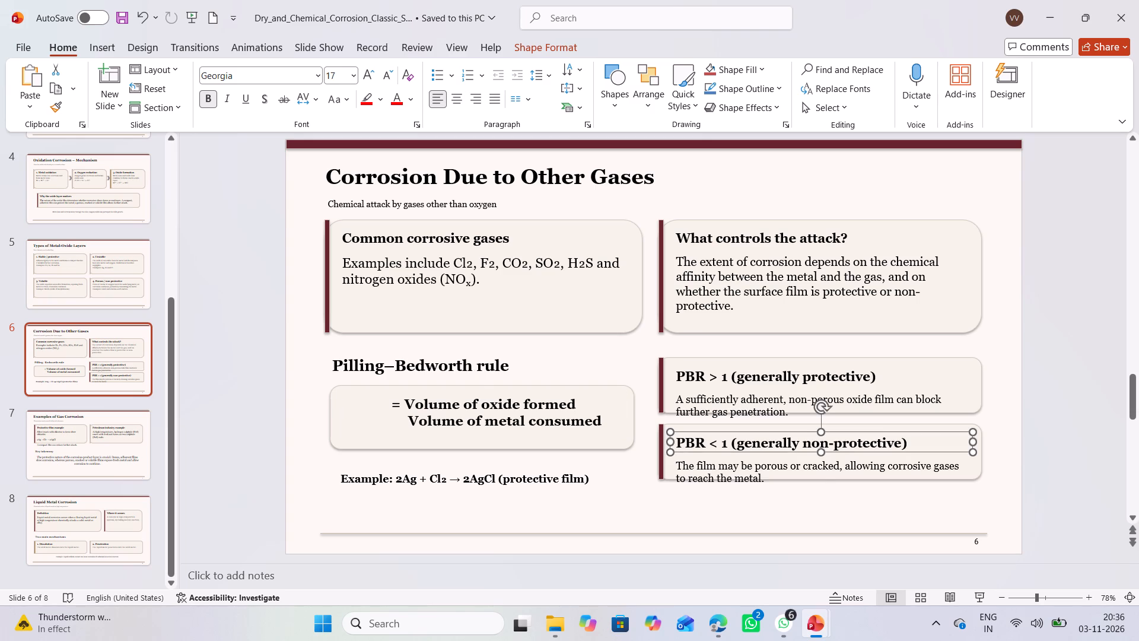
pyautogui.doubleClick(825, 480)
pyautogui.doubleClick(971, 500)
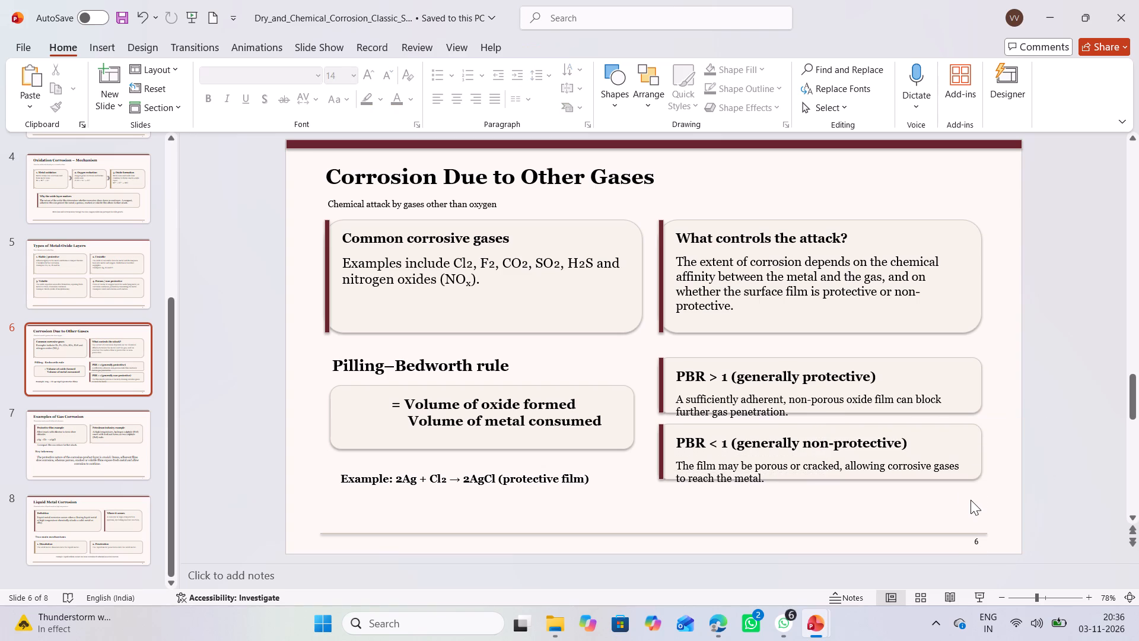
pyautogui.click(982, 451)
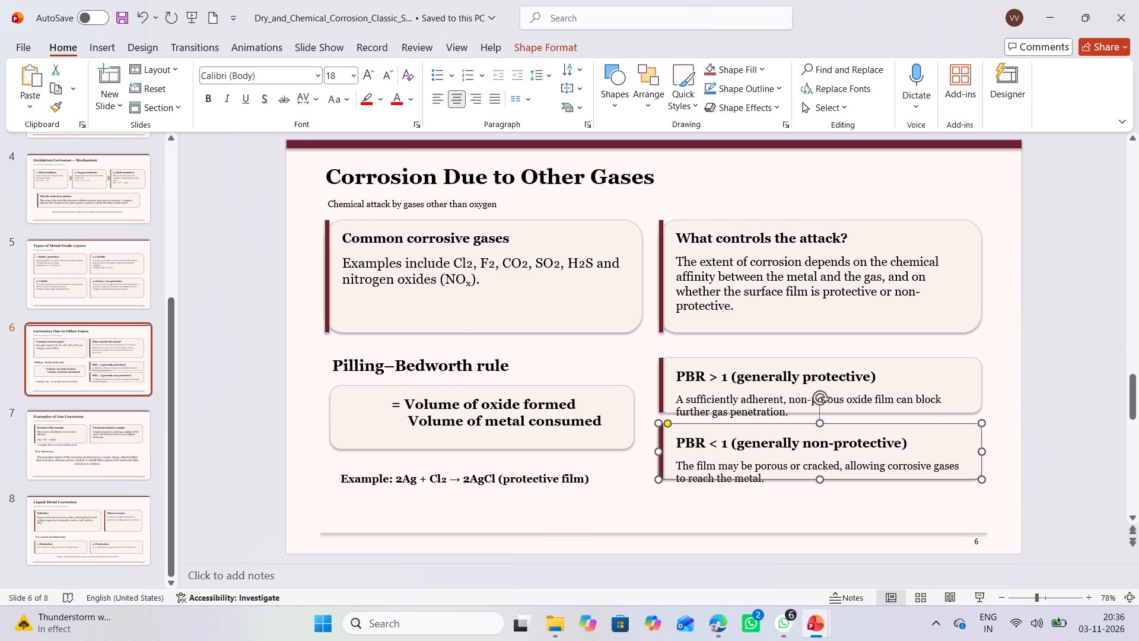
pyautogui.moveTo(820, 479); pyautogui.dragTo(821, 485)
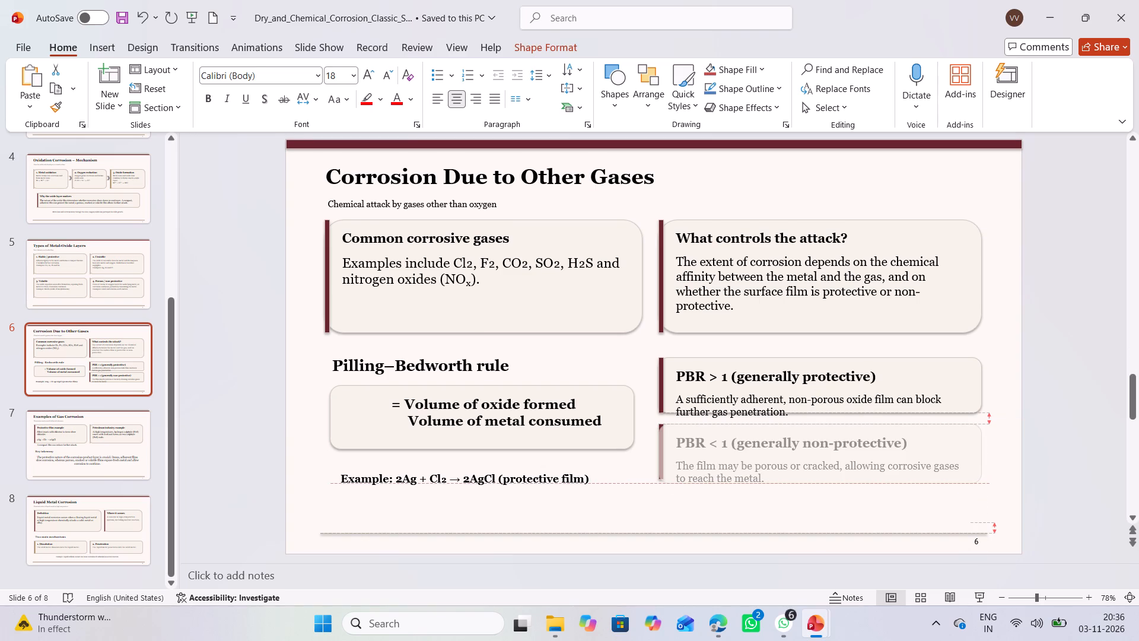
pyautogui.moveTo(821, 485); pyautogui.dragTo(823, 486)
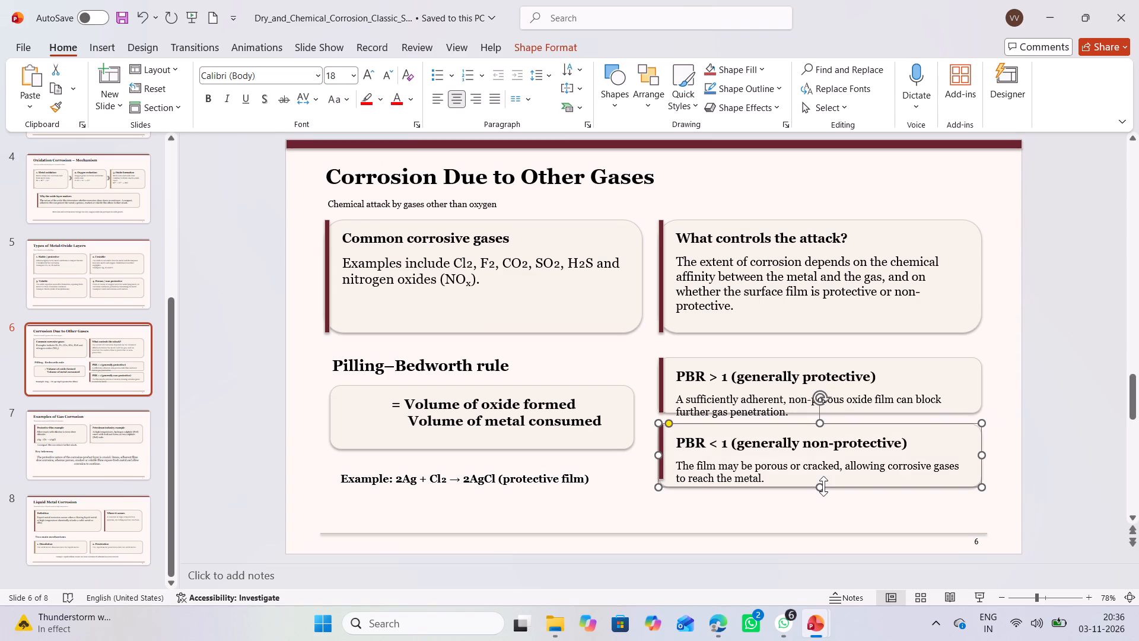
# Lengthen the maroon accent bar beside the PBR < 1 card down to the card's lower edge.
pyautogui.click(661, 473)
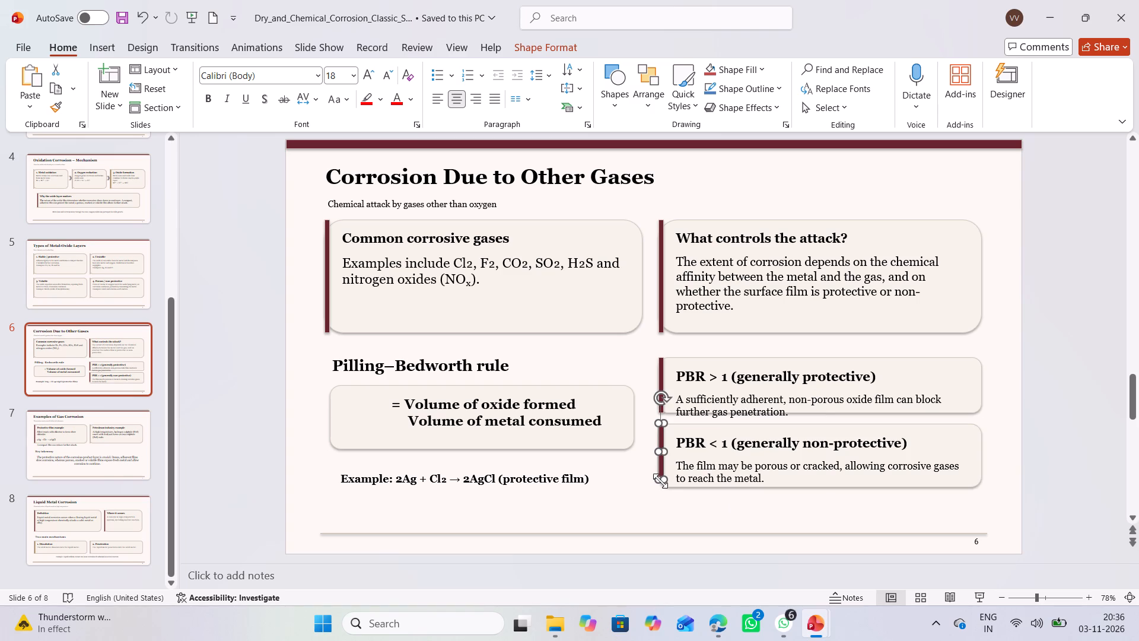
pyautogui.moveTo(658, 480); pyautogui.dragTo(658, 487)
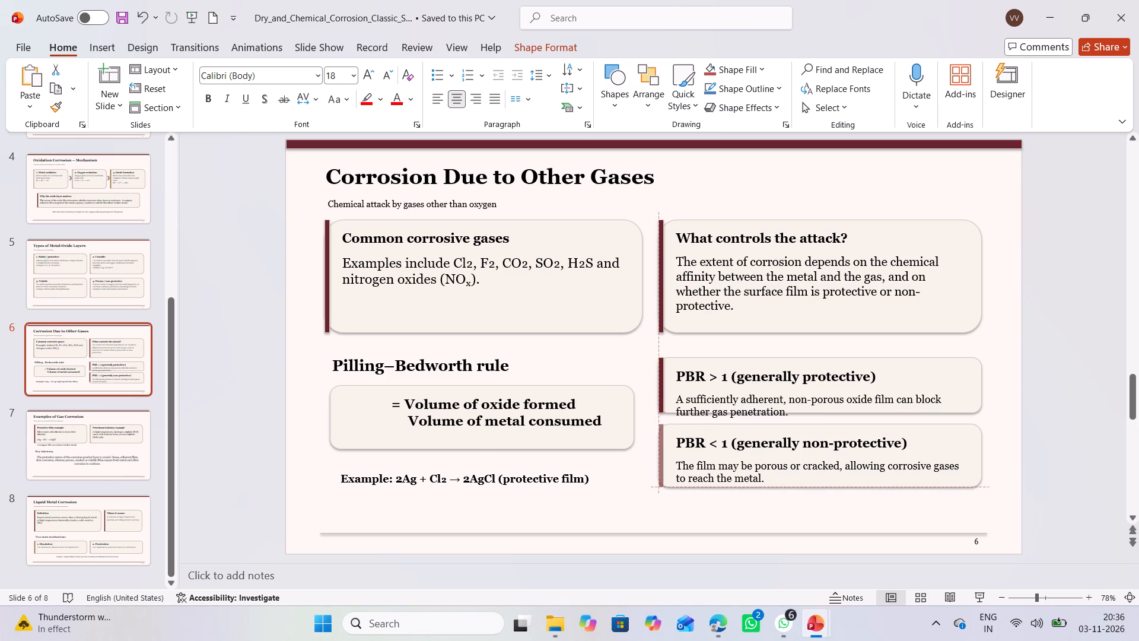
pyautogui.moveTo(658, 487); pyautogui.dragTo(658, 488)
pyautogui.click(702, 501)
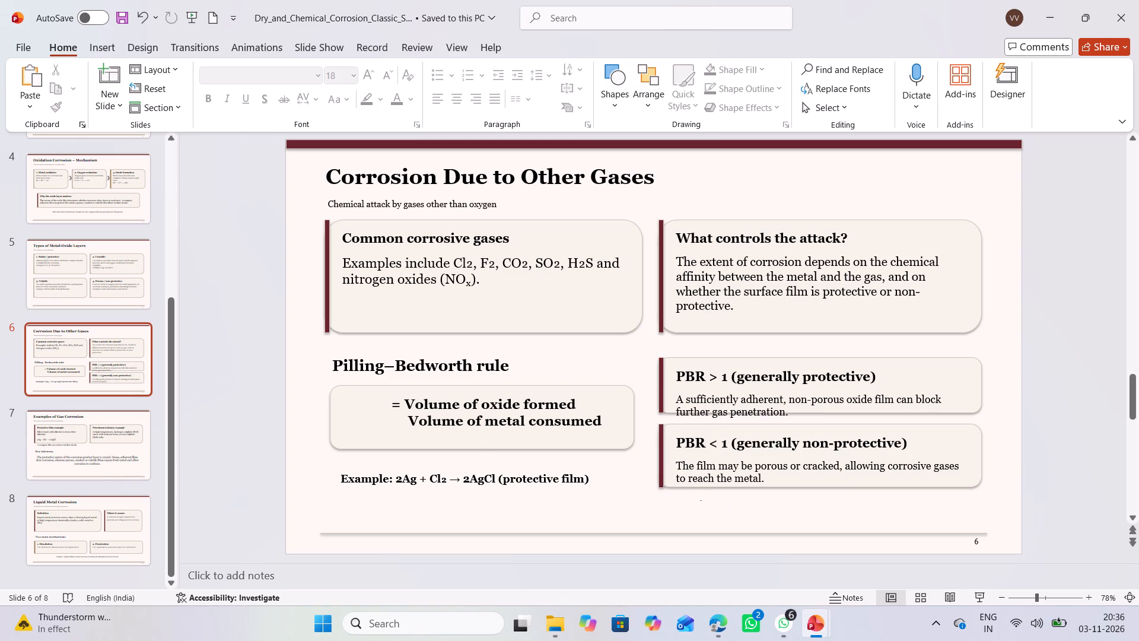
# Nudge the PBR < 1 card background slightly down.
pyautogui.click(675, 429)
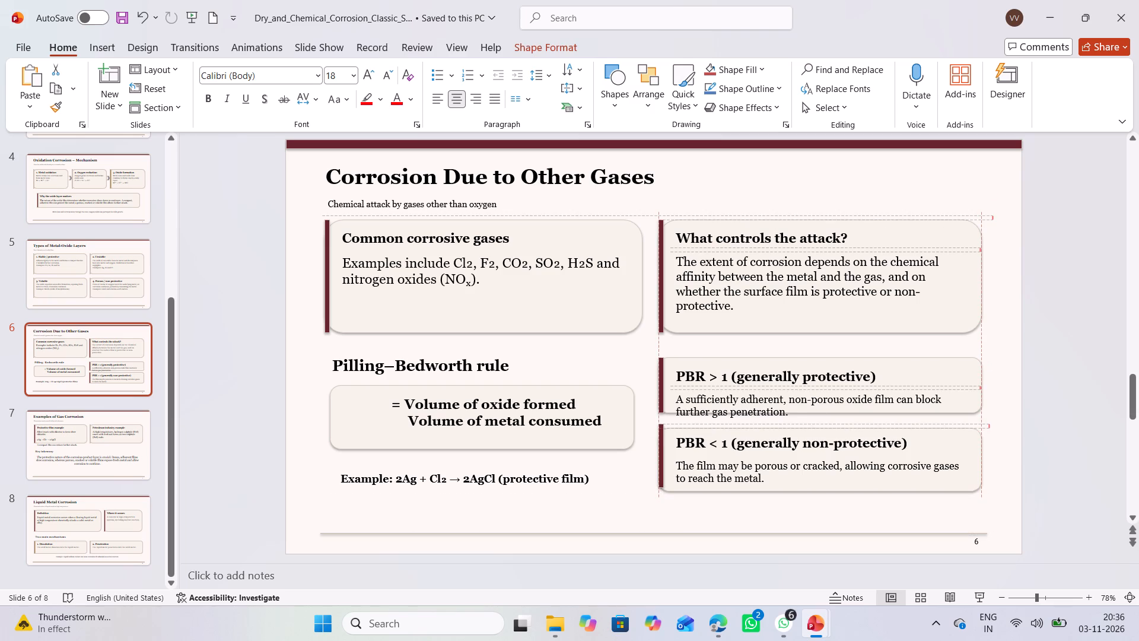
pyautogui.click(712, 507)
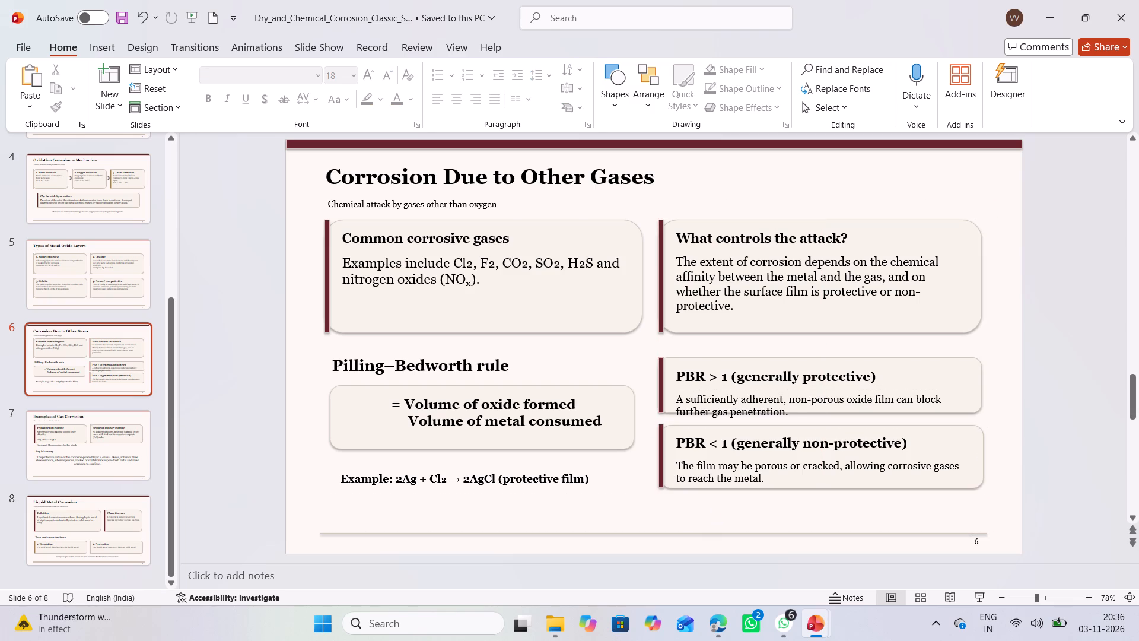
# Move the PBR > 1 card background down slightly so its two-line description sits inside.
pyautogui.click(847, 413)
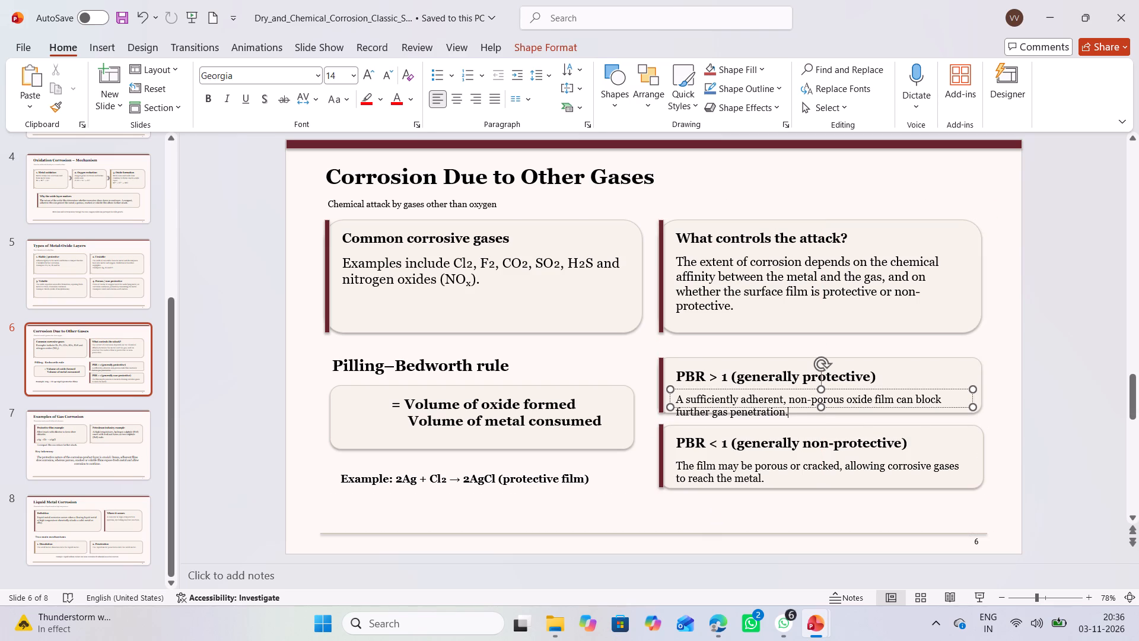
pyautogui.click(982, 408)
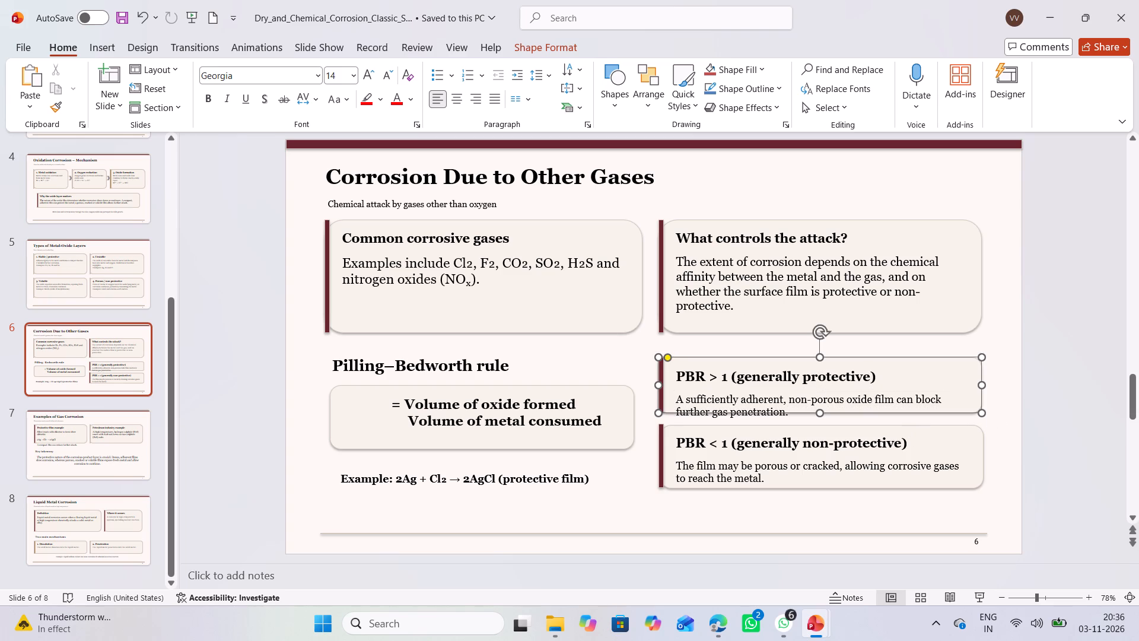
pyautogui.moveTo(977, 408); pyautogui.dragTo(977, 415)
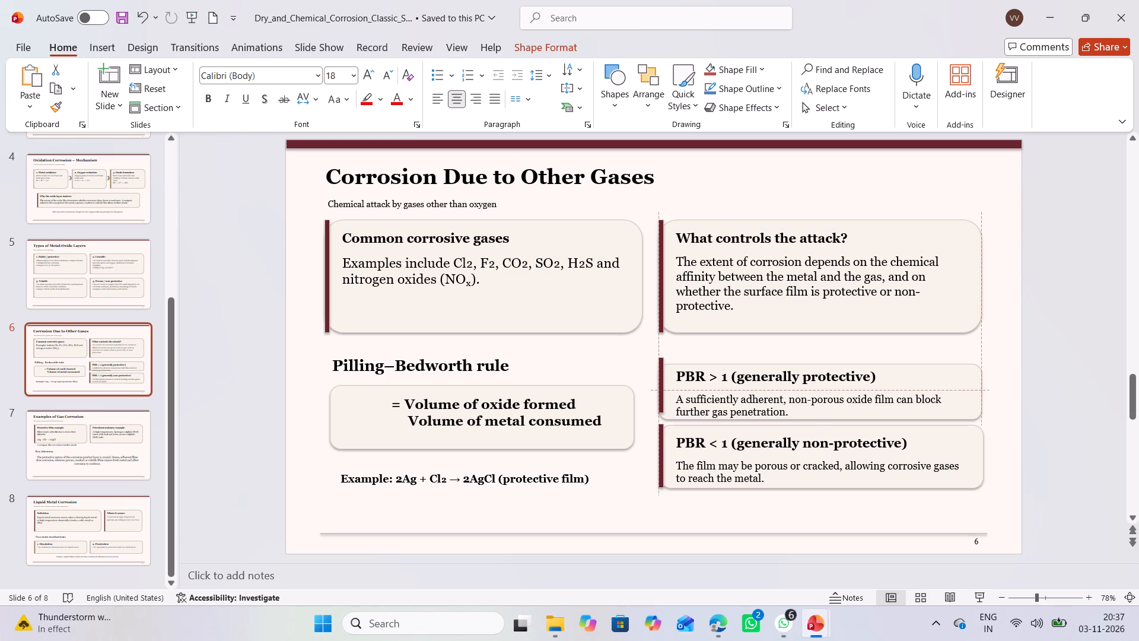
pyautogui.moveTo(977, 415); pyautogui.dragTo(977, 416)
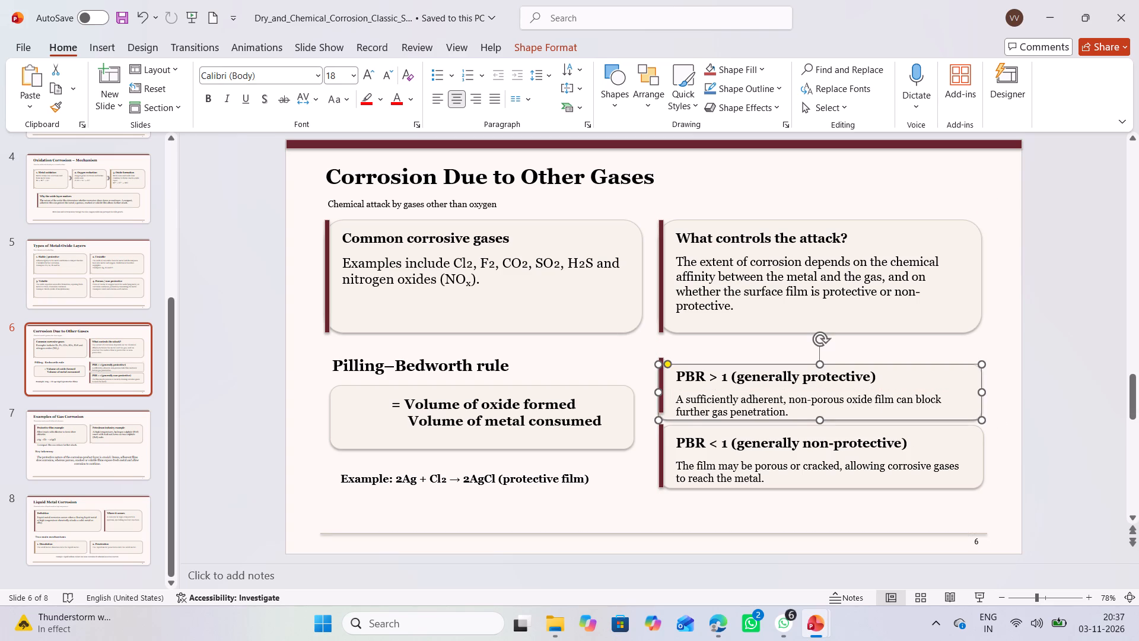
# Move the PBR < 1 card background farther down to widen the gap below the PBR > 1 card.
pyautogui.click(975, 481)
pyautogui.moveTo(972, 484); pyautogui.dragTo(976, 500)
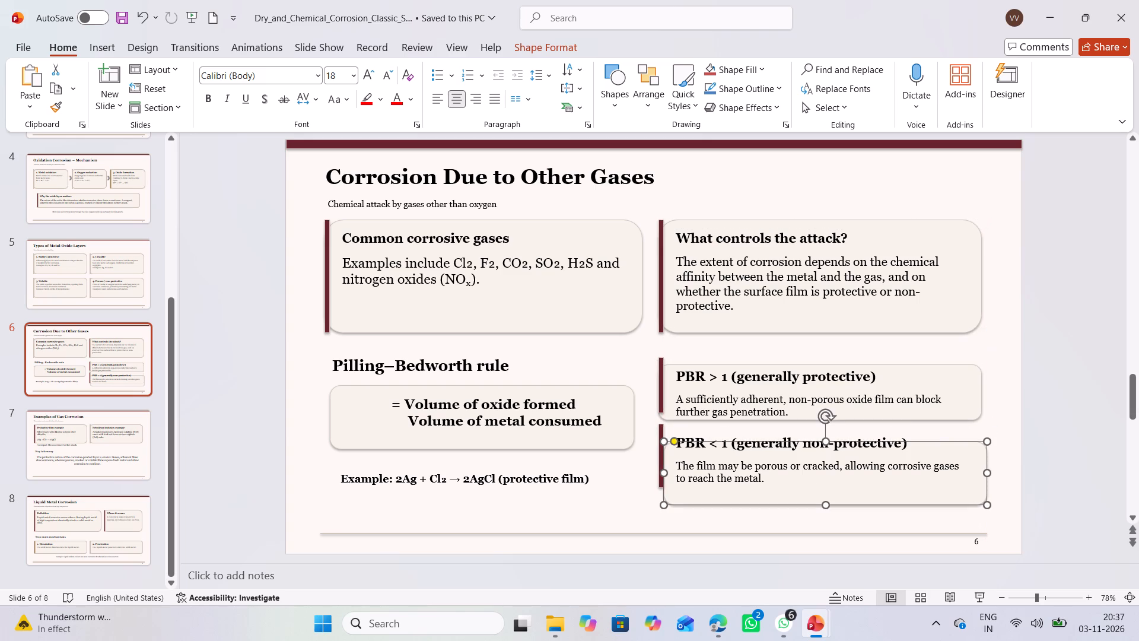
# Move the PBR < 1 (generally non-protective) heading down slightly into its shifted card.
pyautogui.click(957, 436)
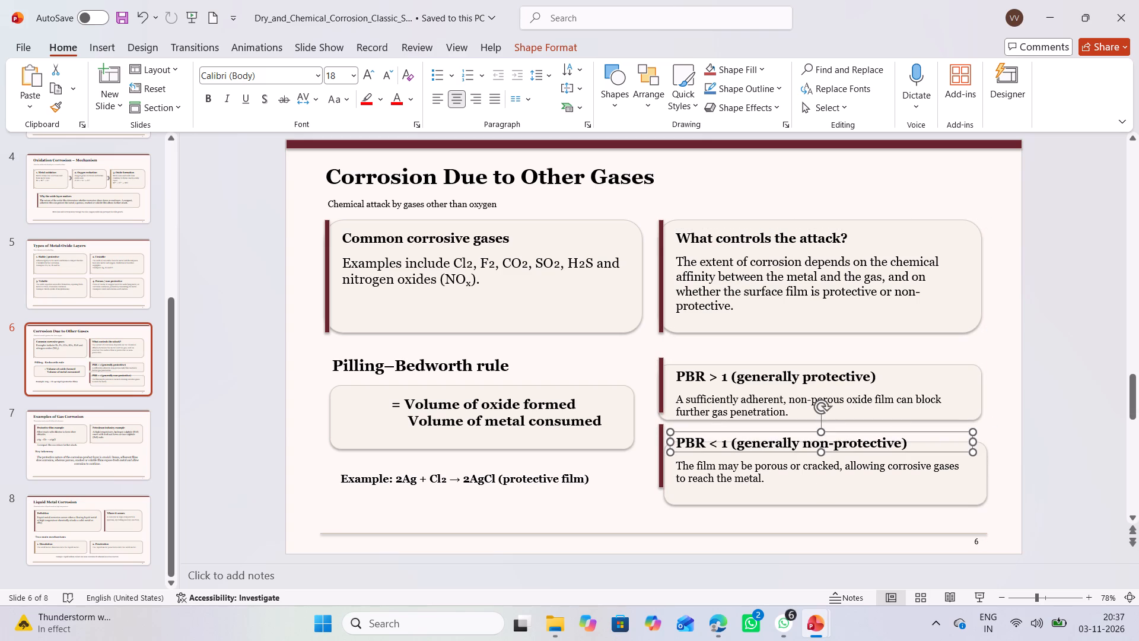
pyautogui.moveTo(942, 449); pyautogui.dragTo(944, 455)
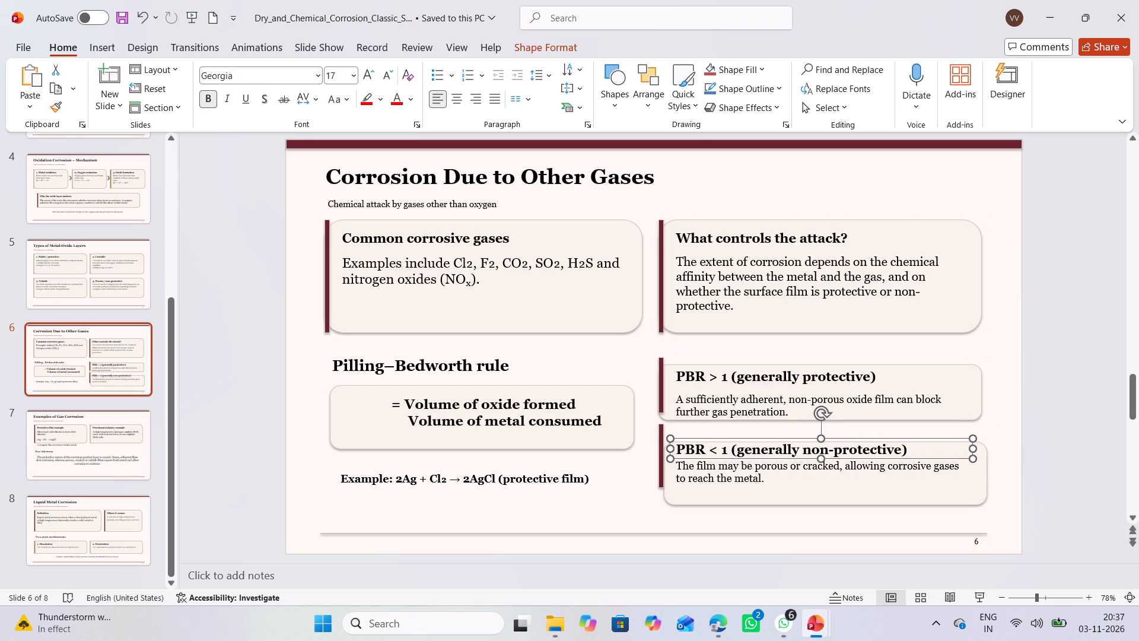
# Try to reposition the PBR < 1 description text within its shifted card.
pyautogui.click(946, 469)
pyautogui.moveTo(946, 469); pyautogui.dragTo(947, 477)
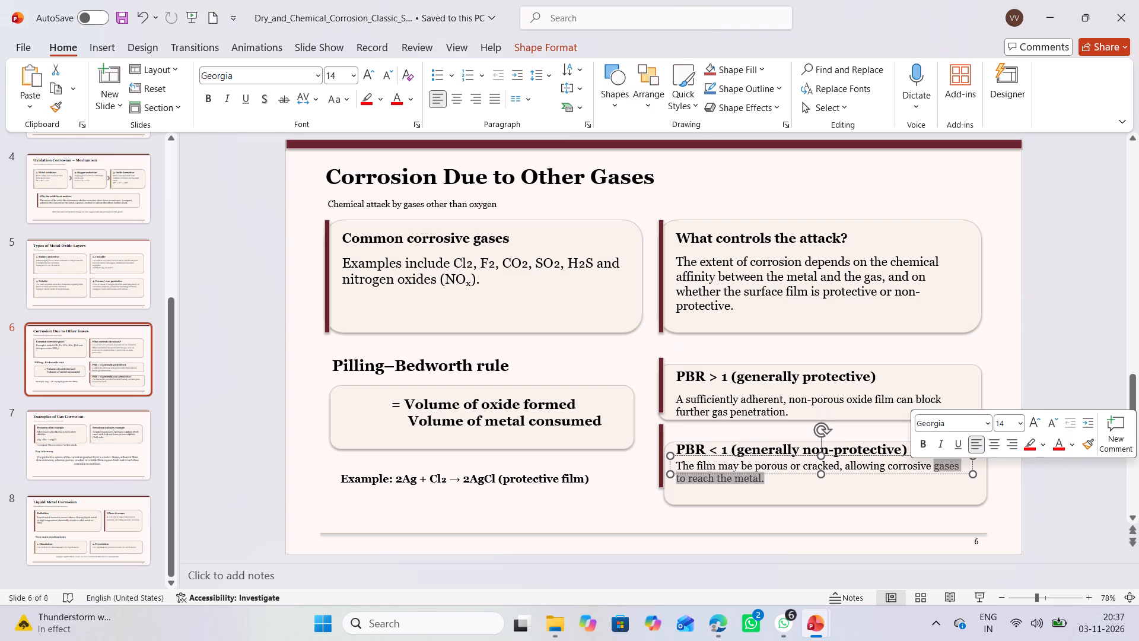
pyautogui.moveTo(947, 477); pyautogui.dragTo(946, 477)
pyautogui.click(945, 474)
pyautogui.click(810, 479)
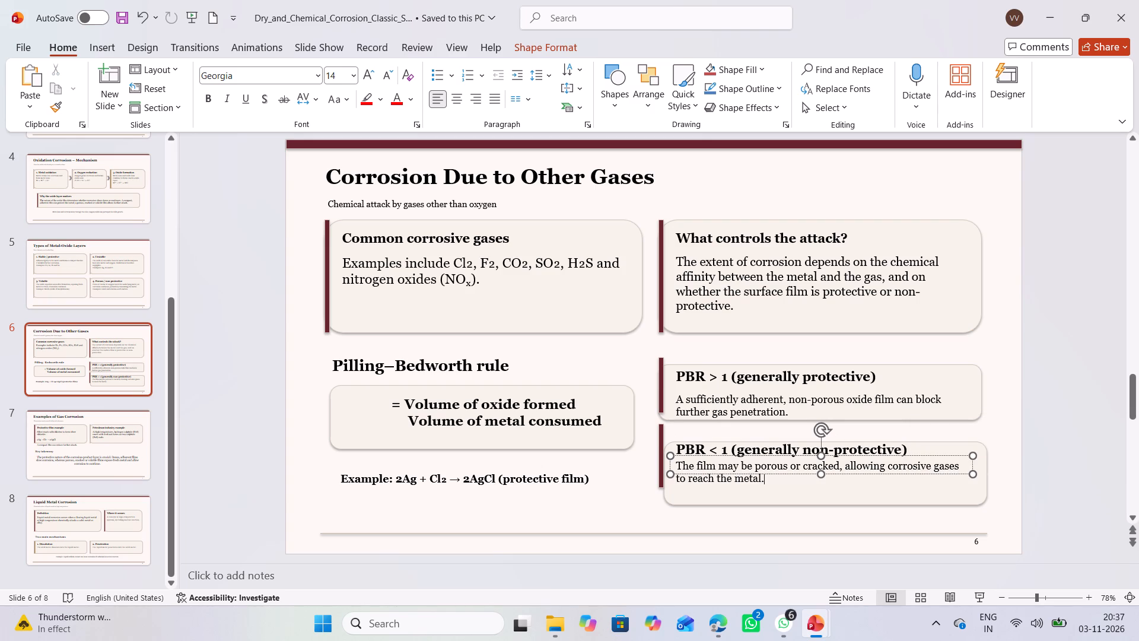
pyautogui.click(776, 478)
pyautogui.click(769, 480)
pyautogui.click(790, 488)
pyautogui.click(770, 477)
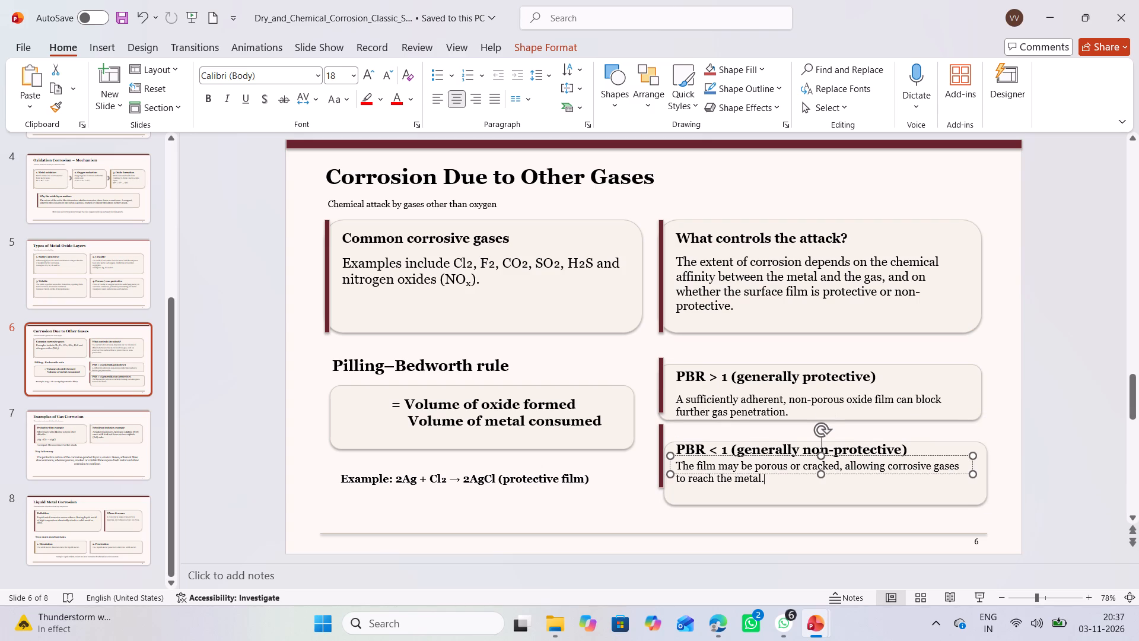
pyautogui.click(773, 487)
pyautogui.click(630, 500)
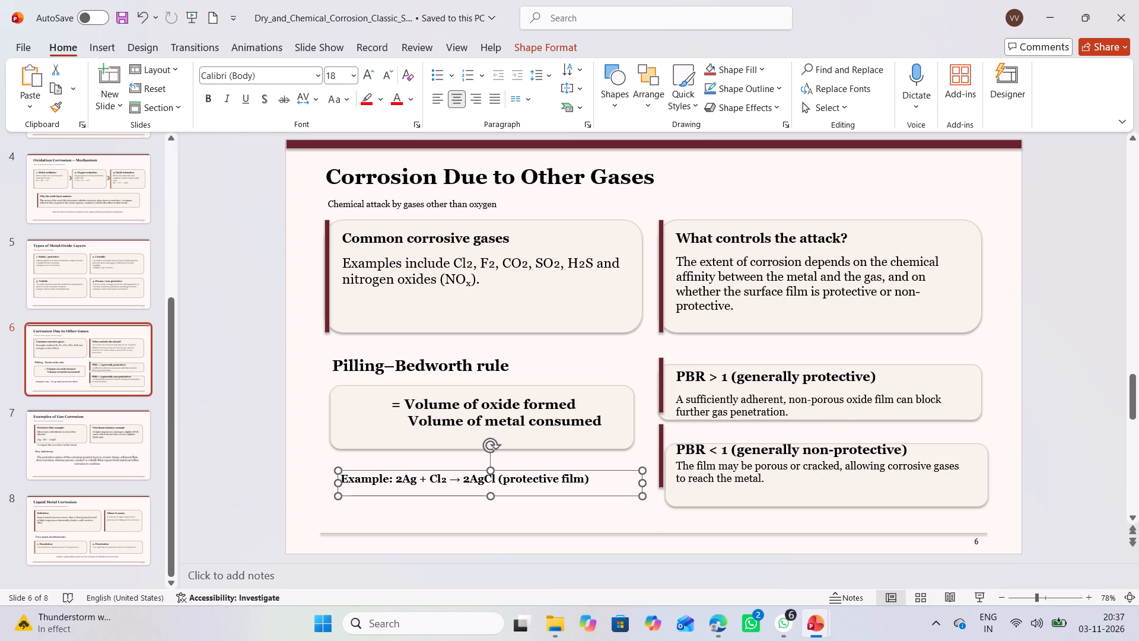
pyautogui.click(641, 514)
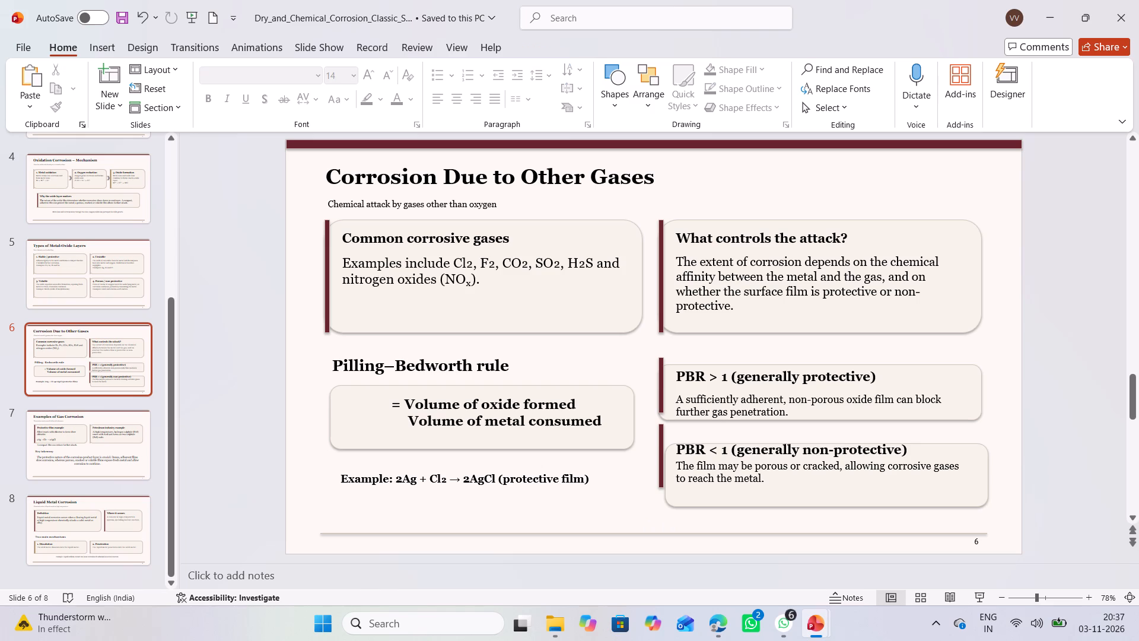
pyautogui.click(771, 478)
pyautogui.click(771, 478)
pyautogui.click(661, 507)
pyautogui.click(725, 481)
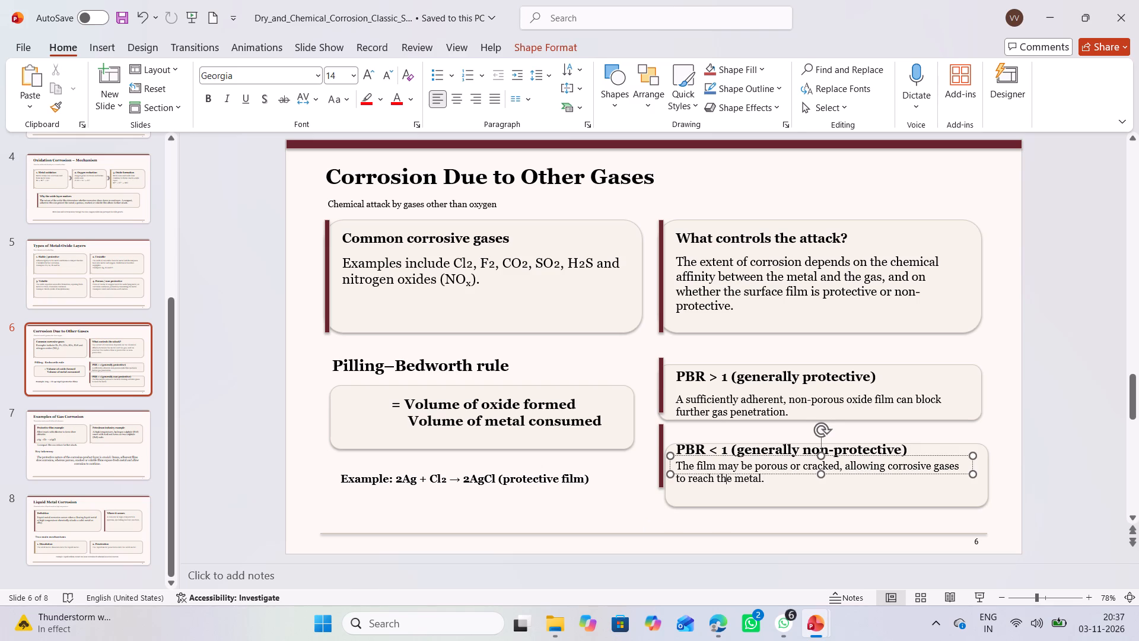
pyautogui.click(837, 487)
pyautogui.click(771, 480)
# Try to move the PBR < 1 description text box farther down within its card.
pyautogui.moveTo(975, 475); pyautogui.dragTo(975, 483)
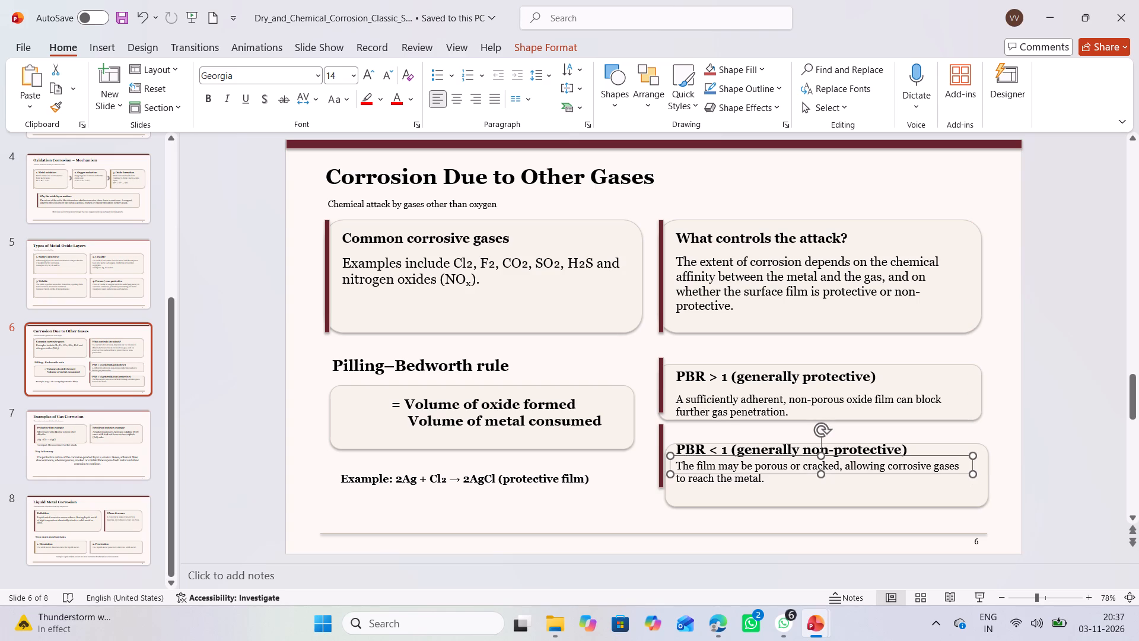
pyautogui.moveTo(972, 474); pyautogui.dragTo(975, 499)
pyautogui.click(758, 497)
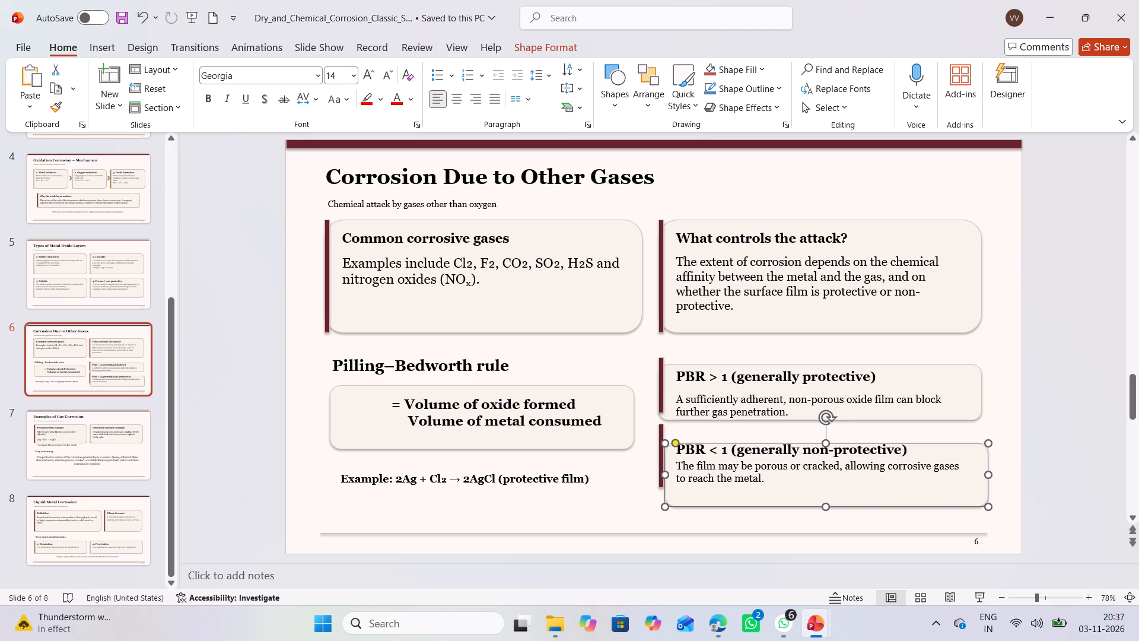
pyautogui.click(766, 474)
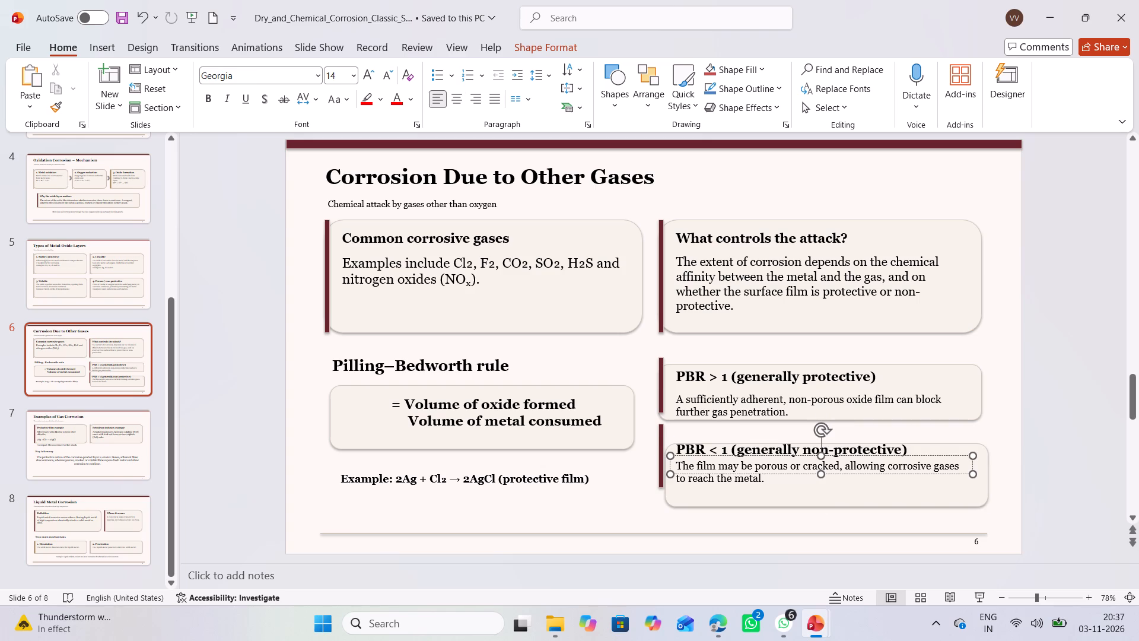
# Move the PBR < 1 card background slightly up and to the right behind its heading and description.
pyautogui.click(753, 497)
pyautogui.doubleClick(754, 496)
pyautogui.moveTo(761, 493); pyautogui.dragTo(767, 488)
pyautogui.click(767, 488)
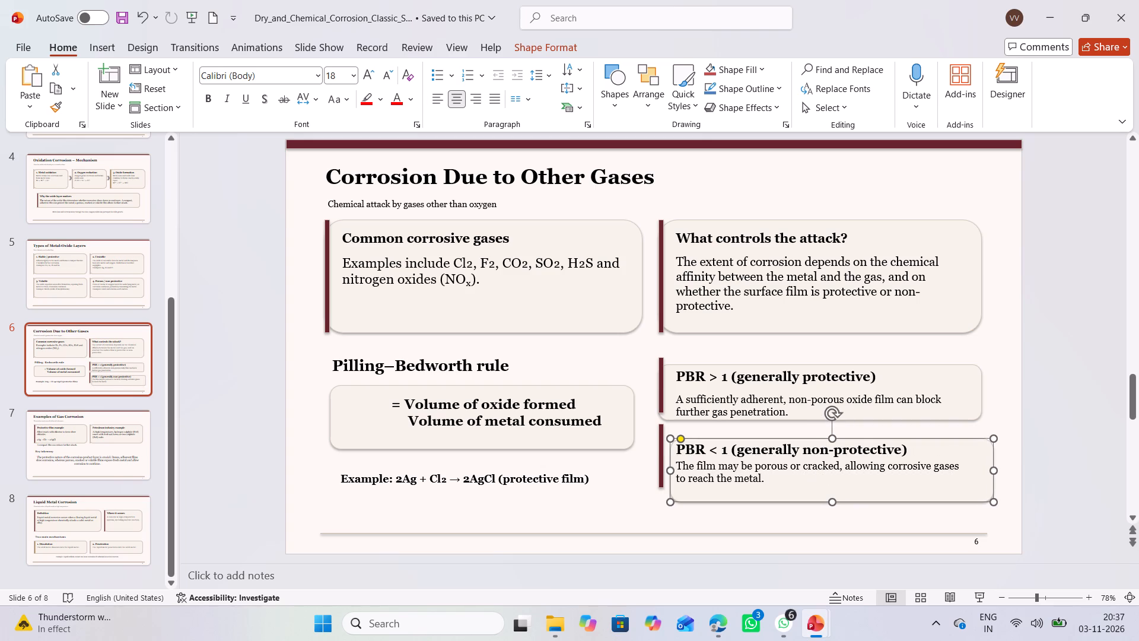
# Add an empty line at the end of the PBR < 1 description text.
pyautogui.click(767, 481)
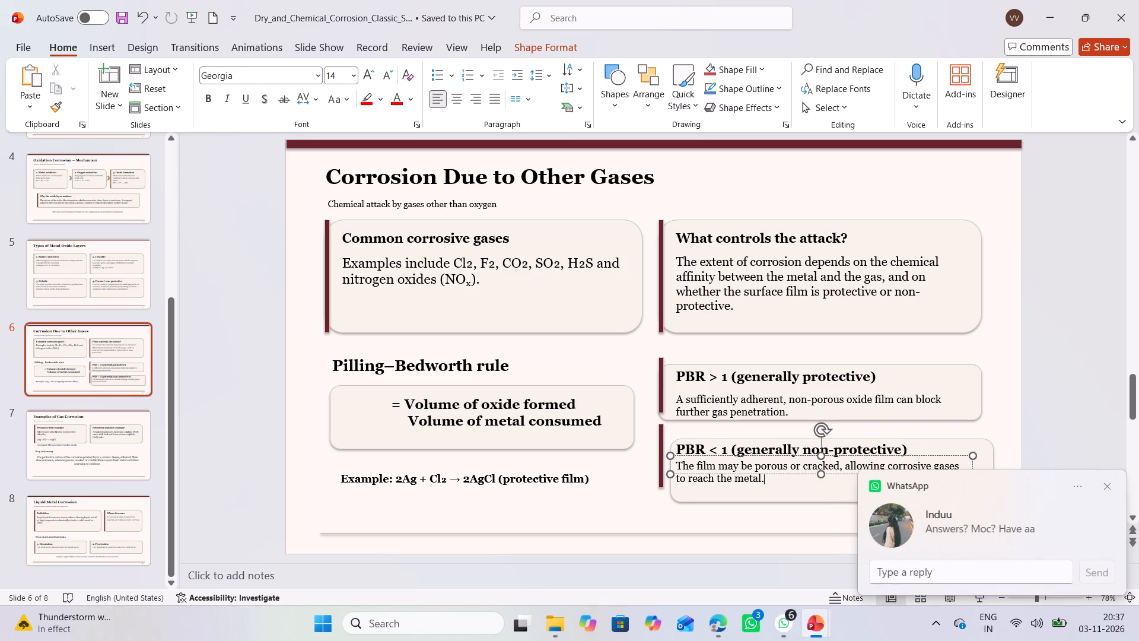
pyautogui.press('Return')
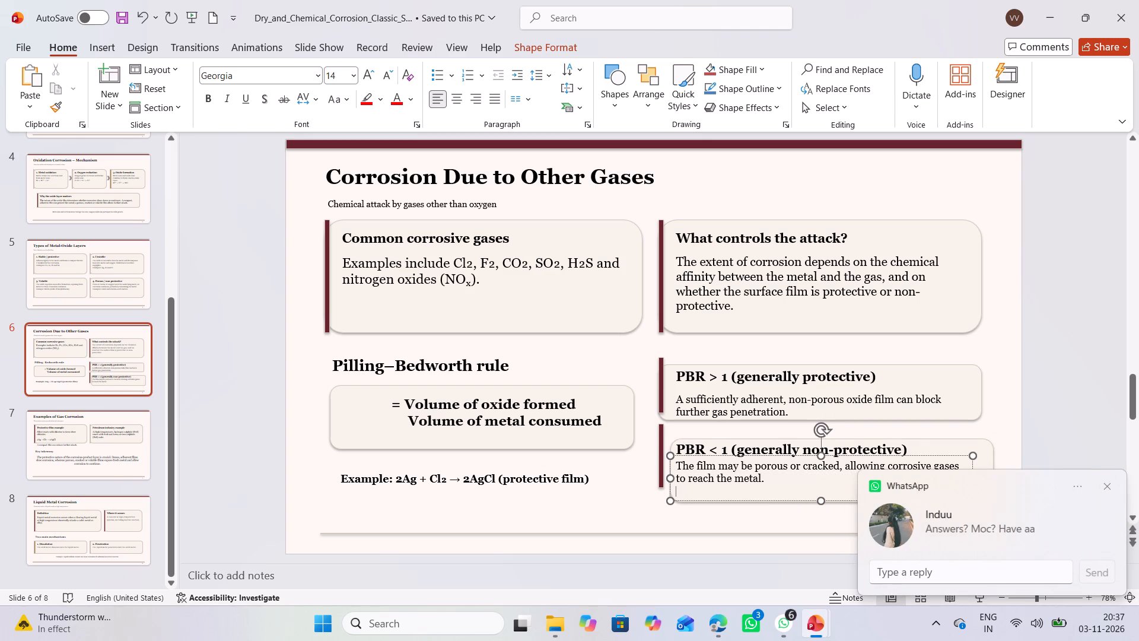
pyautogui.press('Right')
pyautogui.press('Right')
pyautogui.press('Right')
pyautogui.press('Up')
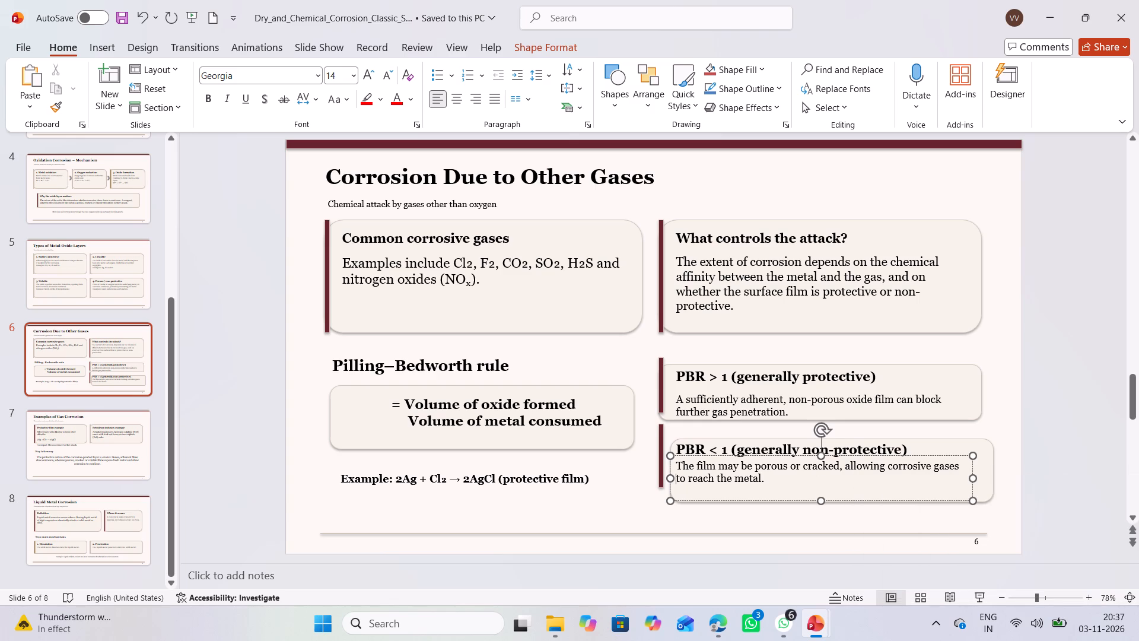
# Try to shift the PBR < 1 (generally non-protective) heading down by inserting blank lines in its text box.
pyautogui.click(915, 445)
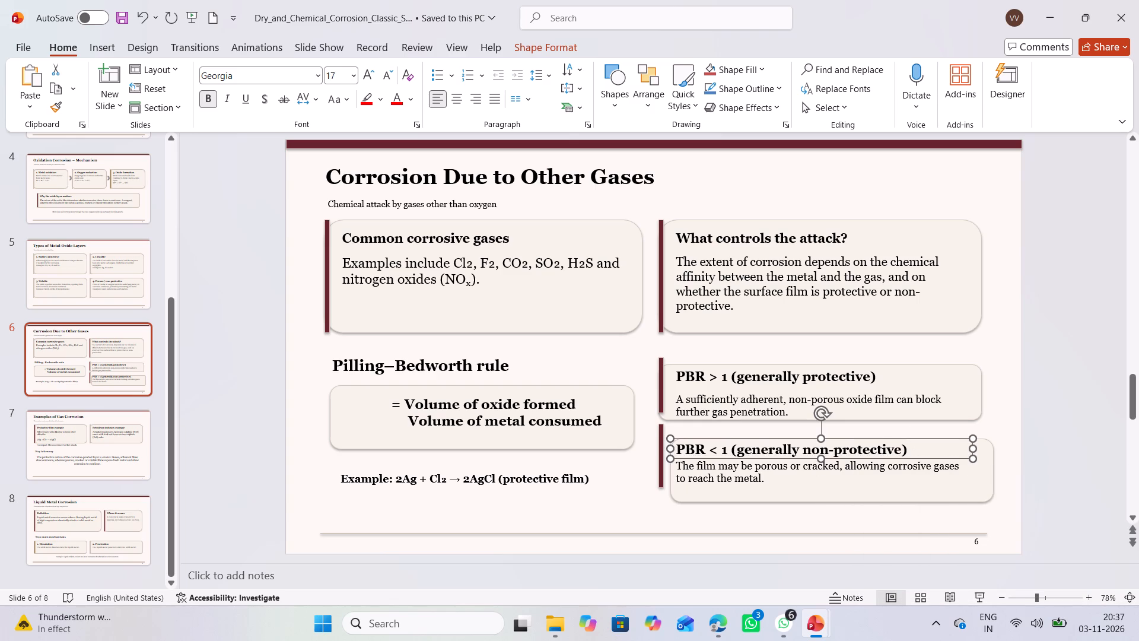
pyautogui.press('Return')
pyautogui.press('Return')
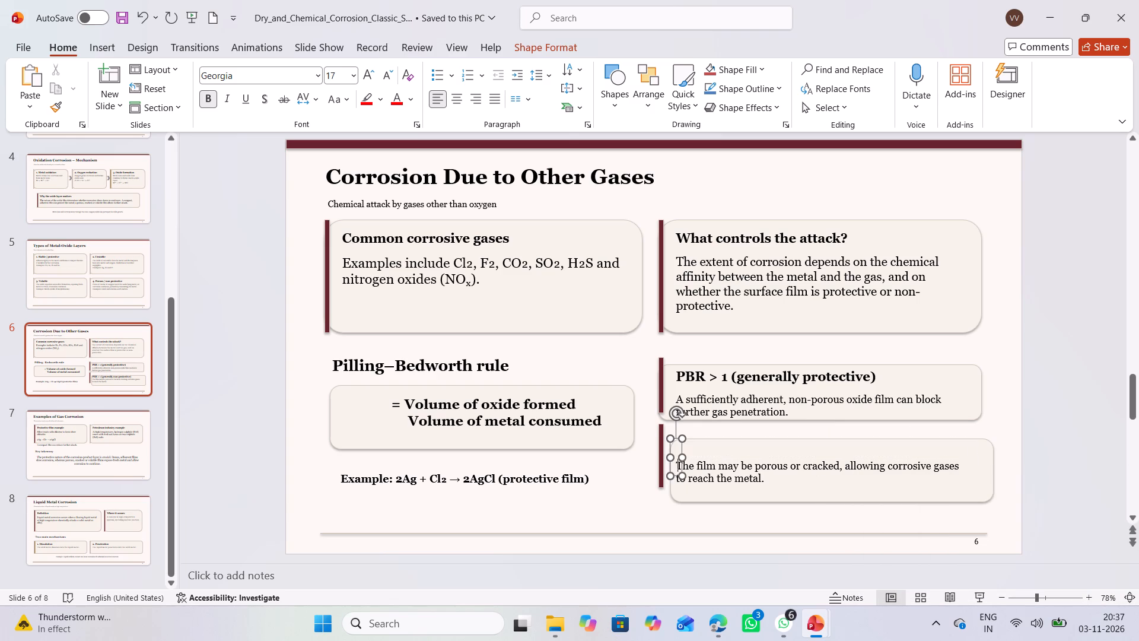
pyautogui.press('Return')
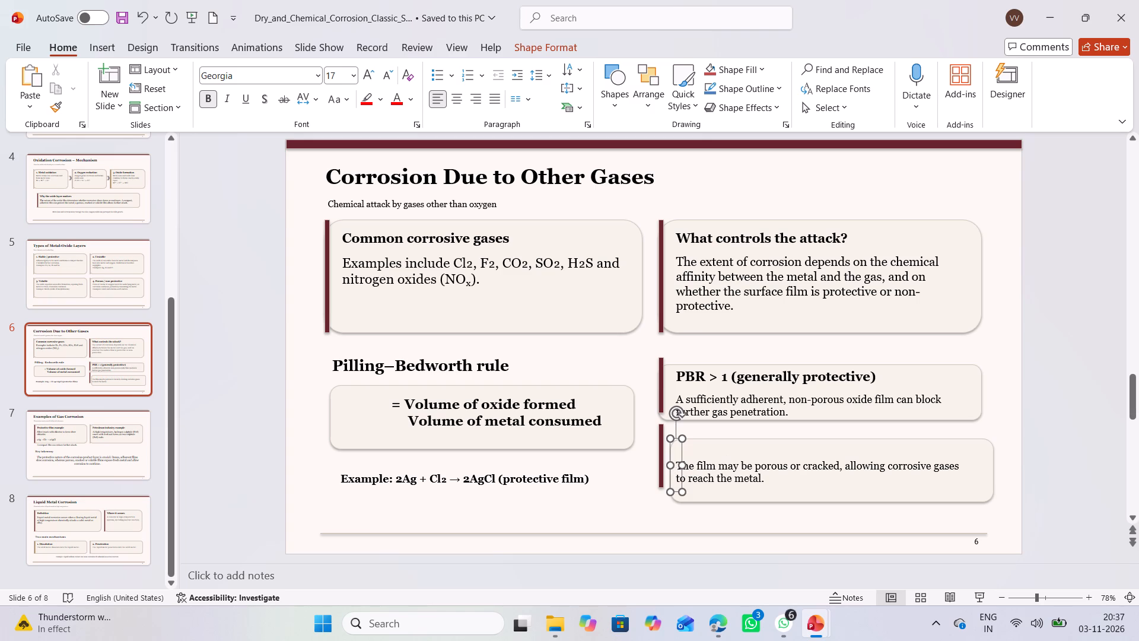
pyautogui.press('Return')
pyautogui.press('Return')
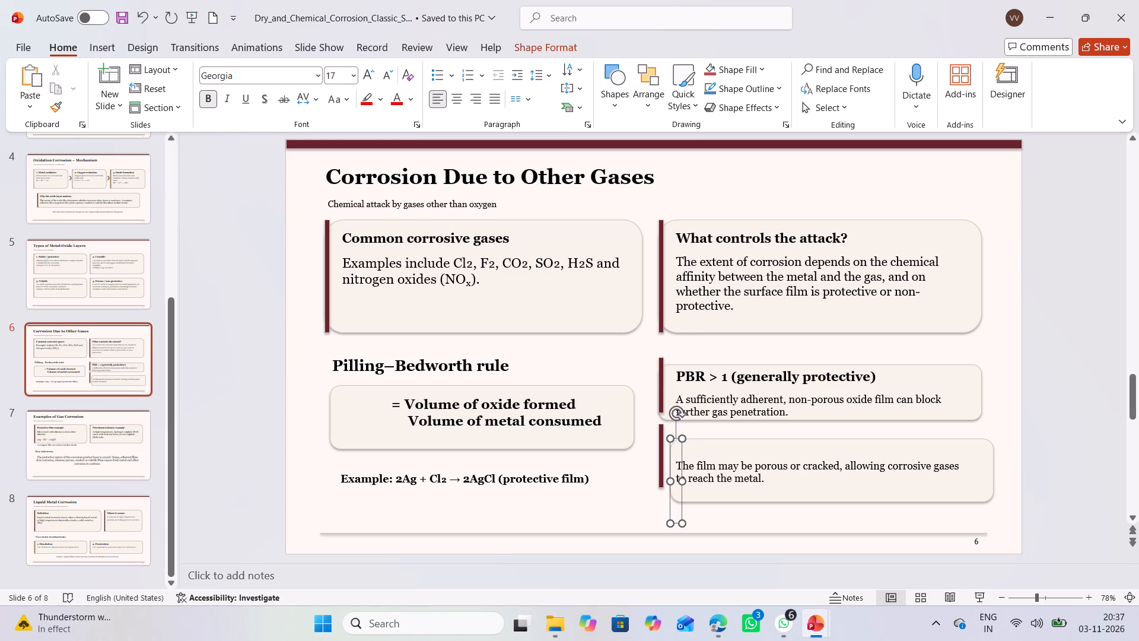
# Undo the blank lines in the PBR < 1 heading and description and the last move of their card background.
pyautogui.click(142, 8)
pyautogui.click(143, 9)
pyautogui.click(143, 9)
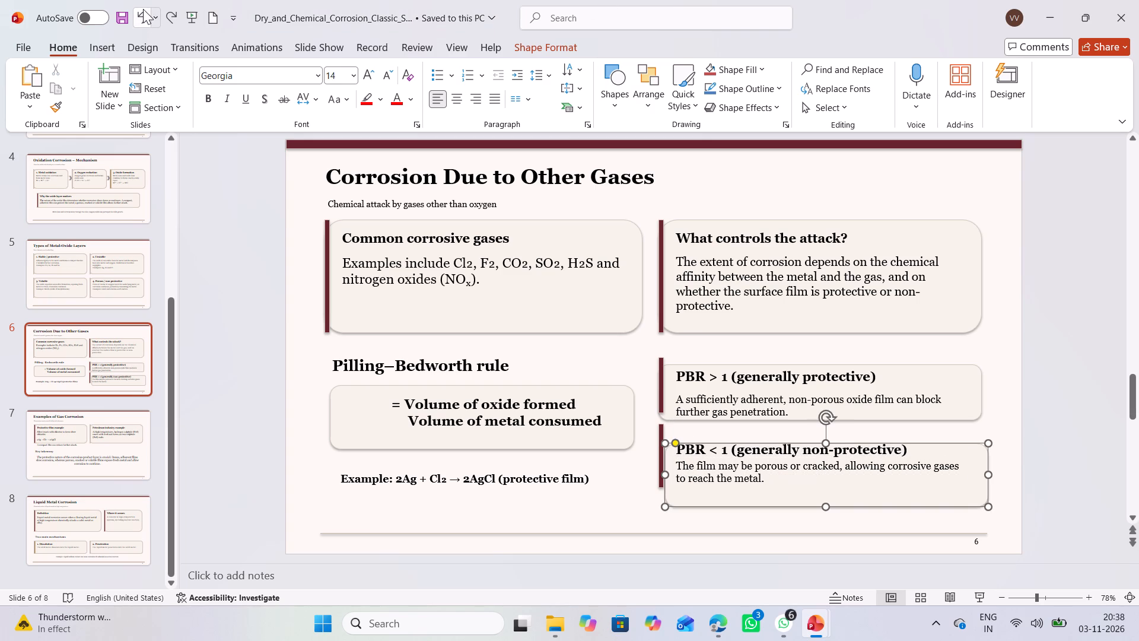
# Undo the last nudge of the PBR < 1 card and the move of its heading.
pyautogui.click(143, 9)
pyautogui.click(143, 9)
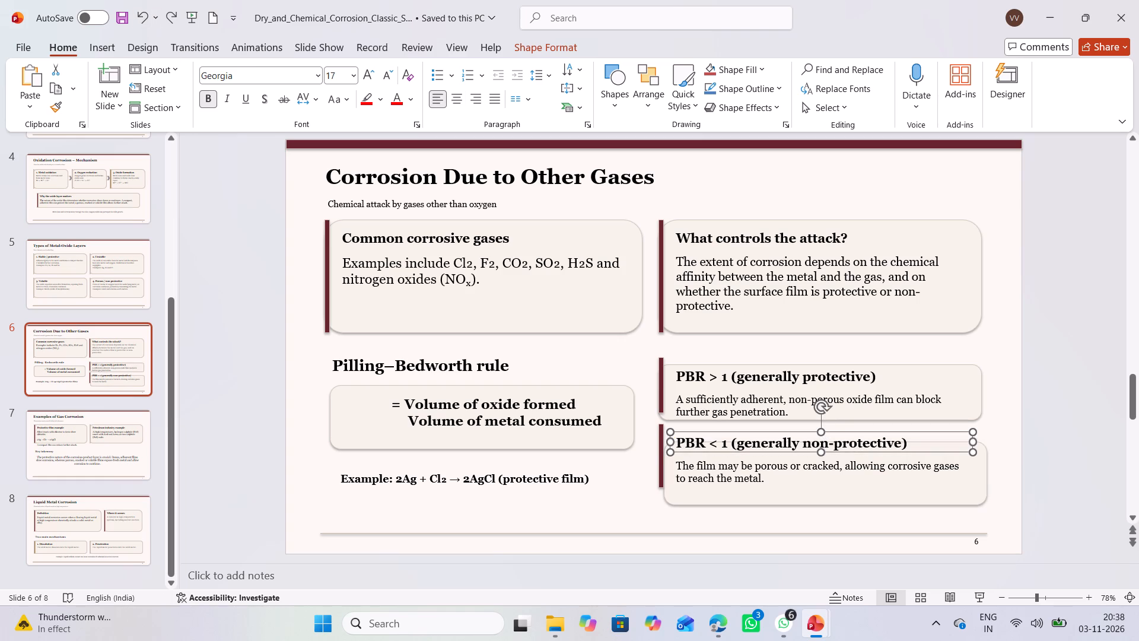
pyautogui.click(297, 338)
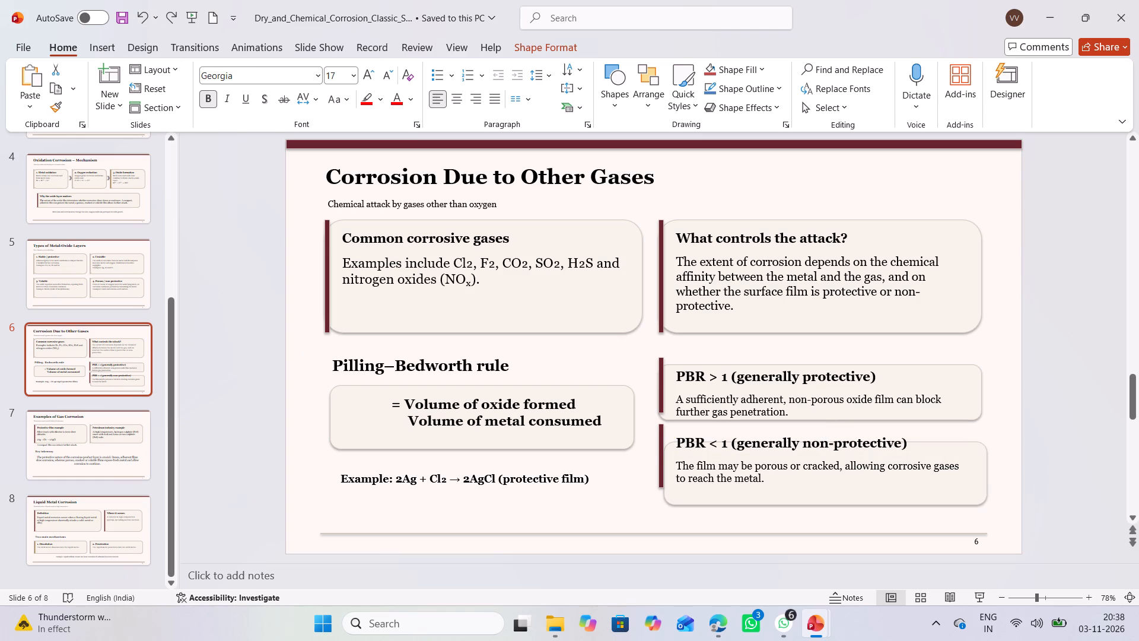
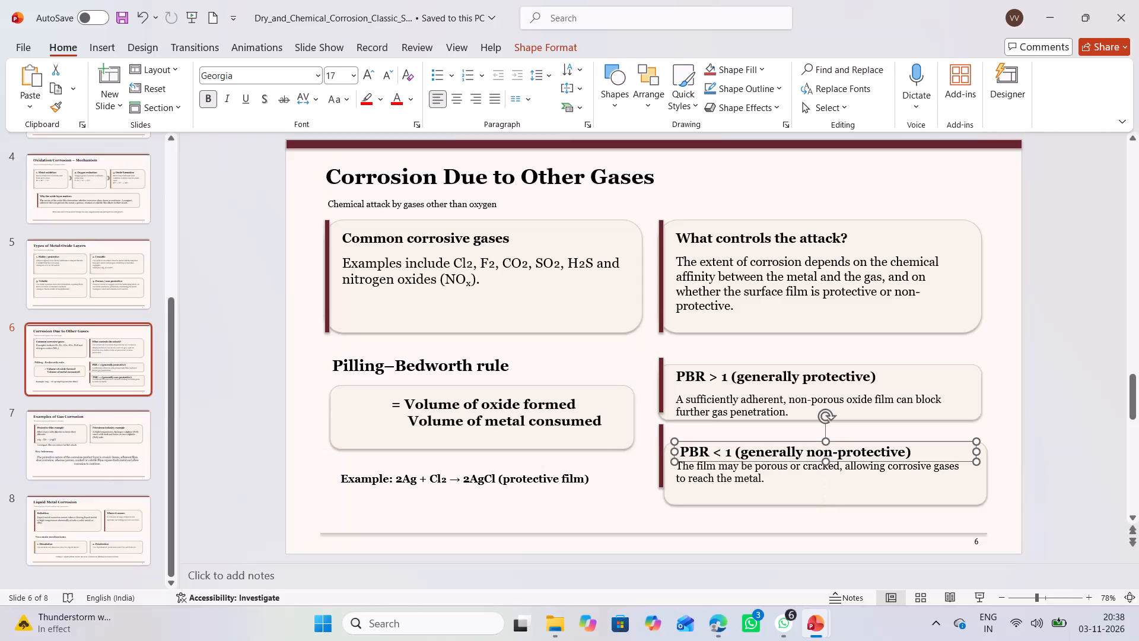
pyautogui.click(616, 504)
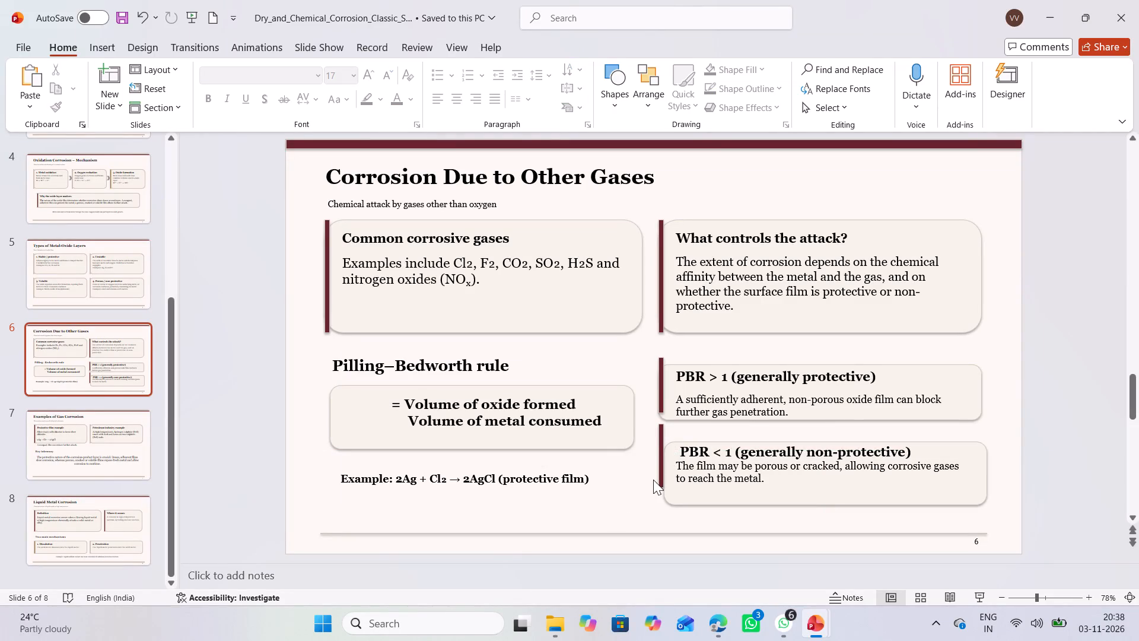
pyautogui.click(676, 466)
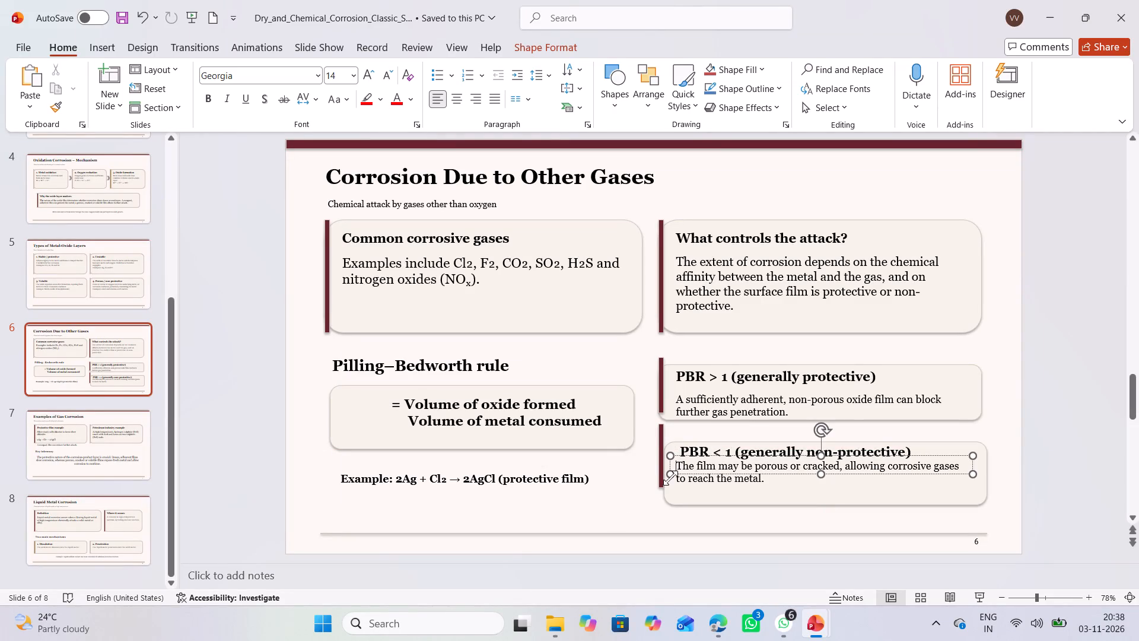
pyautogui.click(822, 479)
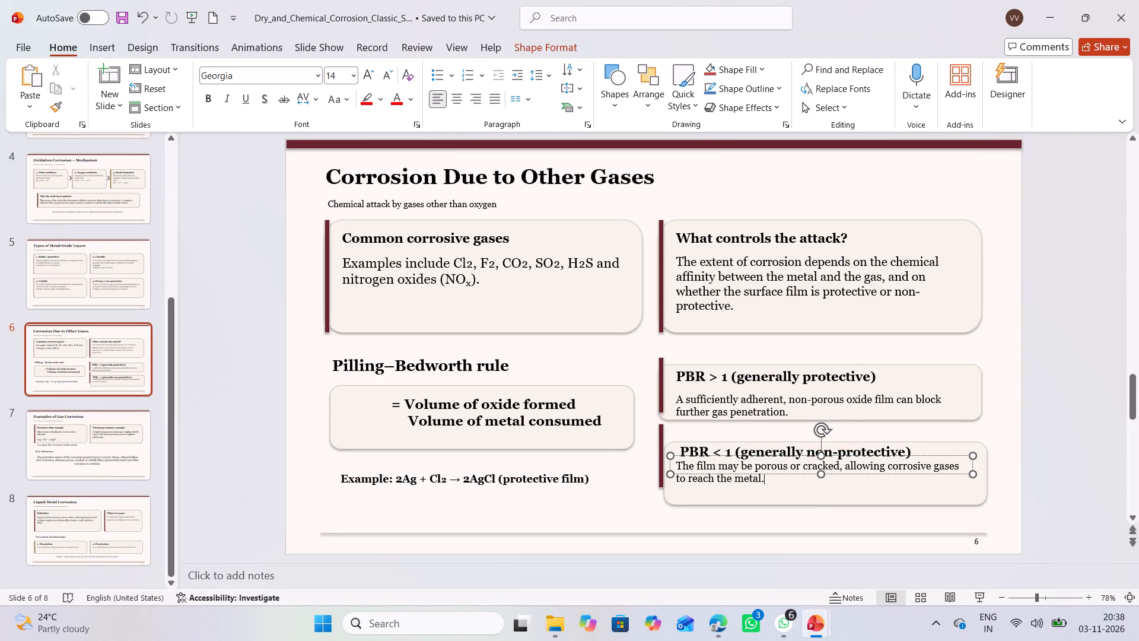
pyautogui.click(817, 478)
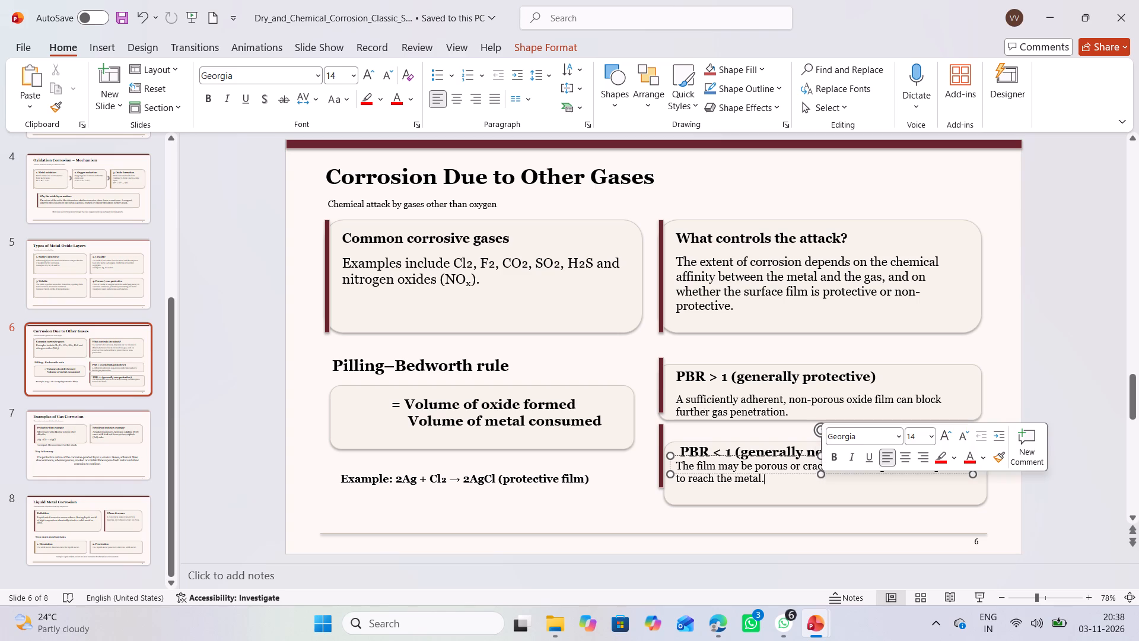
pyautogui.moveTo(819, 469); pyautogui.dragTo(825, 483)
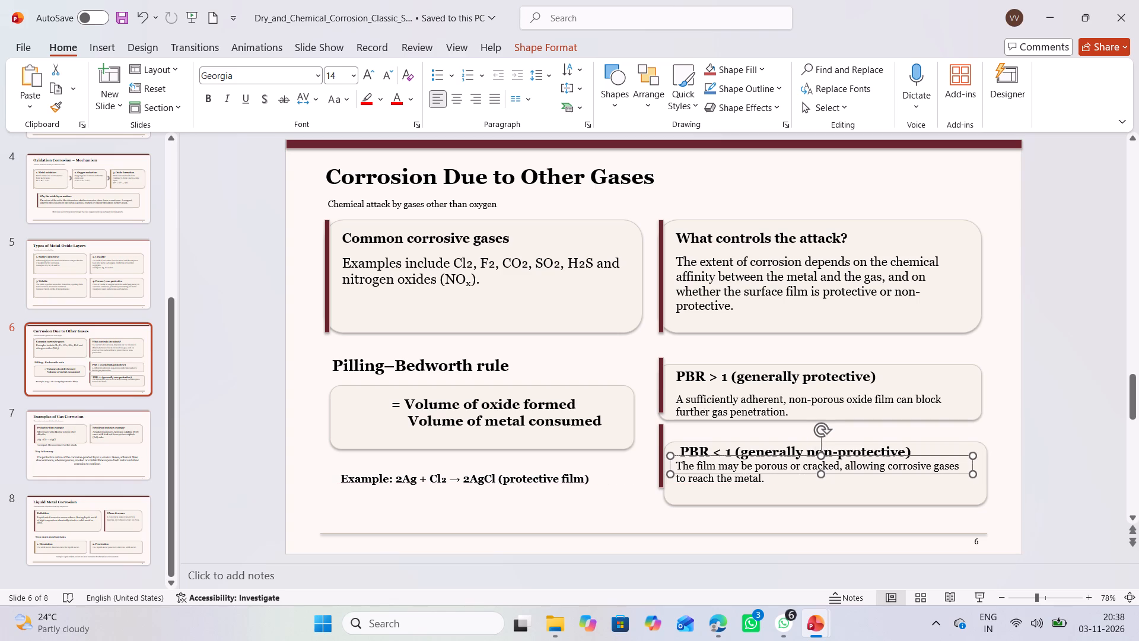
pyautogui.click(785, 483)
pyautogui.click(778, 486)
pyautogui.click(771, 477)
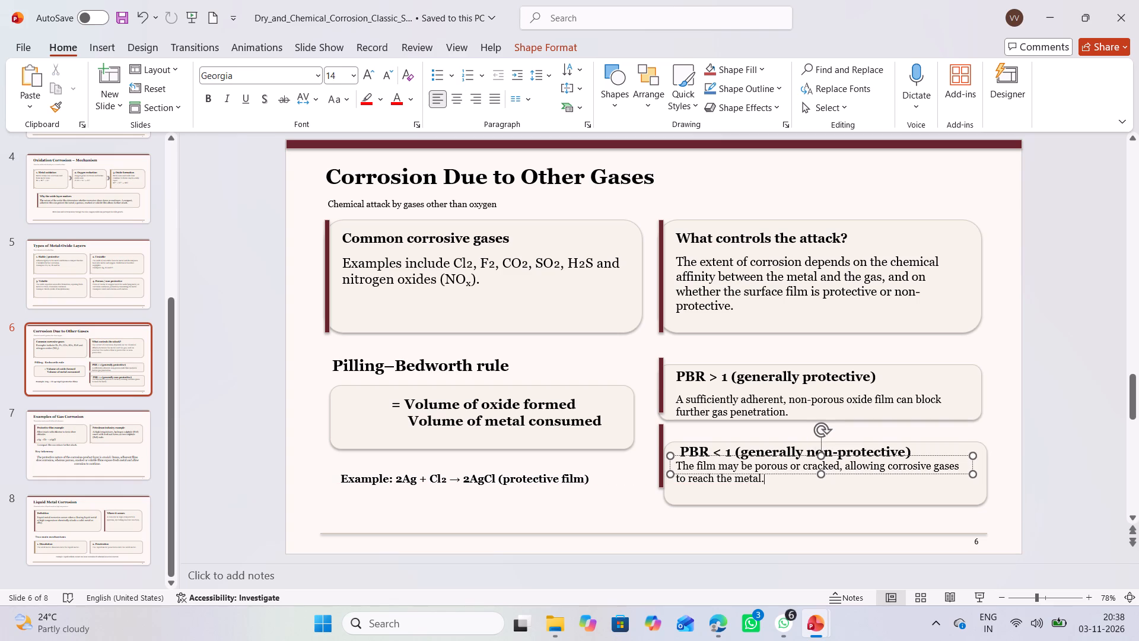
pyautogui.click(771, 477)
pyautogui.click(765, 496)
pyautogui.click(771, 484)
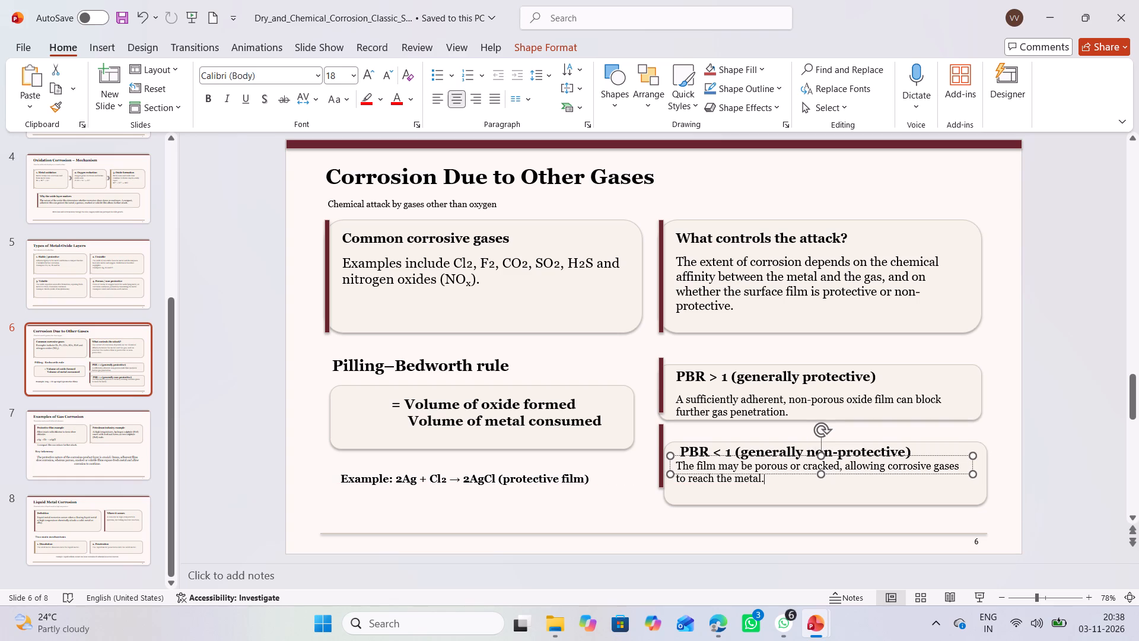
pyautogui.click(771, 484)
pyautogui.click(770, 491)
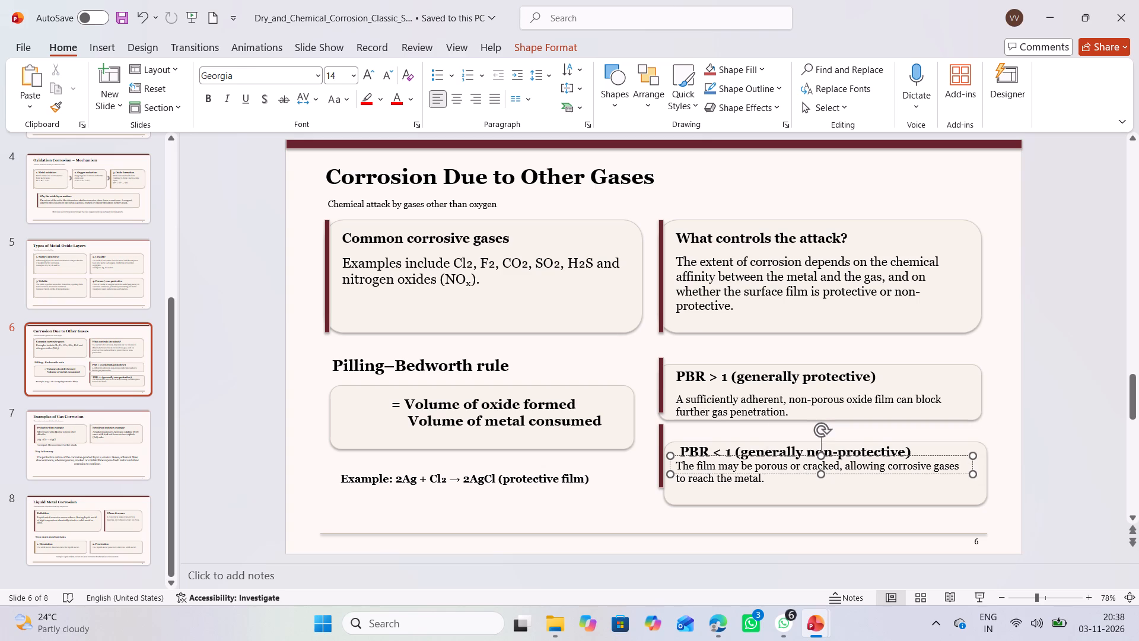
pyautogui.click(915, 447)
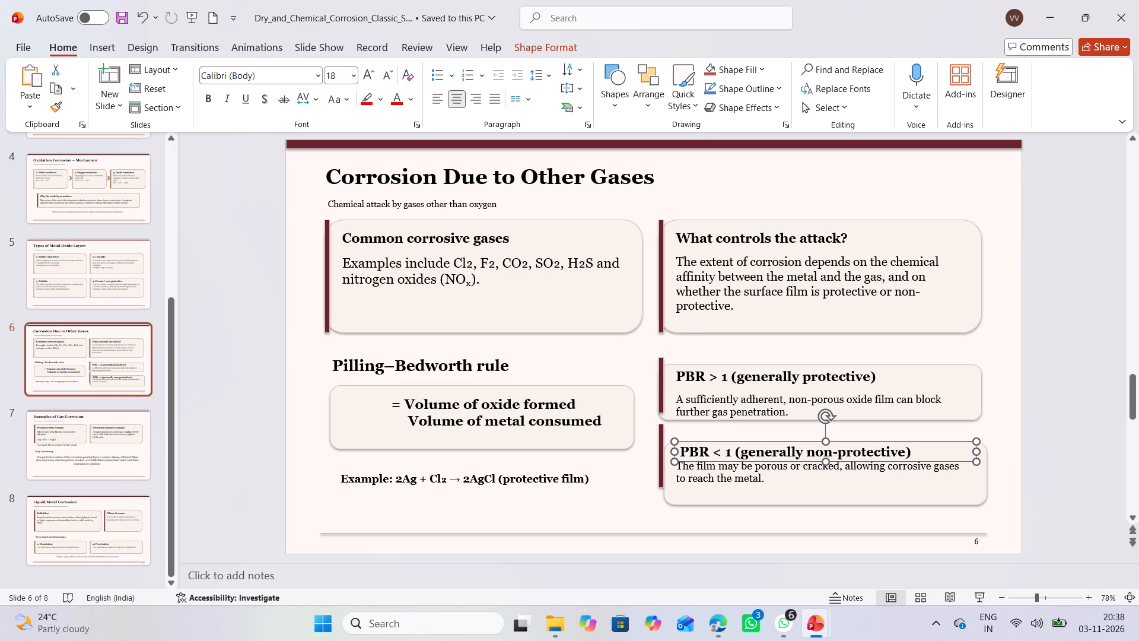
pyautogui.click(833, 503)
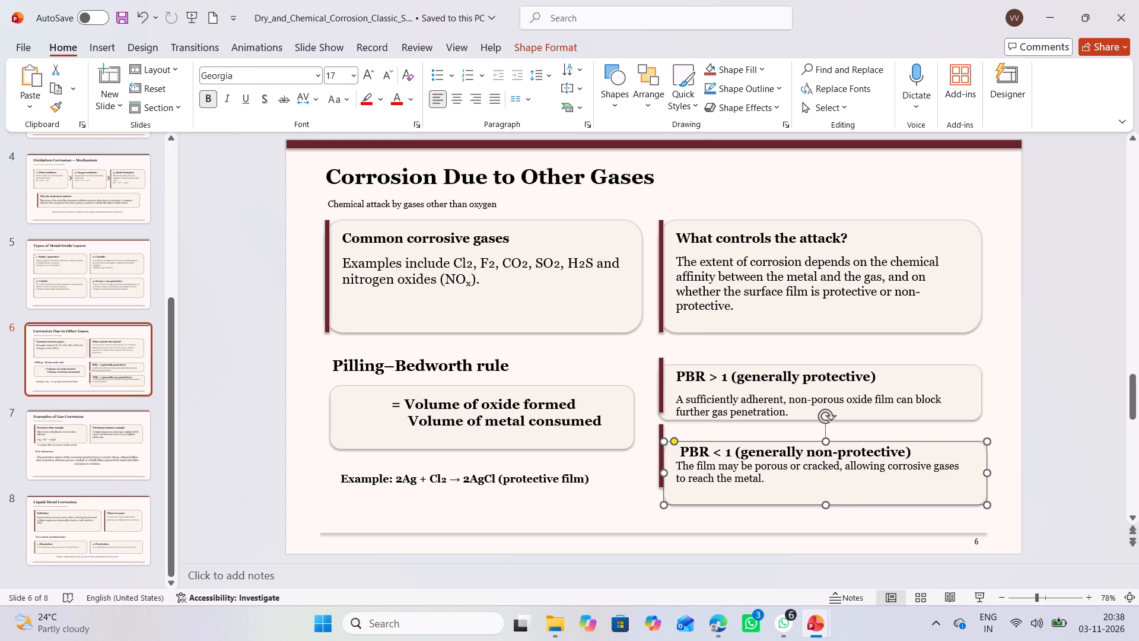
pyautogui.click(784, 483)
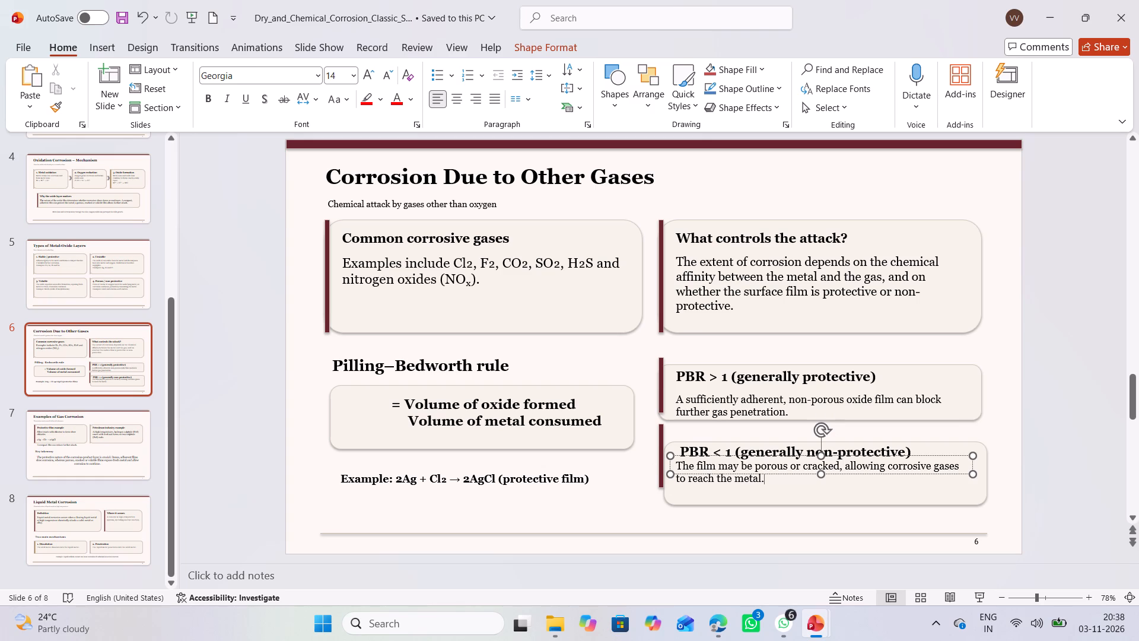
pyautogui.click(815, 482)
# Nudge the PBR < 1 card background up slightly behind its heading and description.
pyautogui.moveTo(733, 488); pyautogui.dragTo(742, 487)
pyautogui.moveTo(709, 490); pyautogui.dragTo(701, 487)
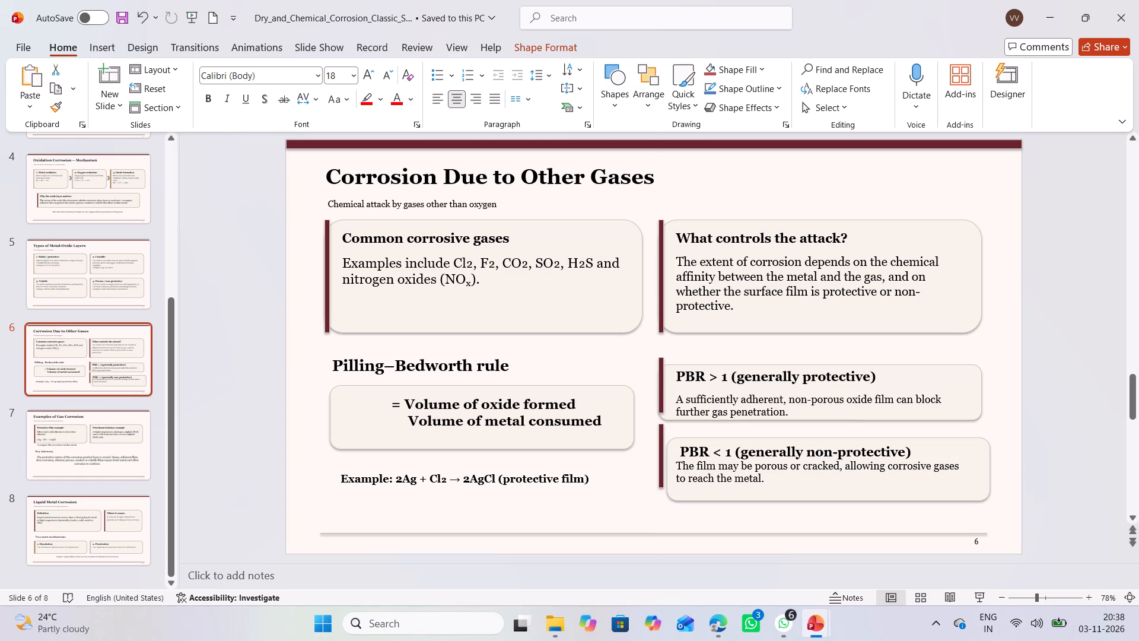
pyautogui.moveTo(701, 487); pyautogui.dragTo(696, 488)
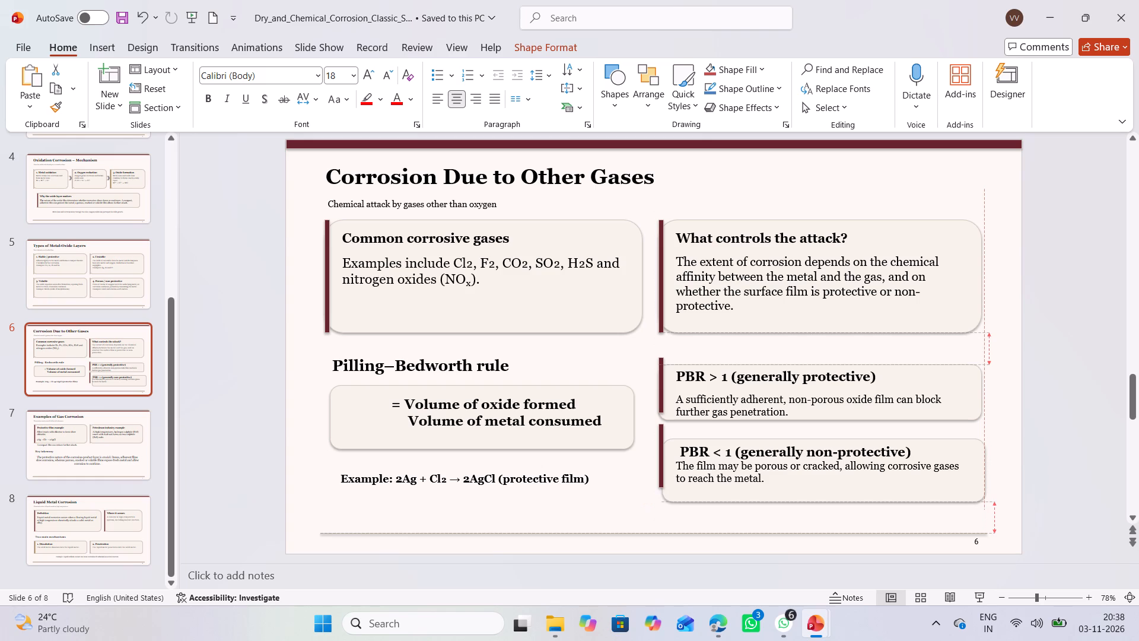
pyautogui.moveTo(696, 488); pyautogui.dragTo(698, 488)
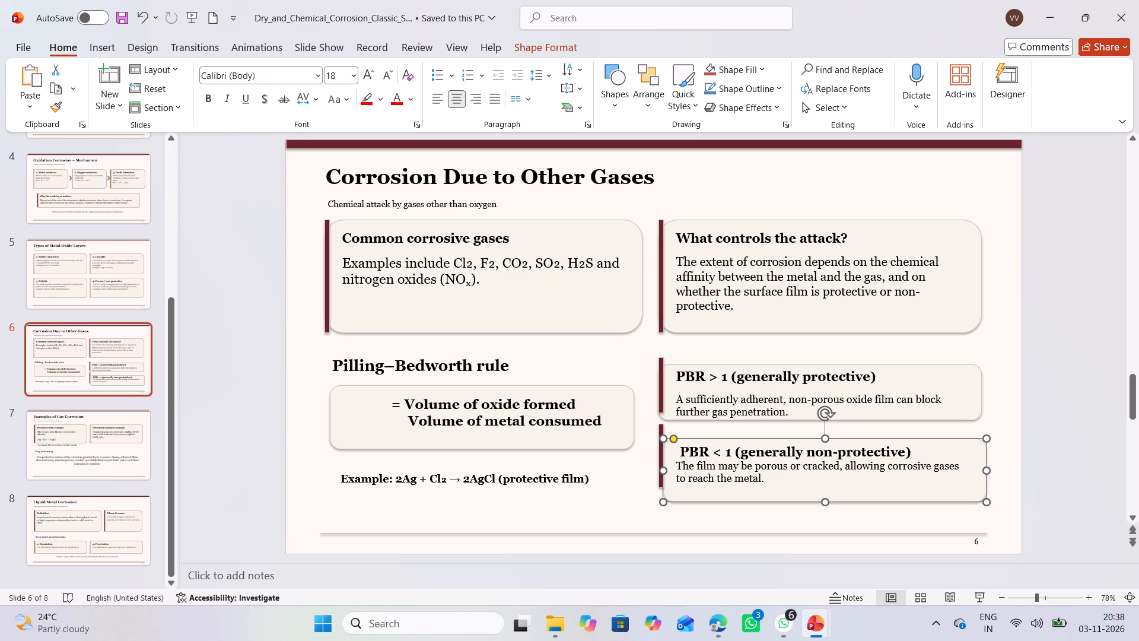
# Move the dark red accent bar of the PBR < 1 card down to line up with the card's left edge.
pyautogui.click(600, 471)
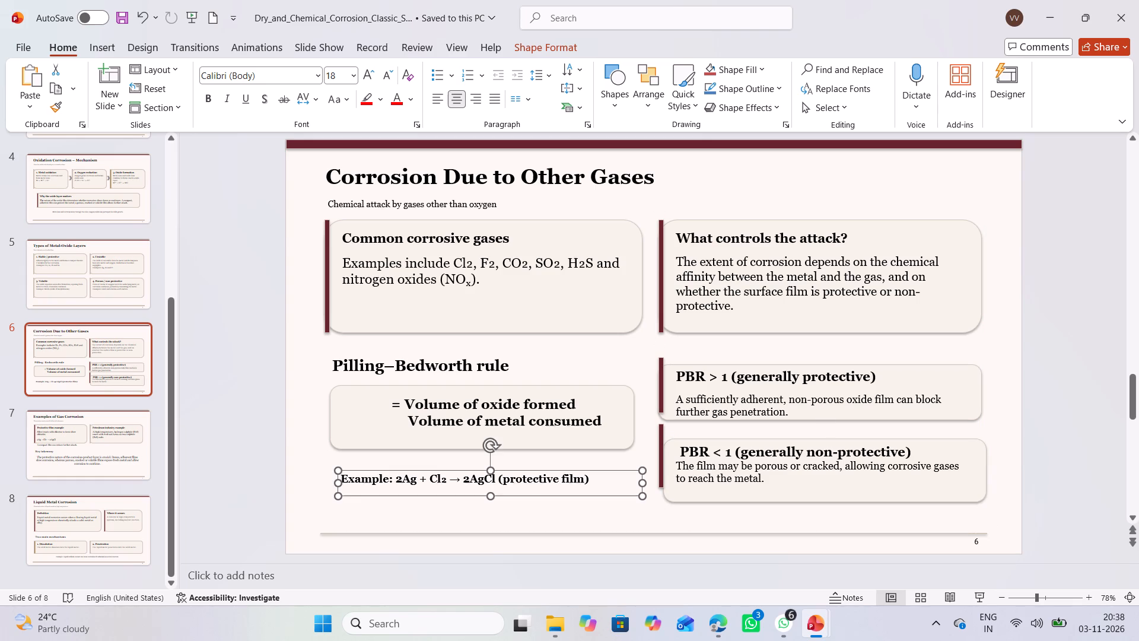
pyautogui.click(665, 525)
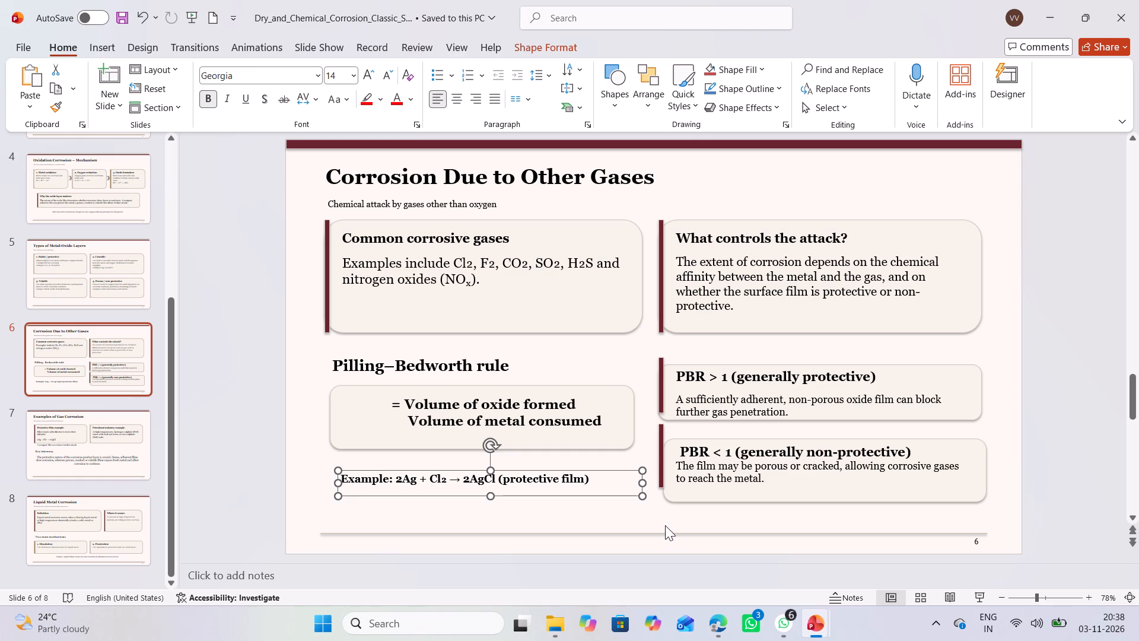
pyautogui.moveTo(661, 474); pyautogui.dragTo(662, 480)
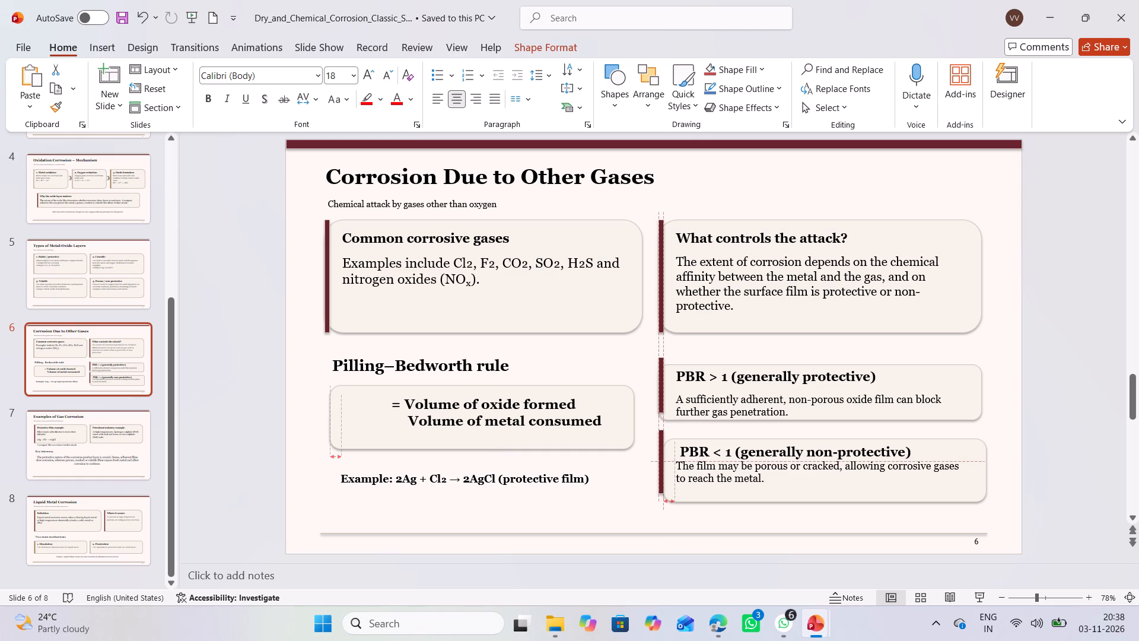
pyautogui.moveTo(662, 480); pyautogui.dragTo(662, 491)
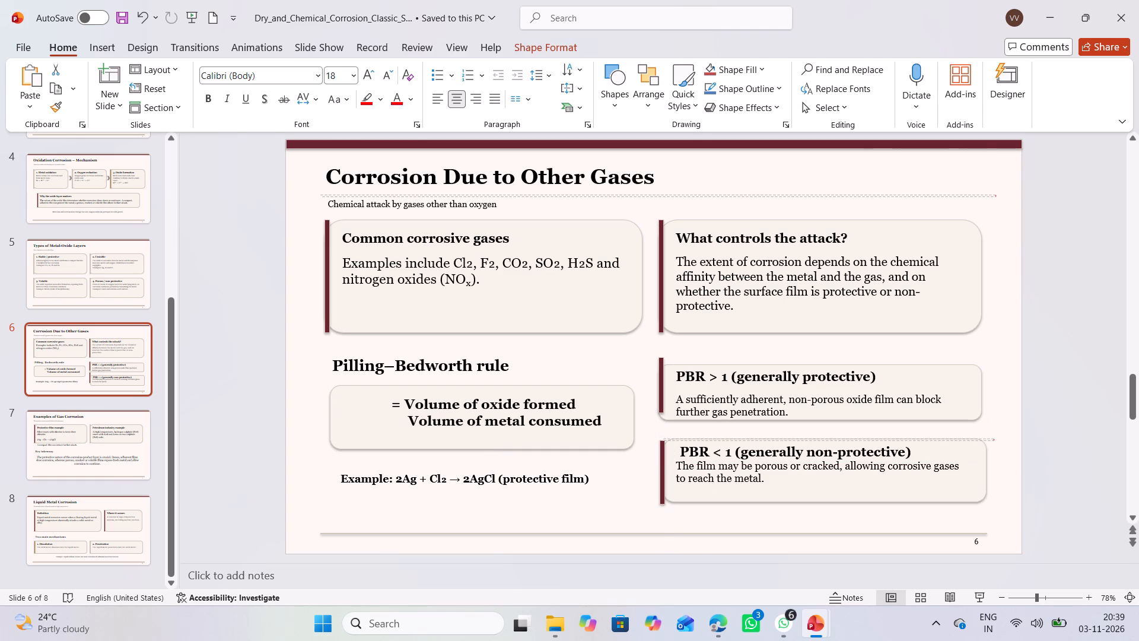
pyautogui.moveTo(662, 491); pyautogui.dragTo(661, 487)
pyautogui.click(641, 488)
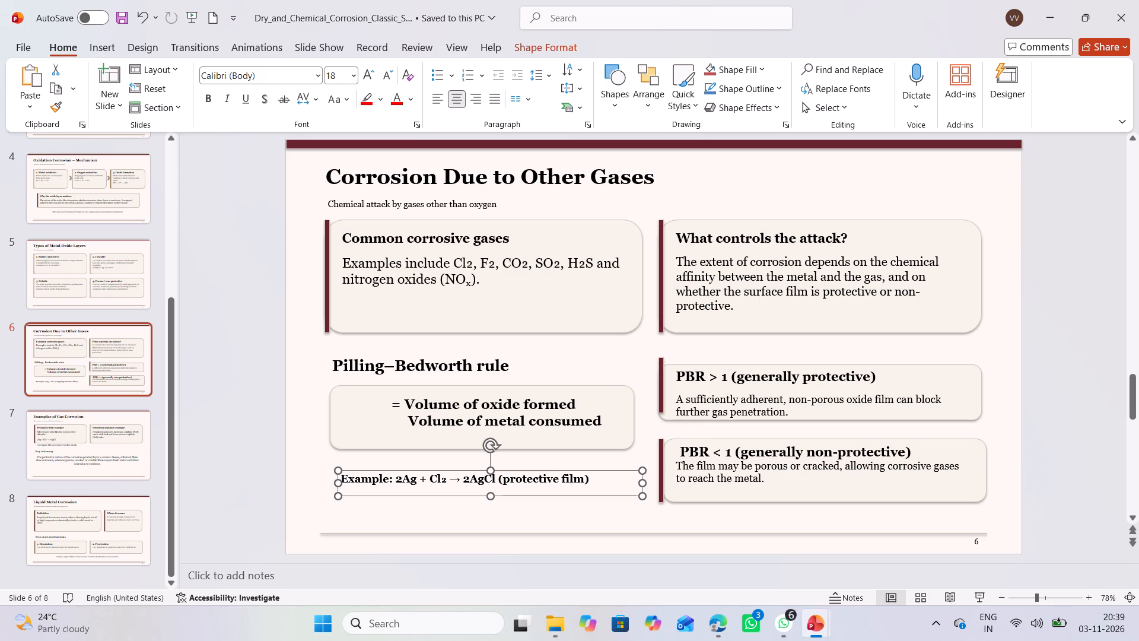
# Shift the PBR > 1 card's dark red accent bar down slightly to match the height of its card.
pyautogui.click(660, 369)
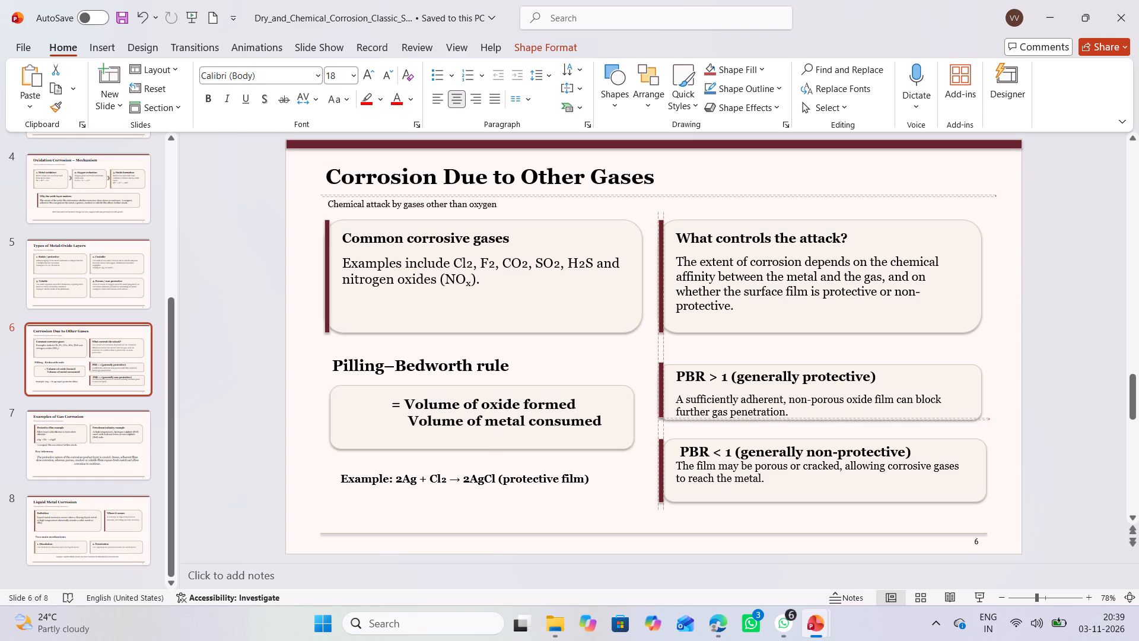
pyautogui.click(725, 350)
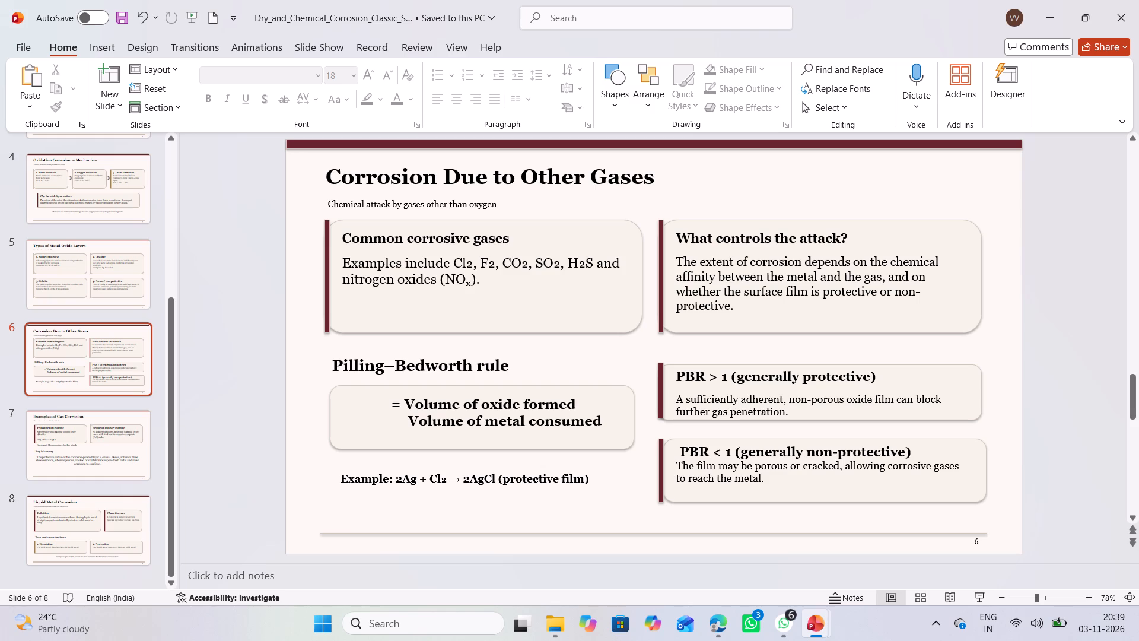
# Move the PBR < 1 description text down slightly to clear the heading above it.
pyautogui.moveTo(772, 478); pyautogui.dragTo(680, 467)
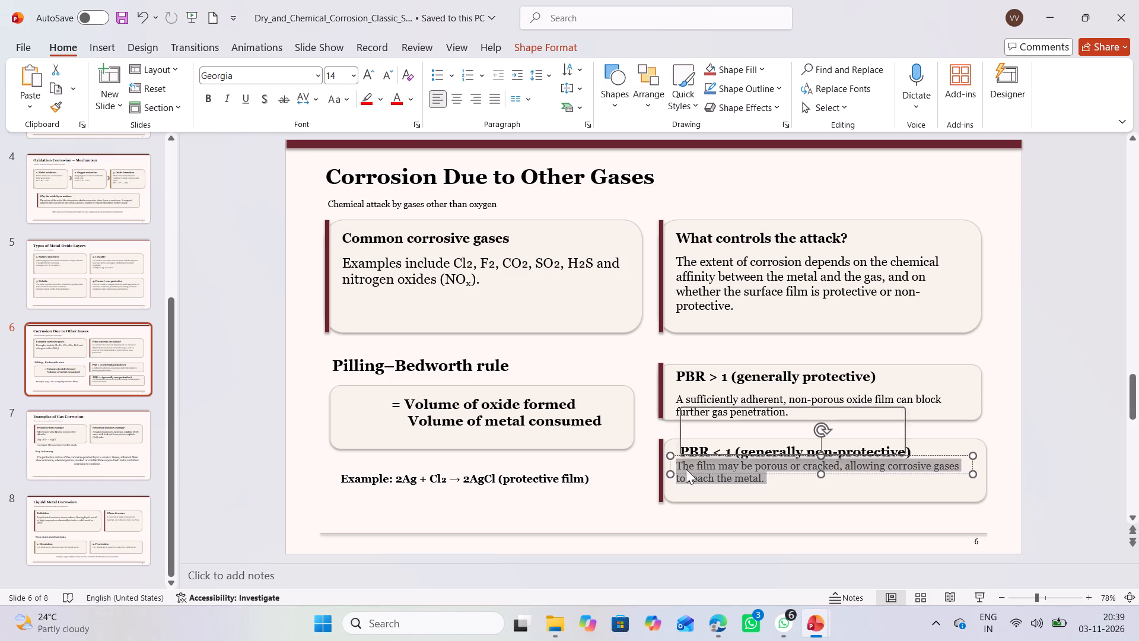
pyautogui.moveTo(820, 475); pyautogui.dragTo(820, 479)
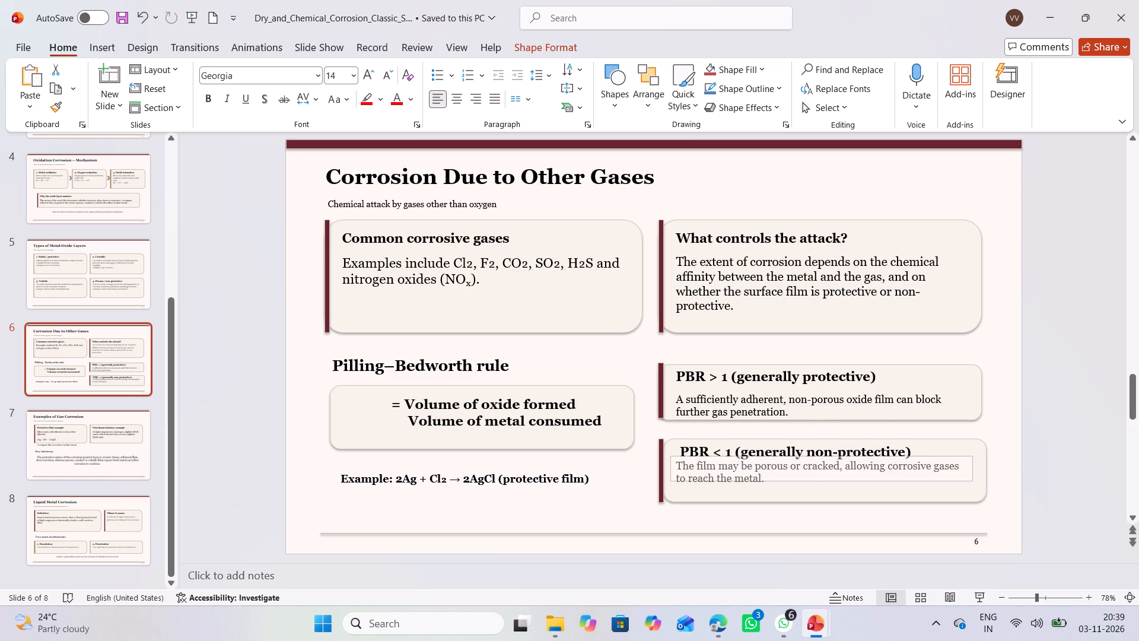
pyautogui.moveTo(820, 479); pyautogui.dragTo(823, 490)
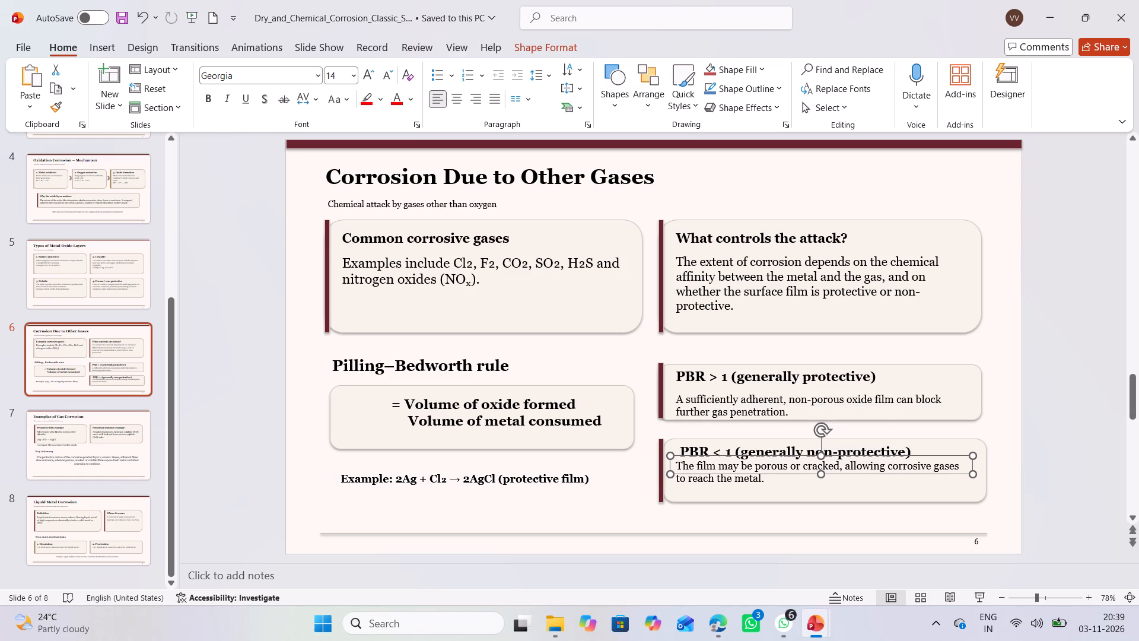
pyautogui.moveTo(804, 455); pyautogui.dragTo(804, 461)
pyautogui.click(623, 364)
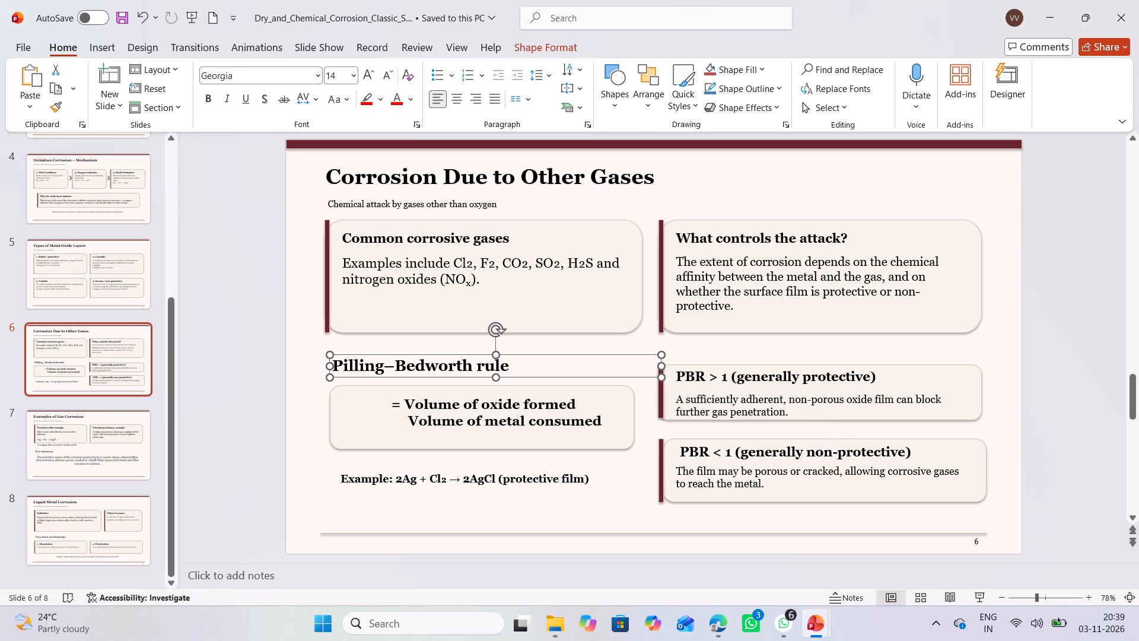
pyautogui.click(570, 513)
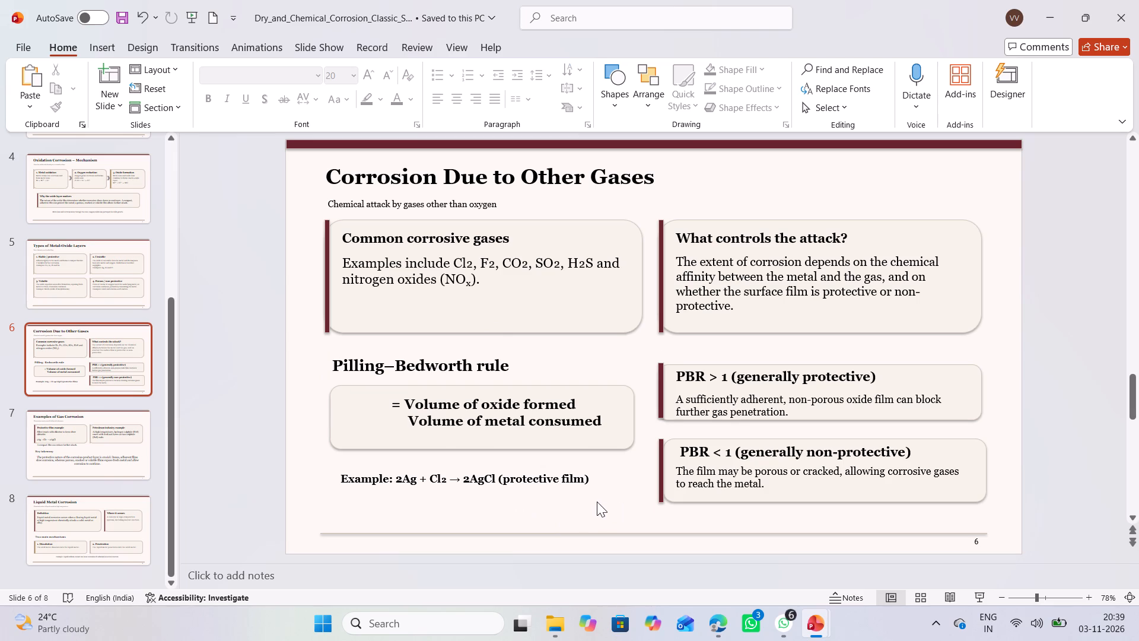
# Draw a horizontal fraction line about 9.3 cm long between "Volume of oxide formed" and "Volume of metal consumed".
pyautogui.click(96, 44)
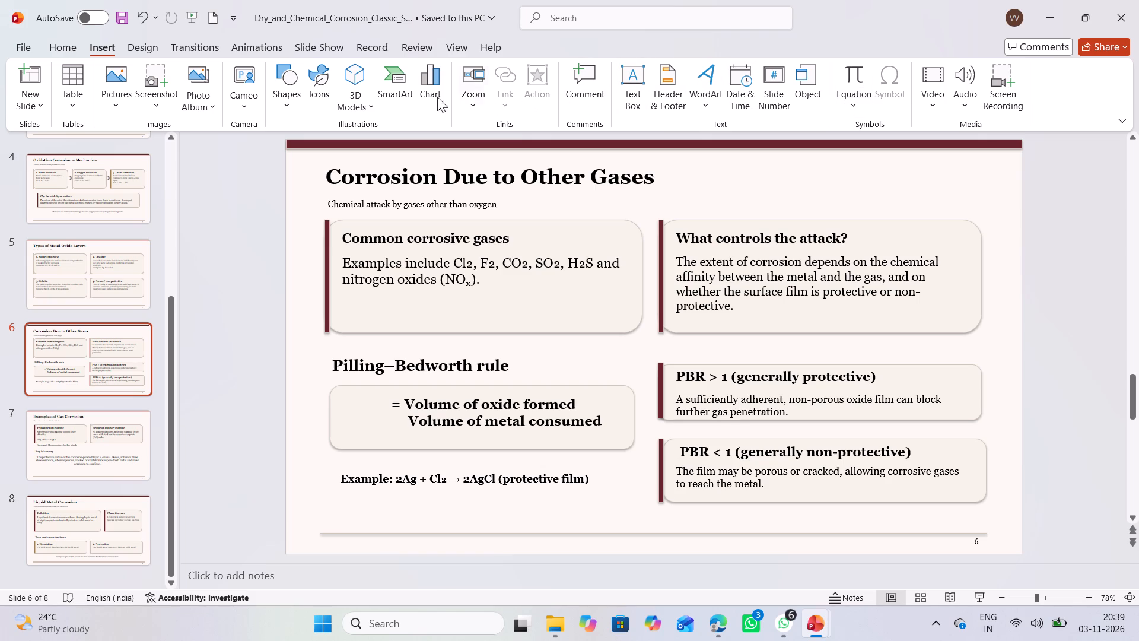
pyautogui.click(280, 99)
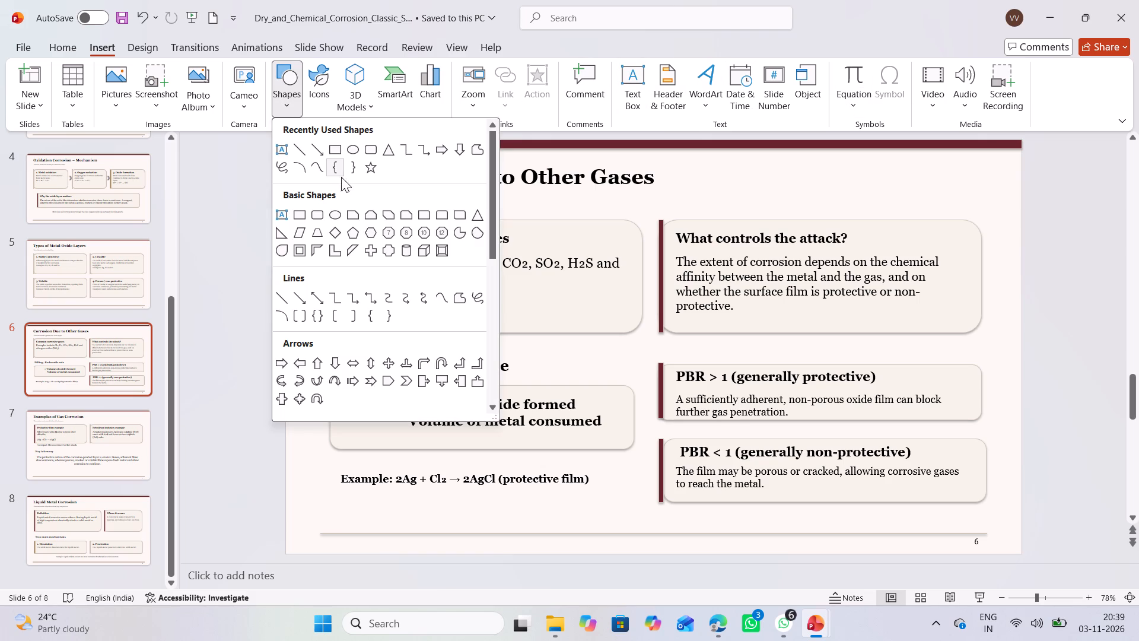
pyautogui.click(283, 300)
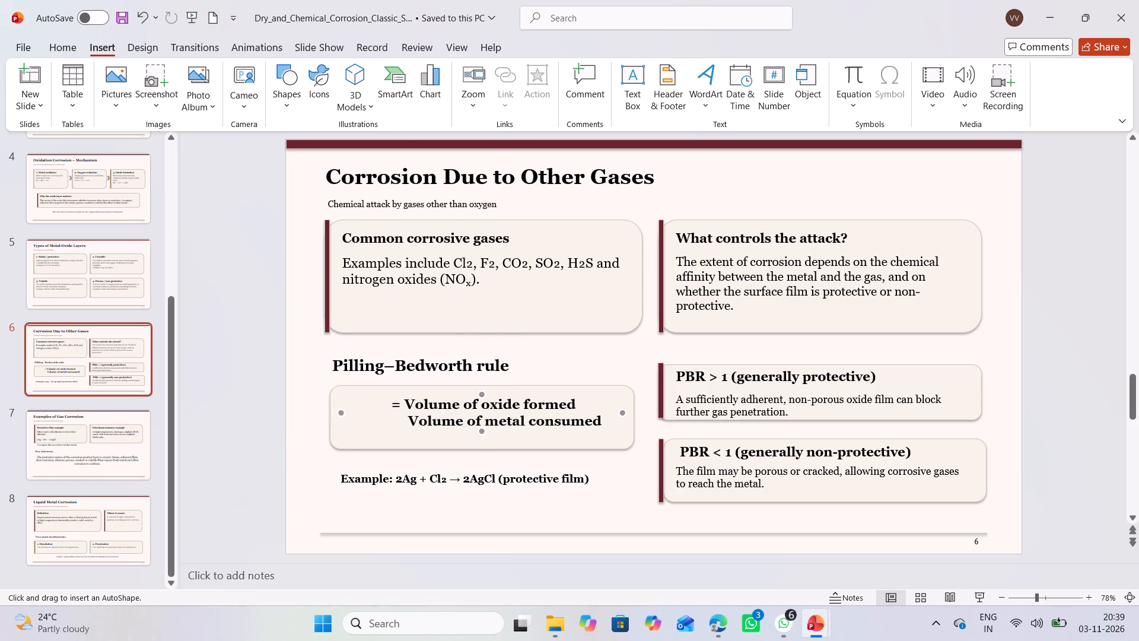
pyautogui.moveTo(403, 413); pyautogui.dragTo(486, 417)
pyautogui.moveTo(486, 417); pyautogui.dragTo(596, 414)
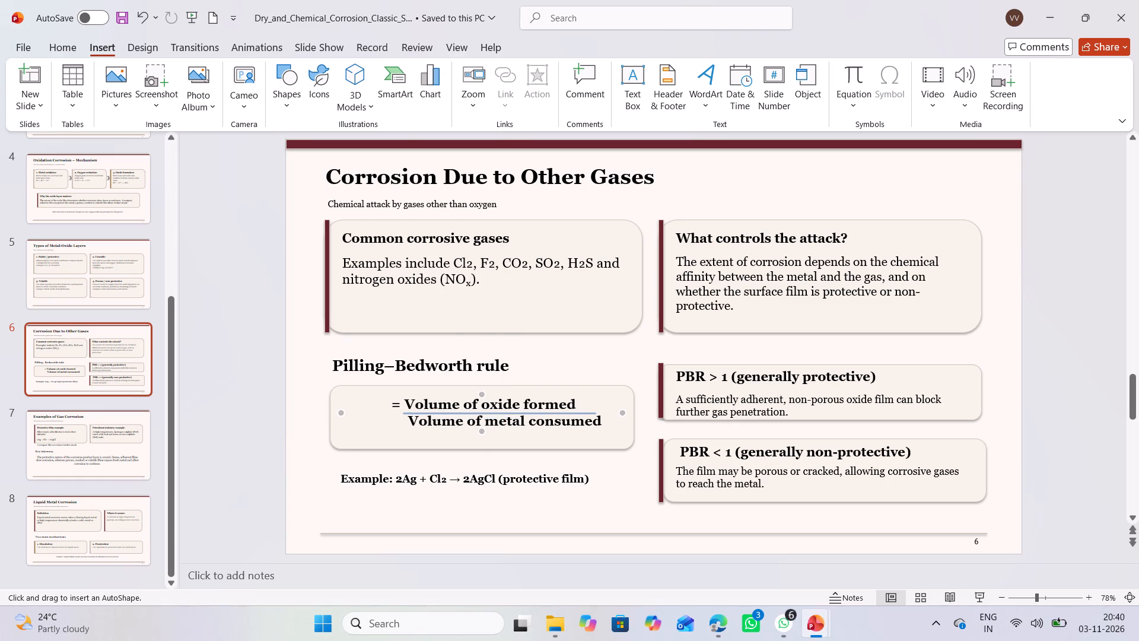
pyautogui.moveTo(596, 414); pyautogui.dragTo(606, 412)
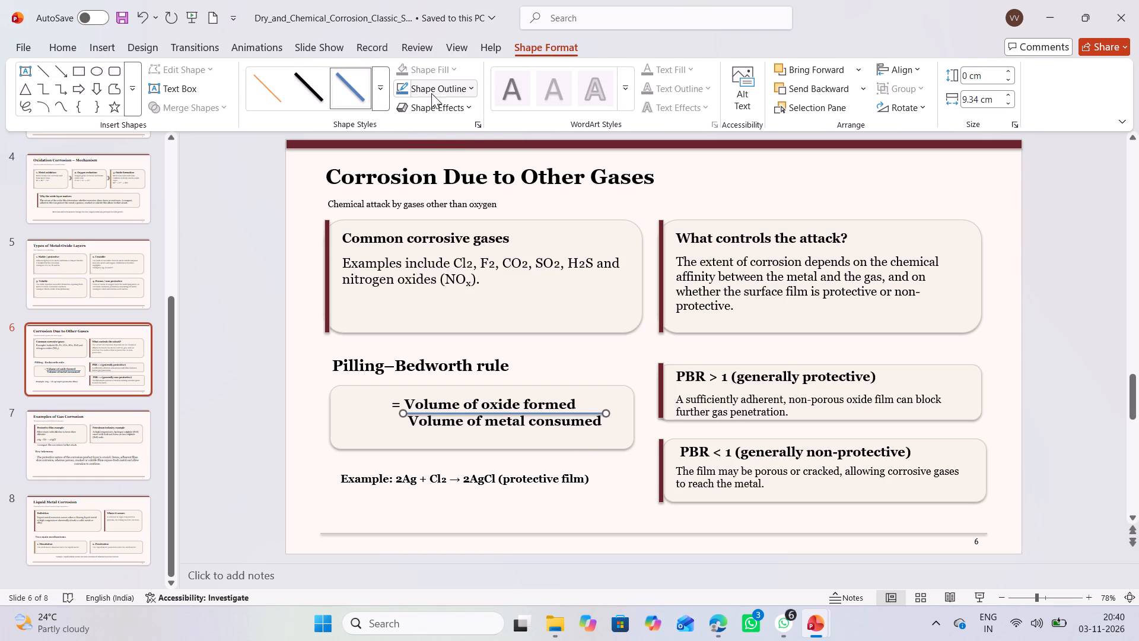
# Set the fraction line's outline to the darkest shade of the tan theme colour.
pyautogui.click(472, 91)
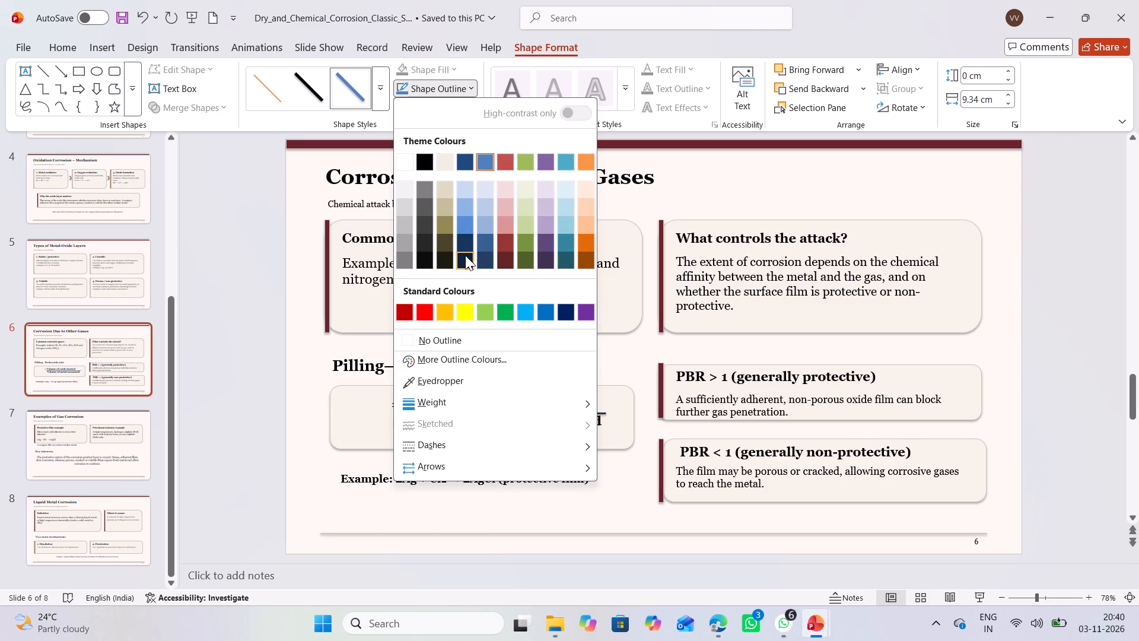
pyautogui.click(446, 256)
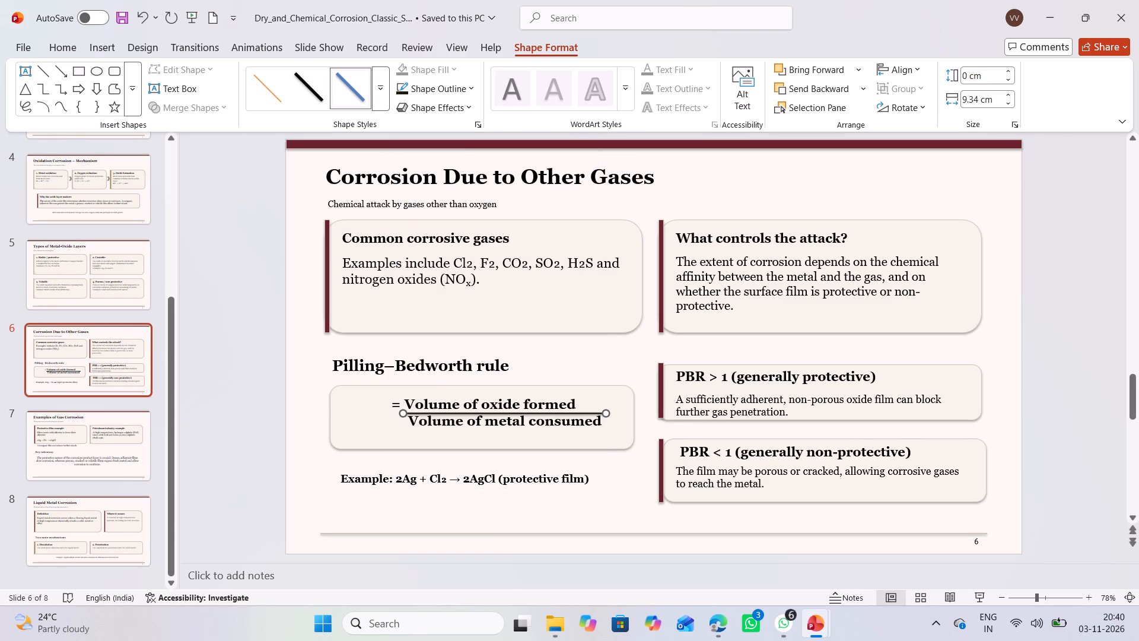
# Set the weight of the fraction line in the Pilling–Bedworth ratio formula to ¾ pt.
pyautogui.click(431, 88)
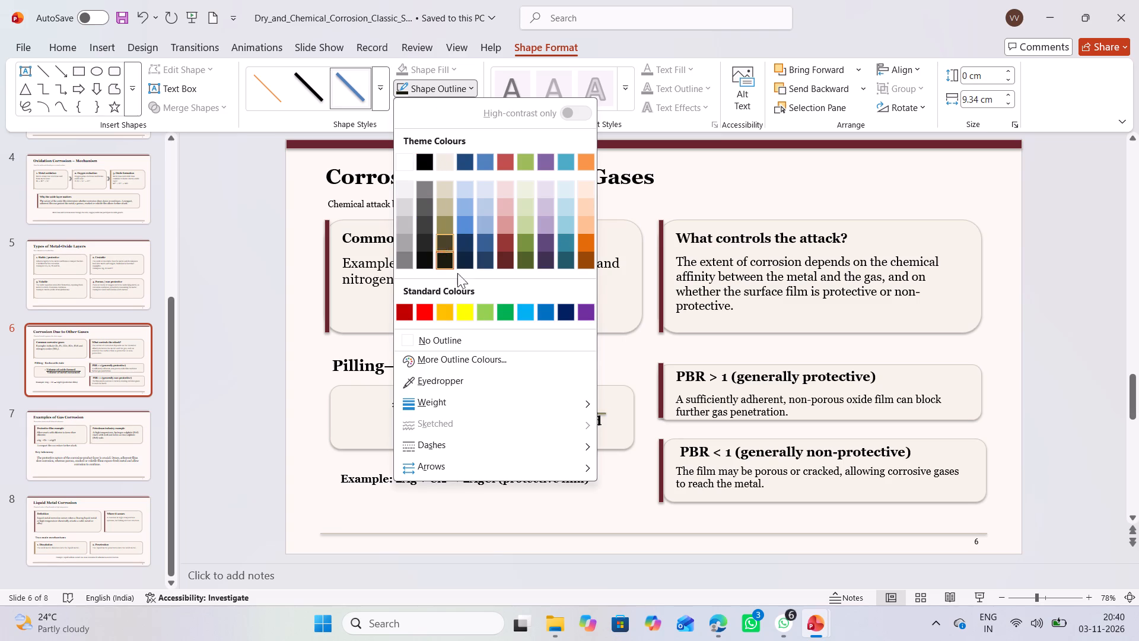
pyautogui.click(501, 397)
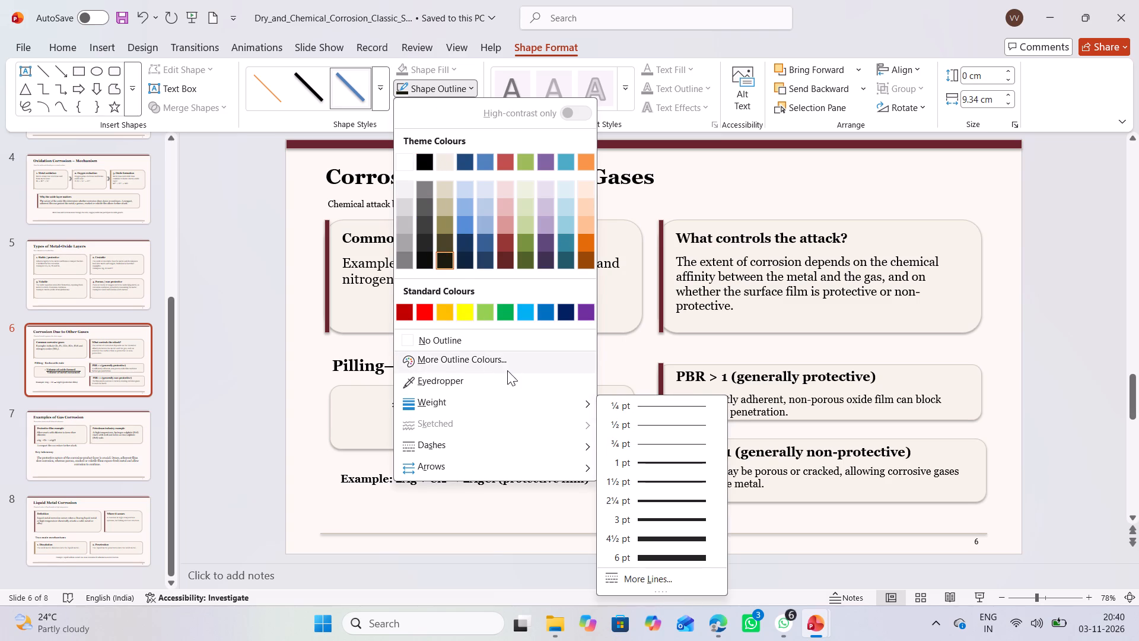
pyautogui.click(588, 405)
pyautogui.click(638, 448)
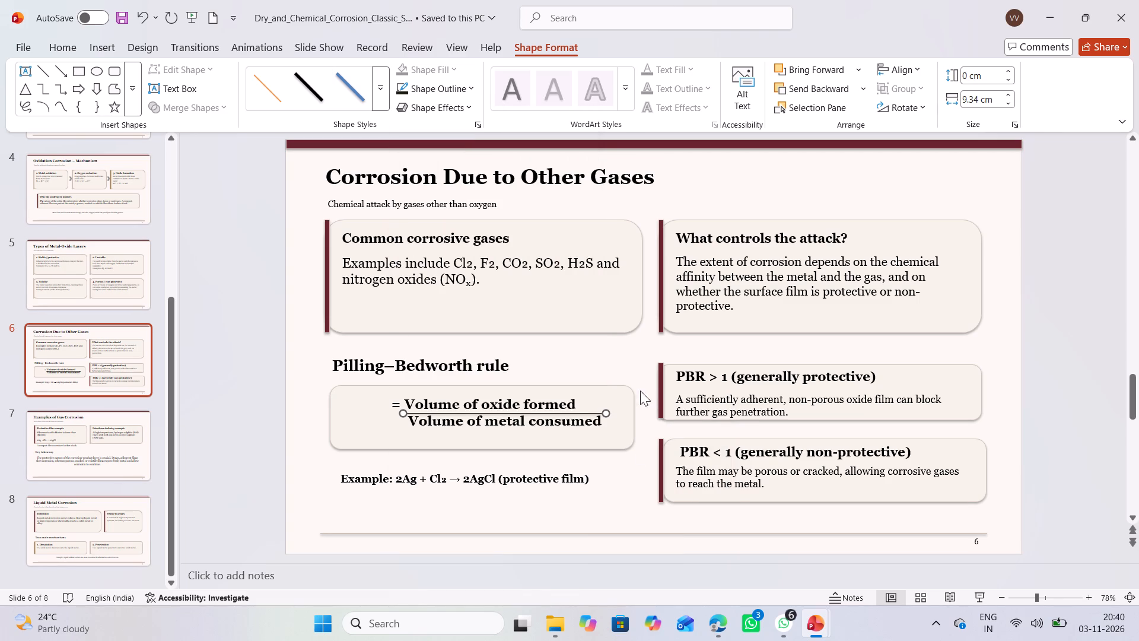
pyautogui.click(634, 354)
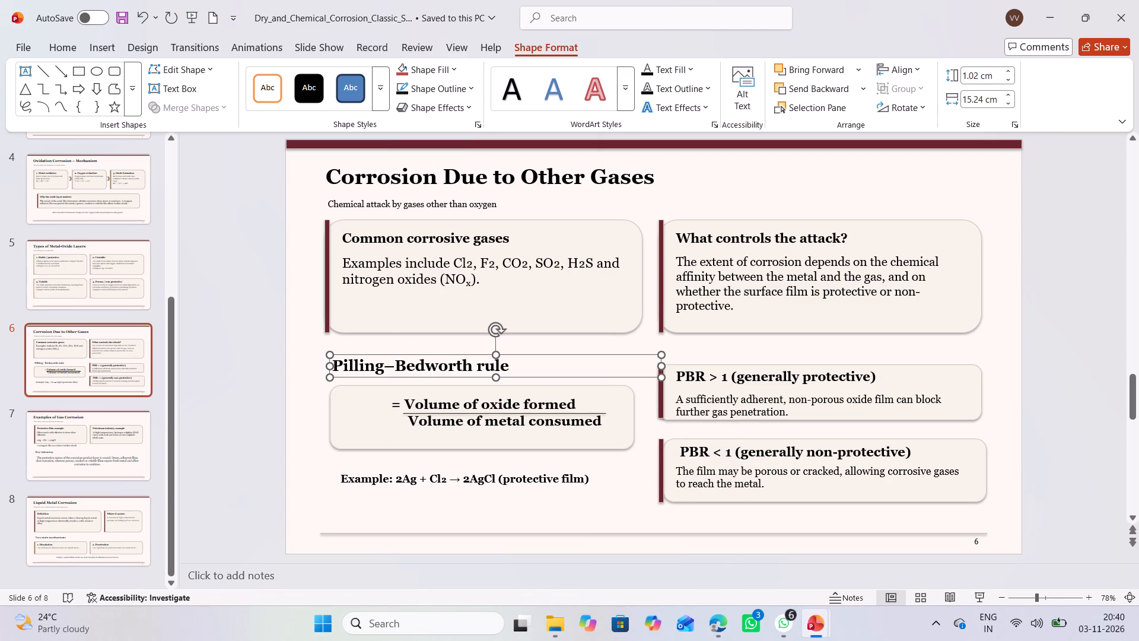
pyautogui.click(1061, 350)
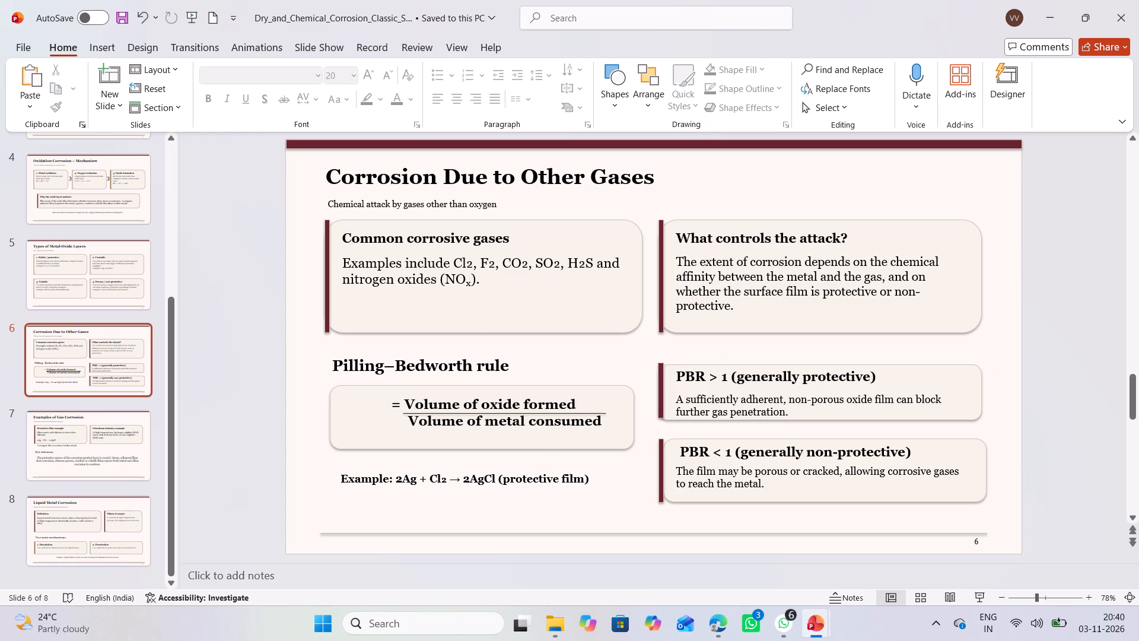
# Remove the shadow effect from the fraction line by applying No Shadow.
pyautogui.click(561, 415)
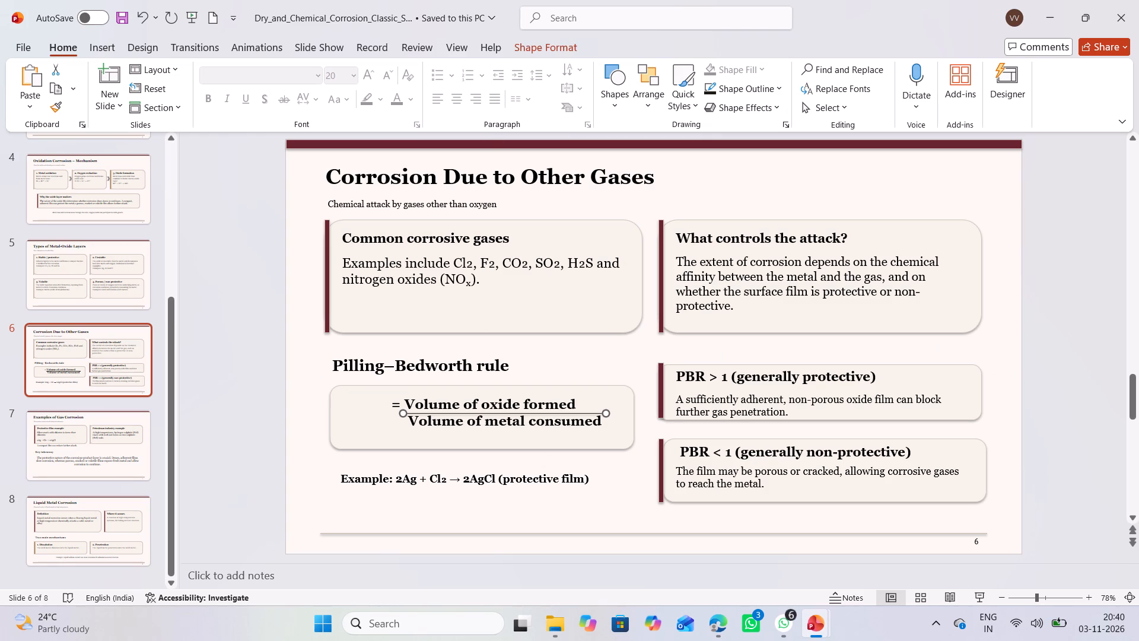
pyautogui.click(533, 44)
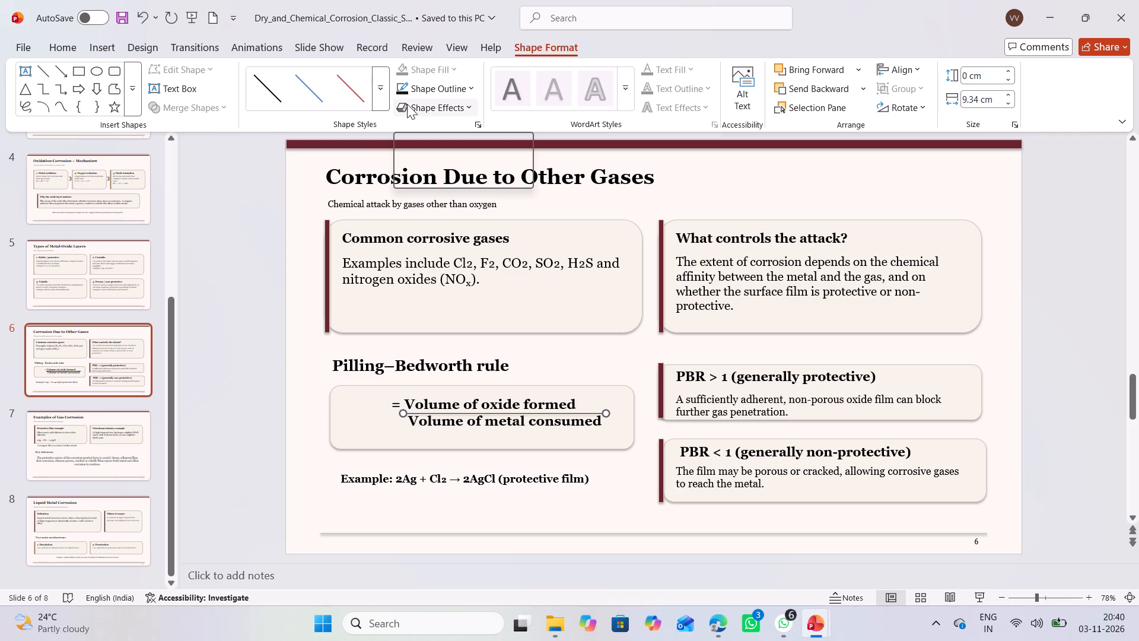
pyautogui.click(408, 104)
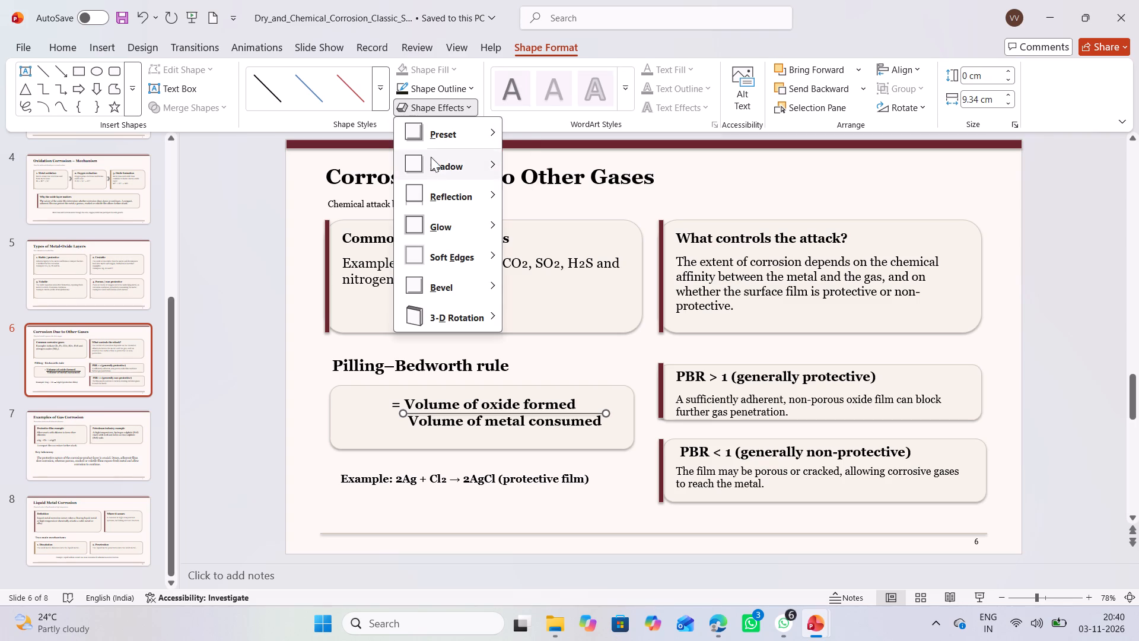
pyautogui.click(438, 196)
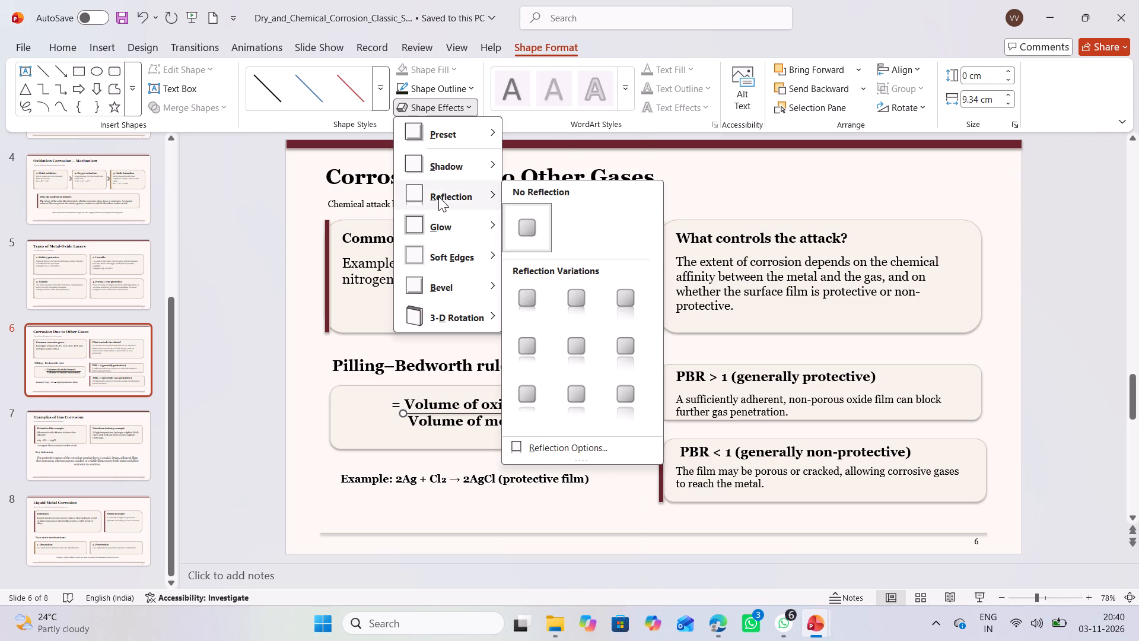
pyautogui.click(423, 173)
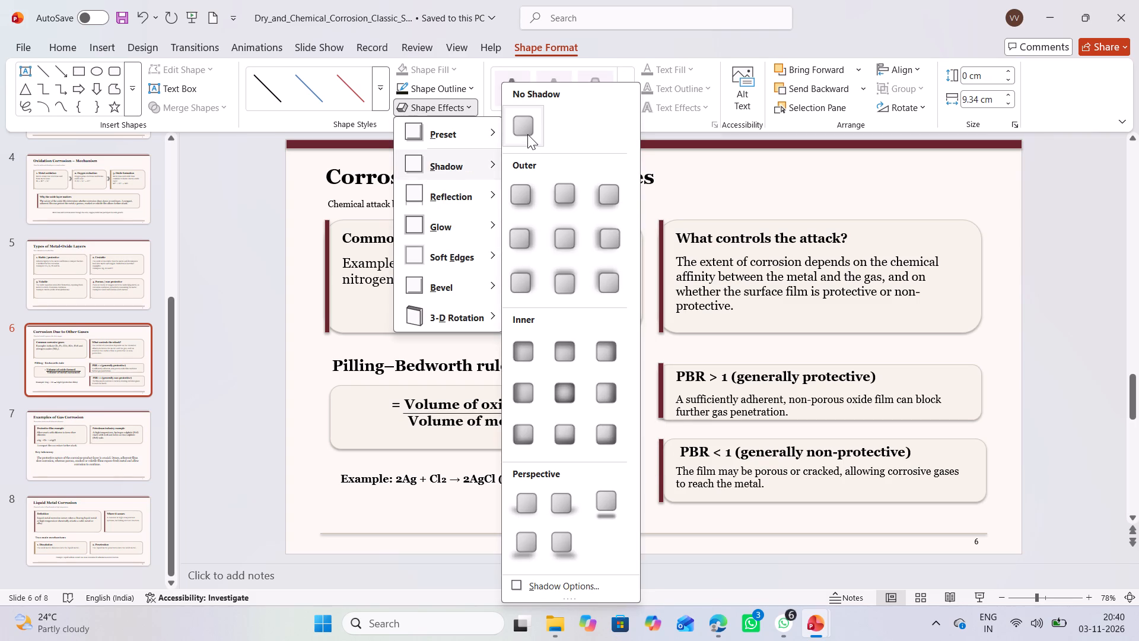
pyautogui.click(527, 134)
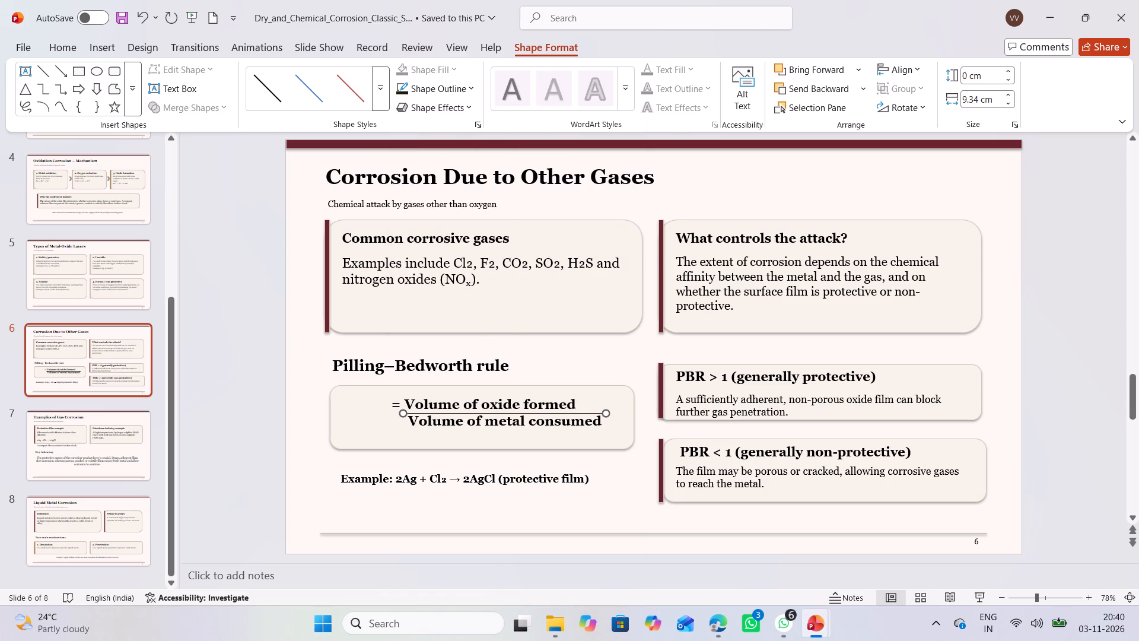
# Delete the equals sign in front of "Volume of oxide formed" in the ratio formula.
pyautogui.click(524, 404)
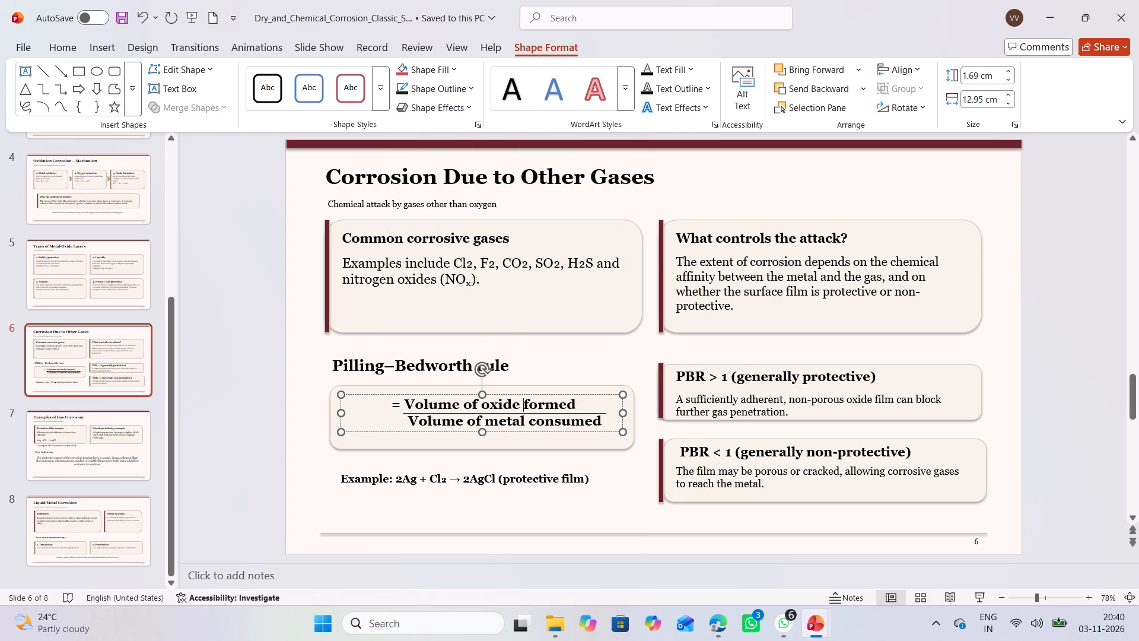
pyautogui.doubleClick(524, 402)
pyautogui.click(501, 402)
pyautogui.moveTo(402, 401); pyautogui.dragTo(571, 399)
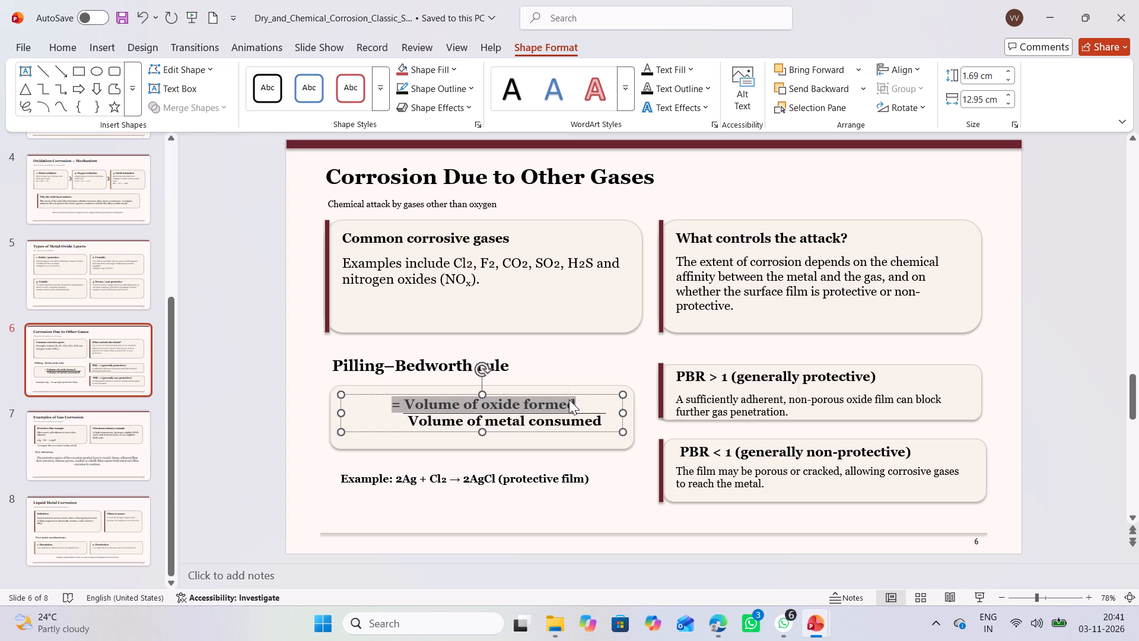
pyautogui.click(576, 404)
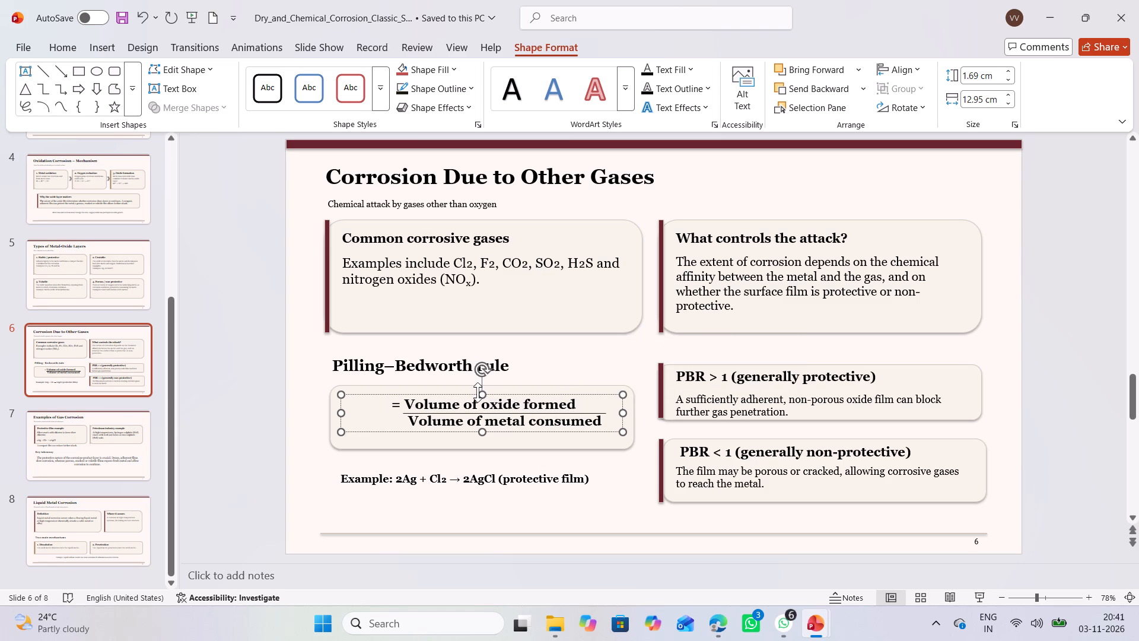
pyautogui.click(475, 395)
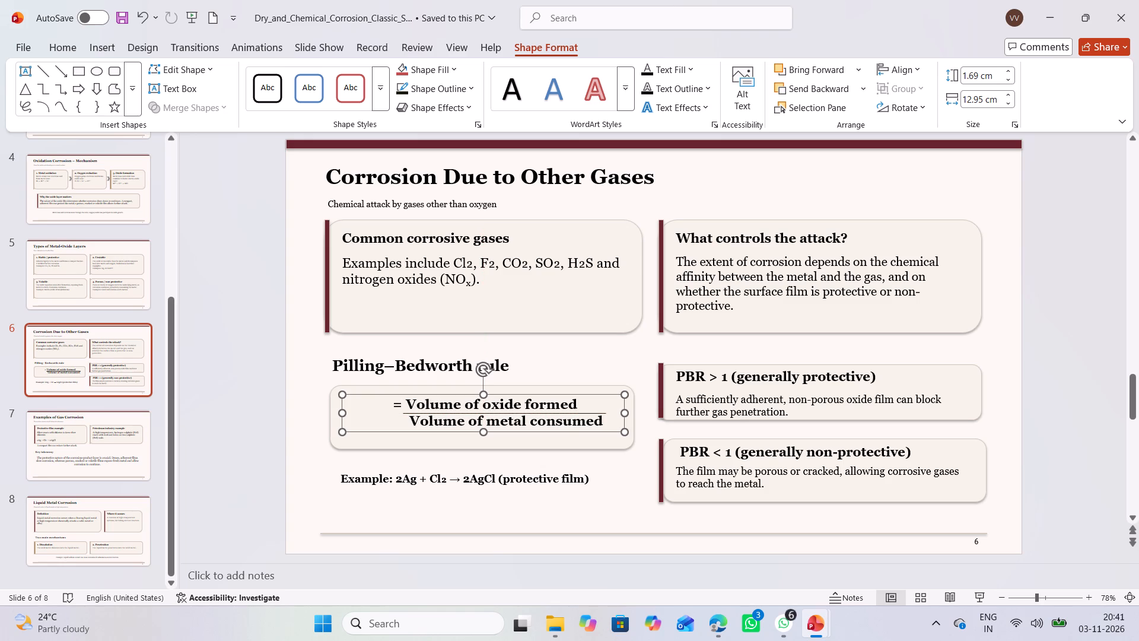
pyautogui.click(418, 404)
pyautogui.click(418, 404)
pyautogui.press('Left')
pyautogui.press('BackSpace')
pyautogui.press('BackSpace')
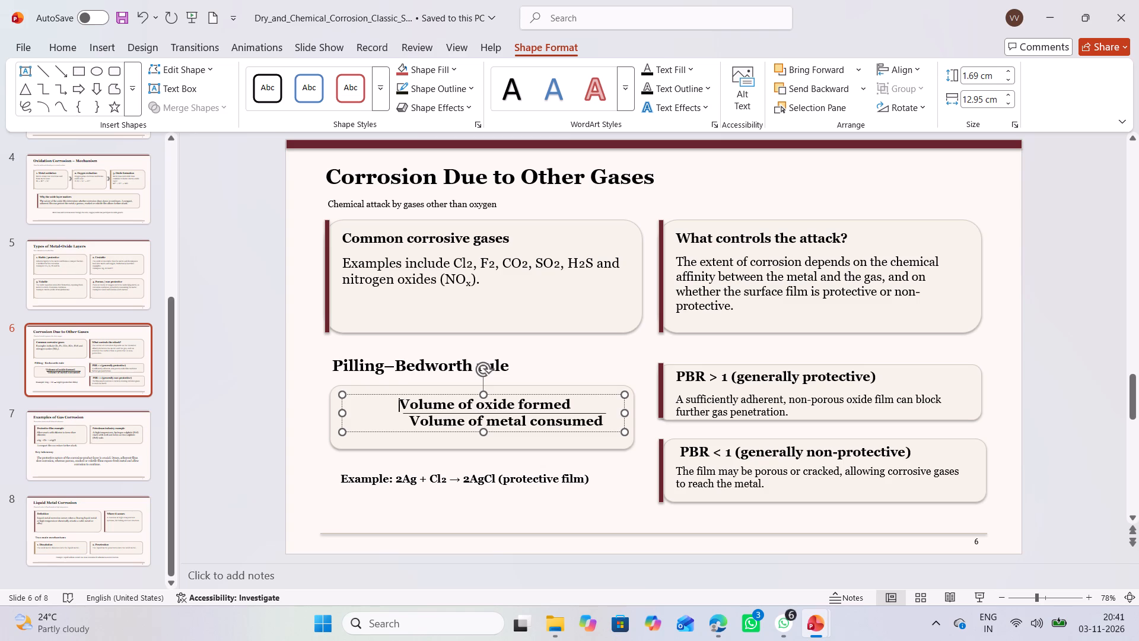
# Indent "Volume of oxide formed" with leading spaces so it sits centred above "Volume of metal consumed".
pyautogui.press('space')
pyautogui.press('space')
pyautogui.press('space')
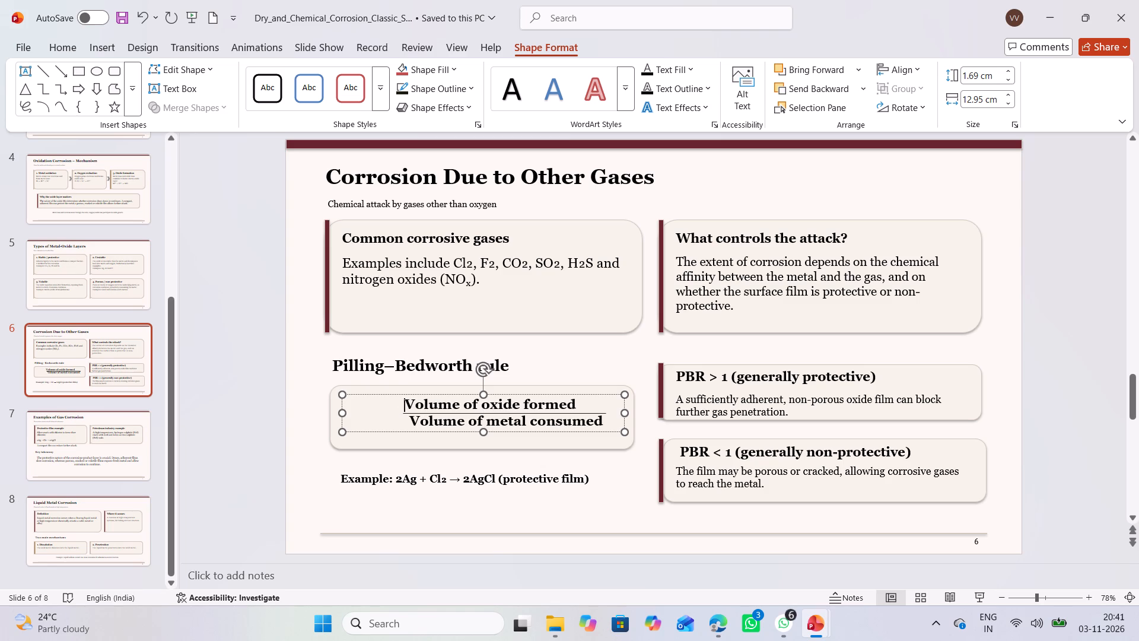
pyautogui.press('space')
pyautogui.press('space')
pyautogui.press('space')
pyautogui.press('space')
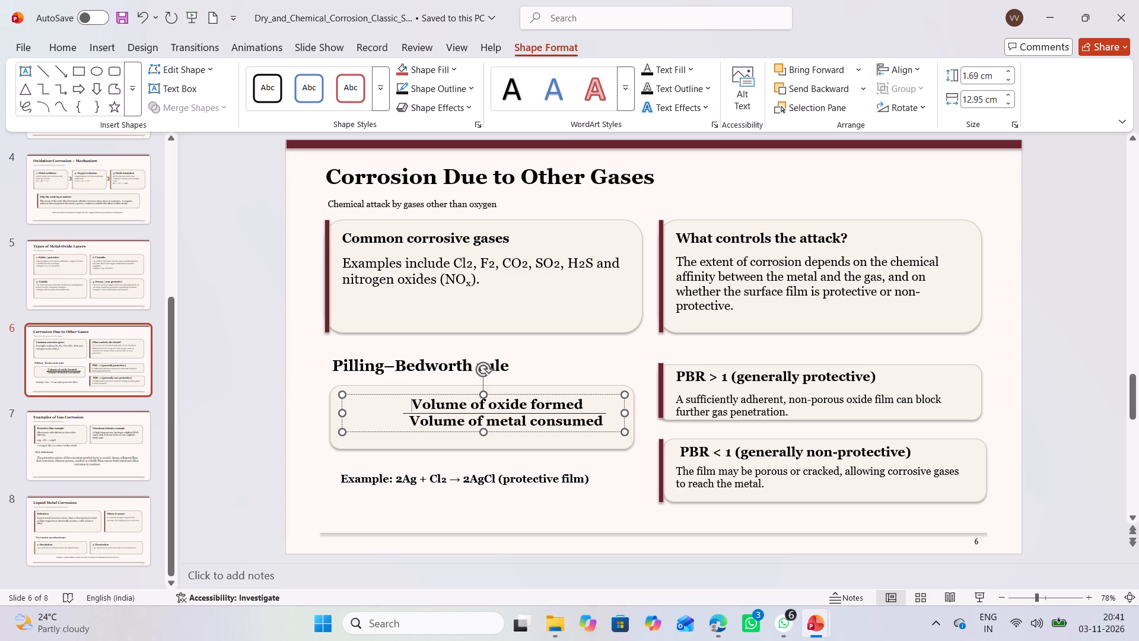
pyautogui.press('Down')
pyautogui.press('Up')
pyautogui.press('space')
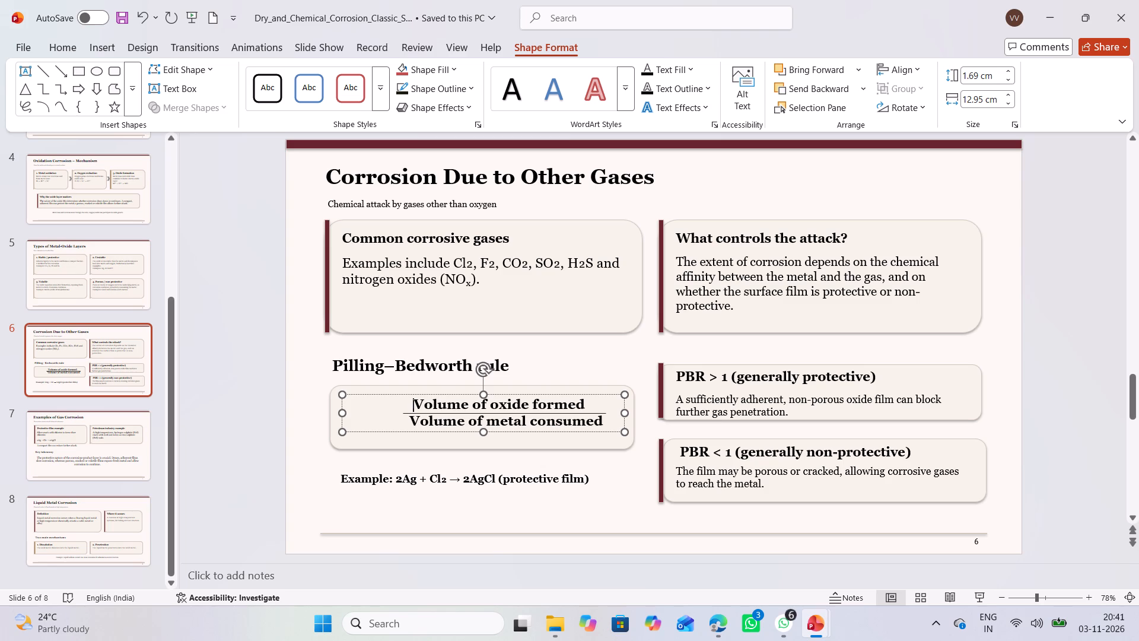
pyautogui.press('space')
pyautogui.press('space')
pyautogui.press('space')
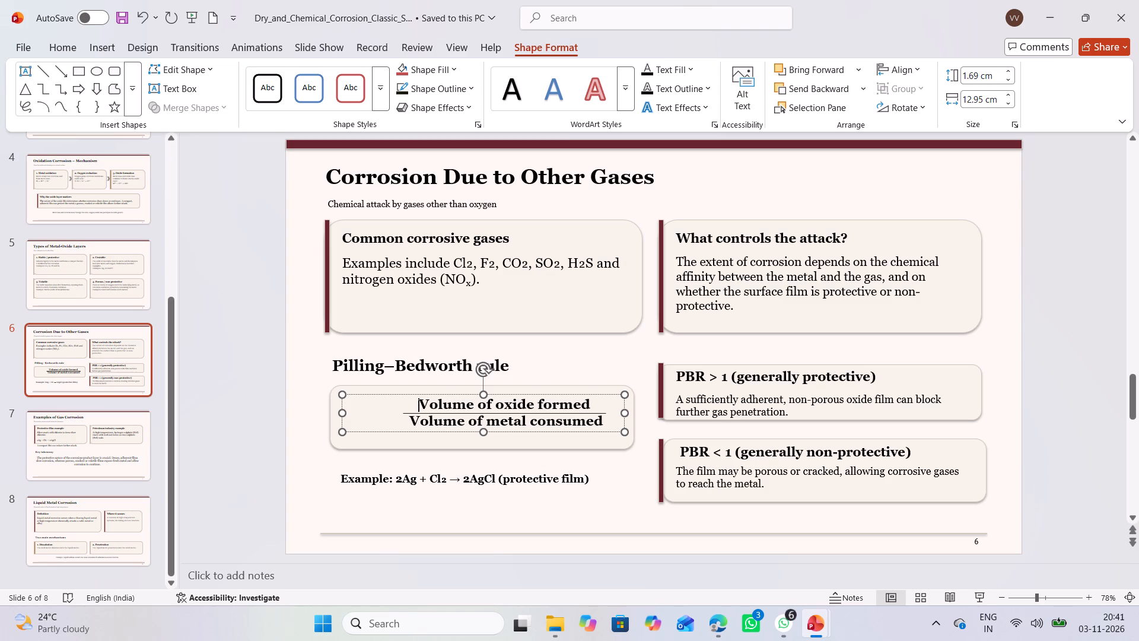
pyautogui.press('Left')
# Narrow the formula text box from its left edge to about 11.6 cm wide, keeping each term on one line.
pyautogui.click(387, 417)
pyautogui.moveTo(342, 431); pyautogui.dragTo(350, 431)
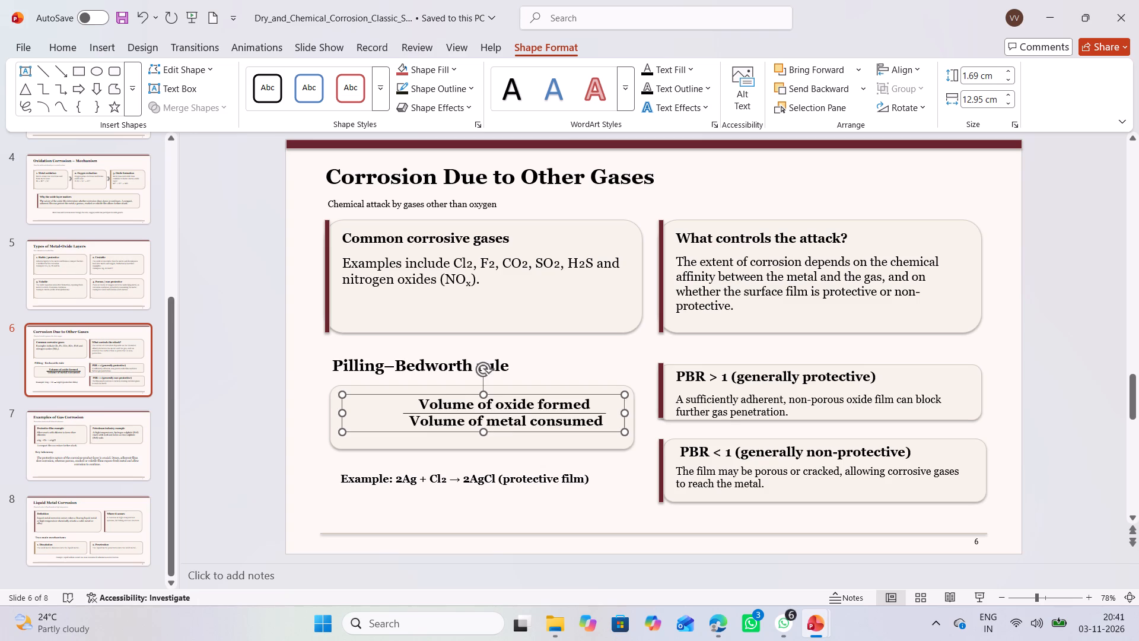
pyautogui.moveTo(350, 431); pyautogui.dragTo(367, 431)
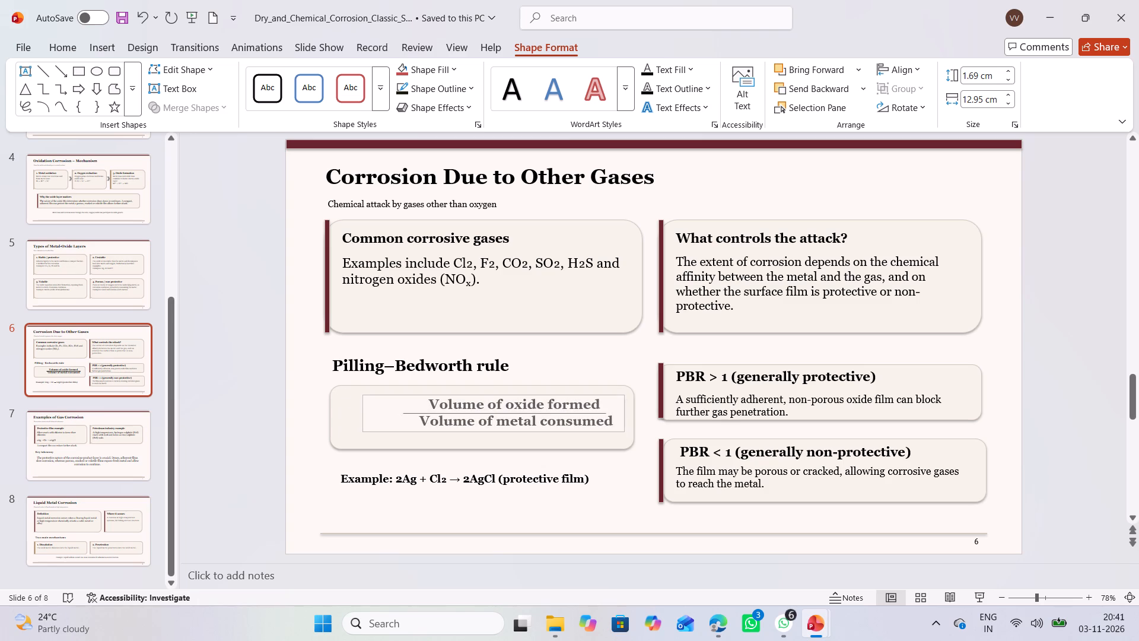
pyautogui.moveTo(367, 431); pyautogui.dragTo(383, 432)
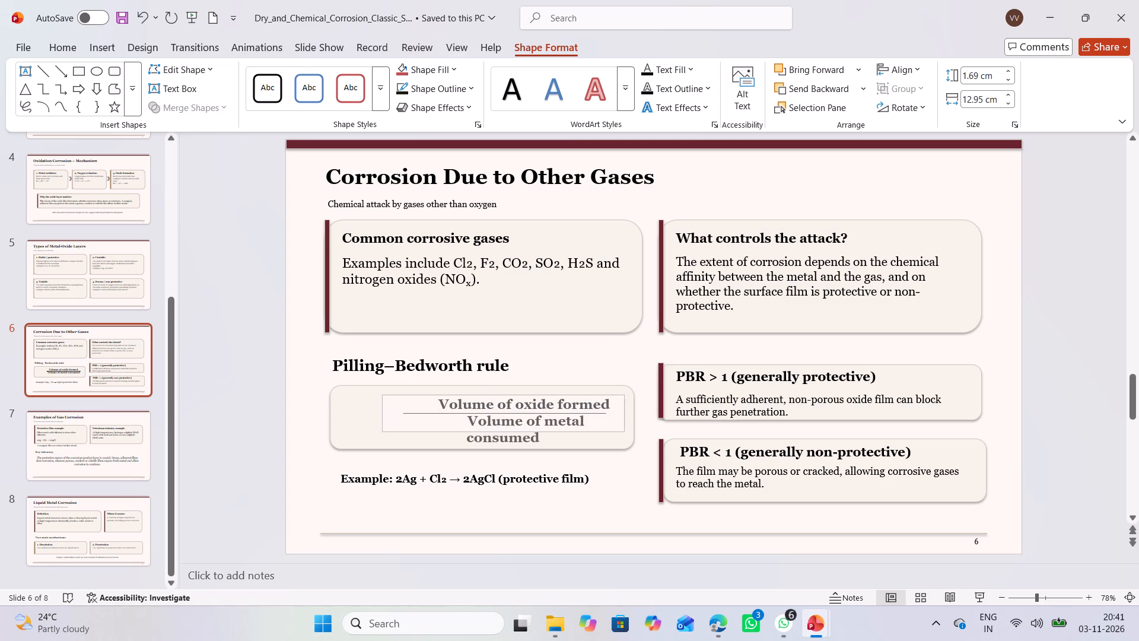
pyautogui.moveTo(383, 432); pyautogui.dragTo(370, 436)
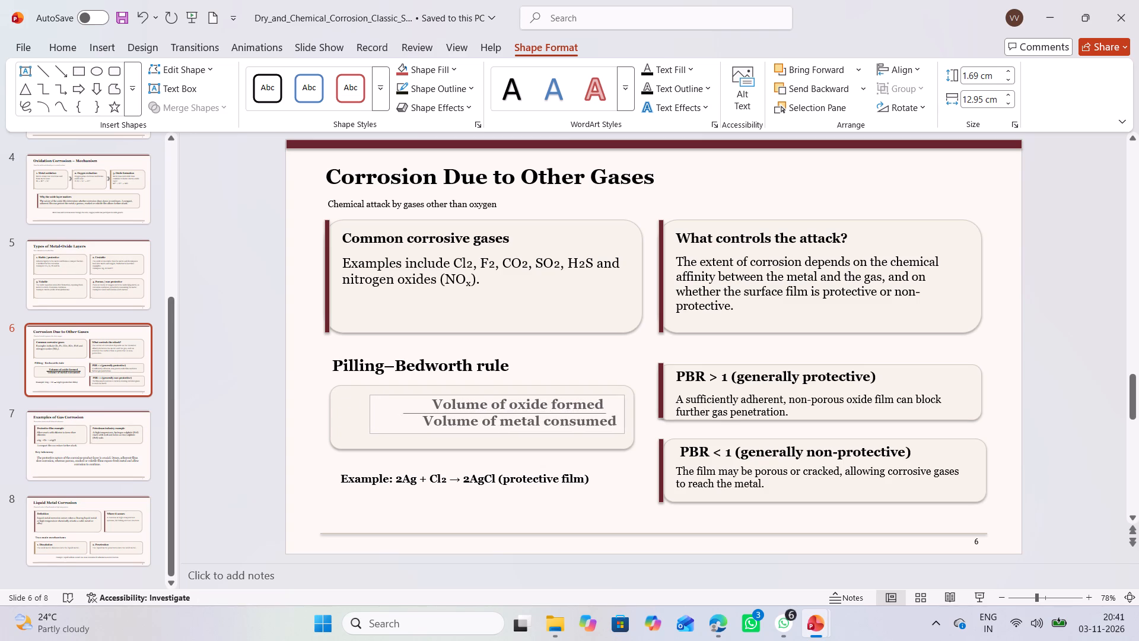
pyautogui.moveTo(370, 436); pyautogui.dragTo(370, 436)
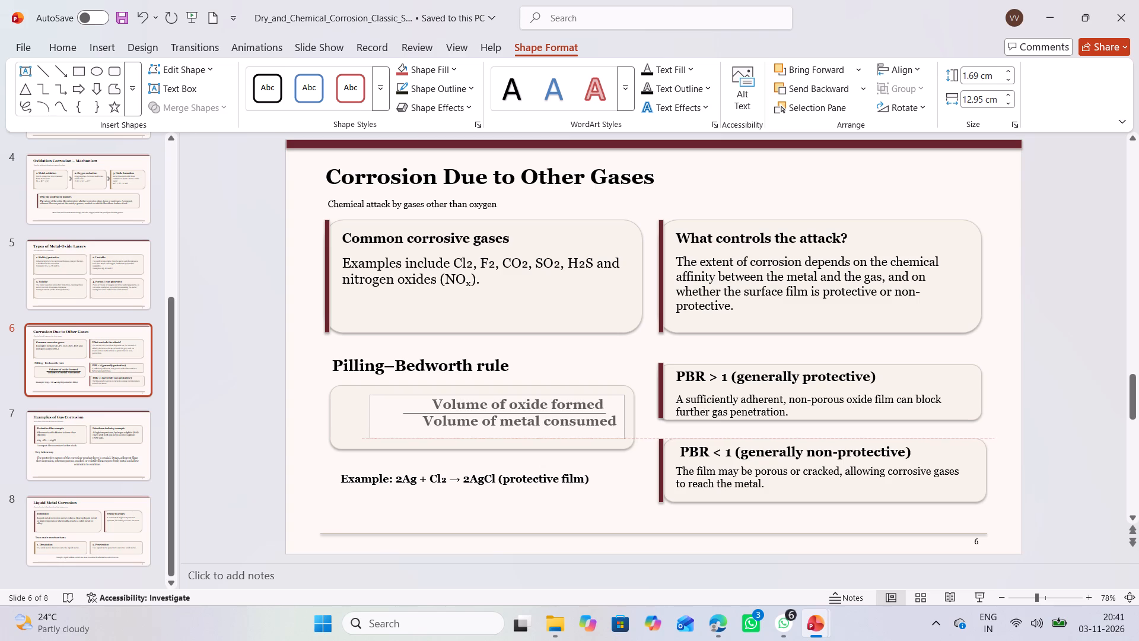
pyautogui.moveTo(370, 436); pyautogui.dragTo(371, 429)
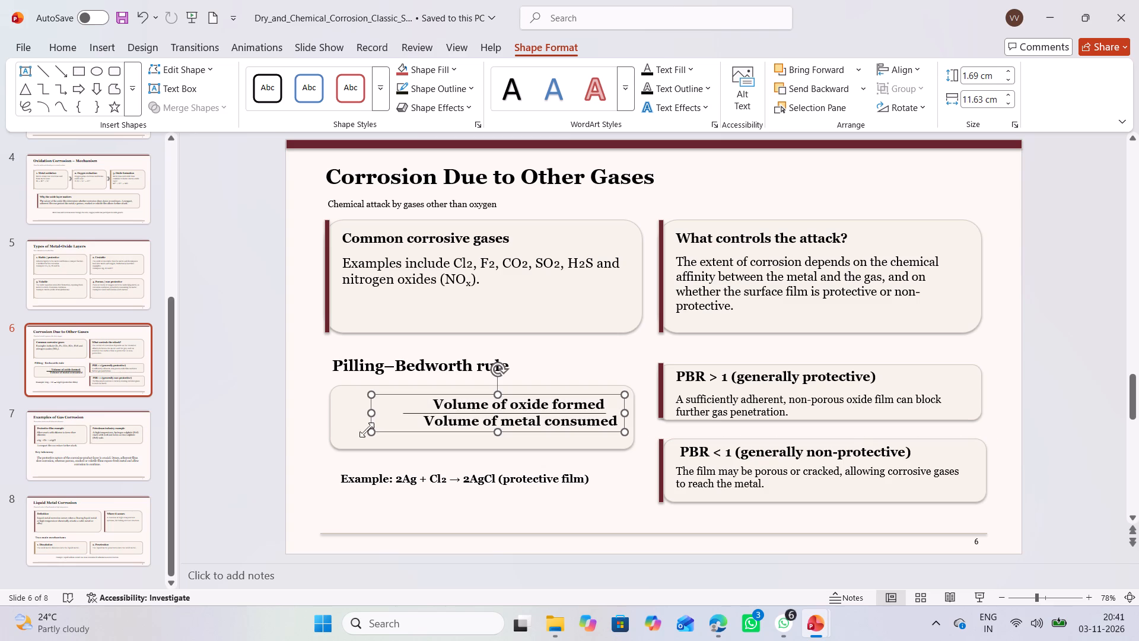
pyautogui.click(351, 429)
# Reduce the leading space before "Volume of oxide formed" in the formula text box so the term sits further left.
pyautogui.click(381, 414)
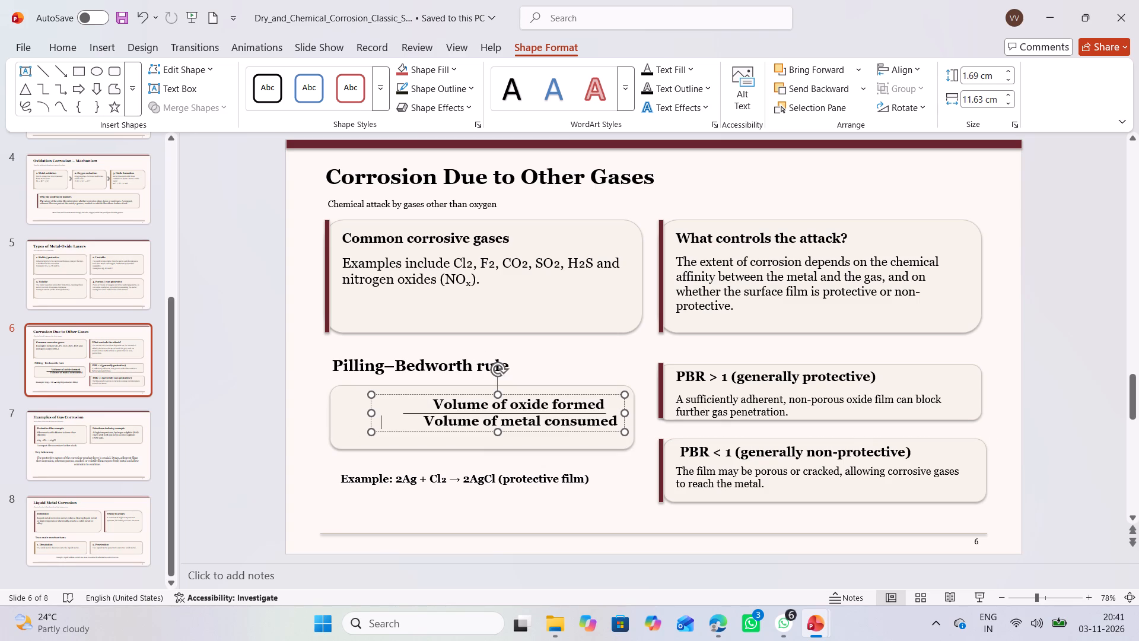
pyautogui.click(397, 412)
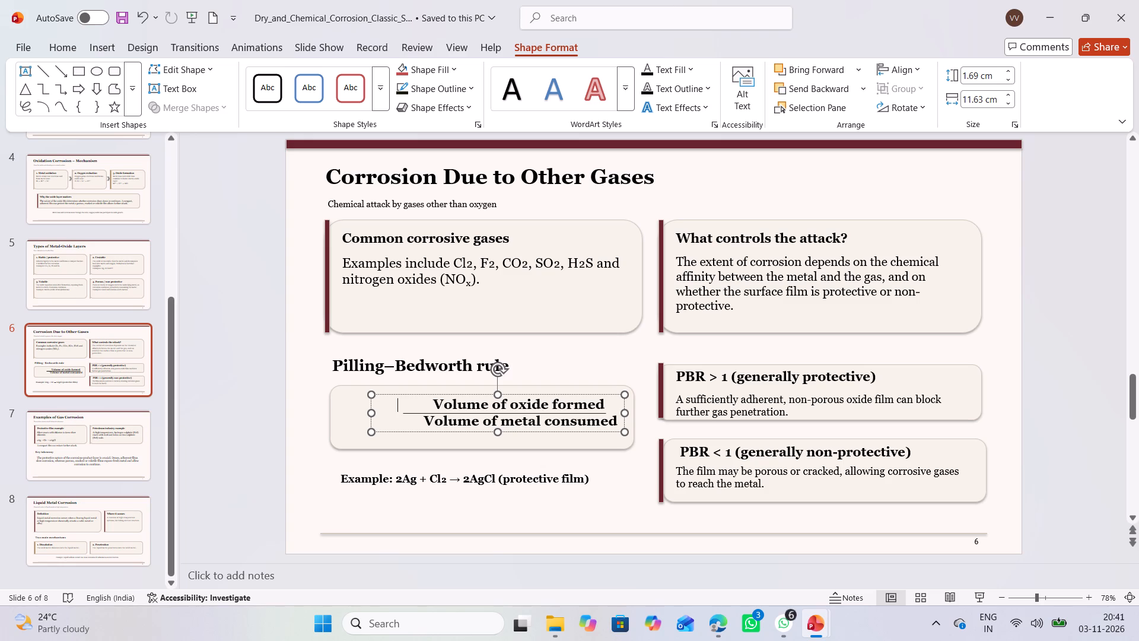
pyautogui.click(395, 413)
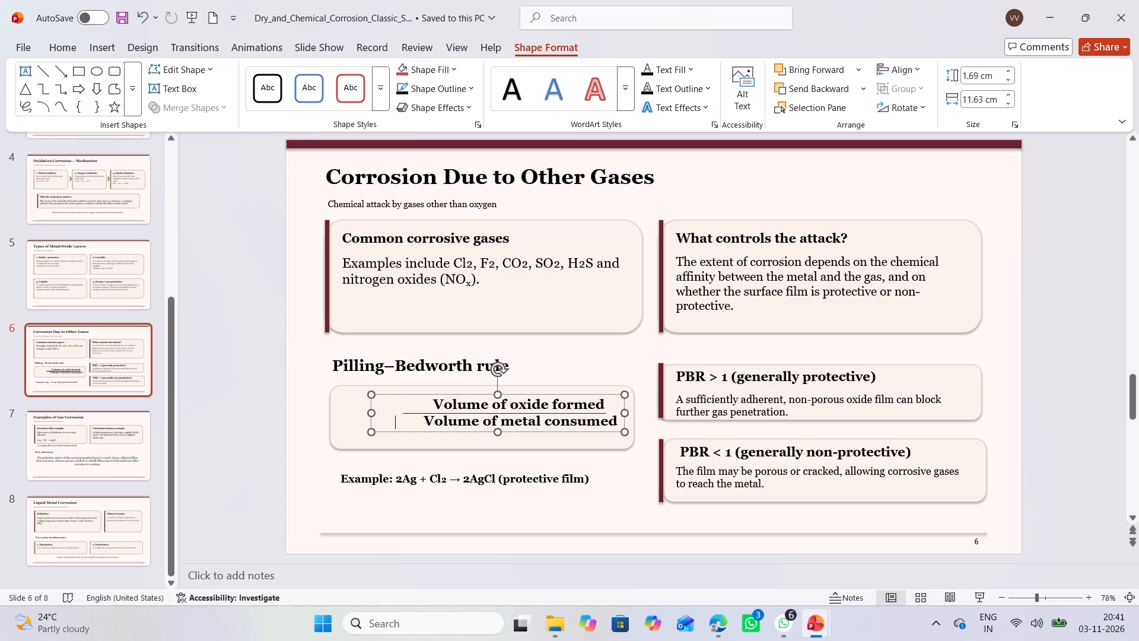
pyautogui.doubleClick(396, 412)
pyautogui.click(396, 414)
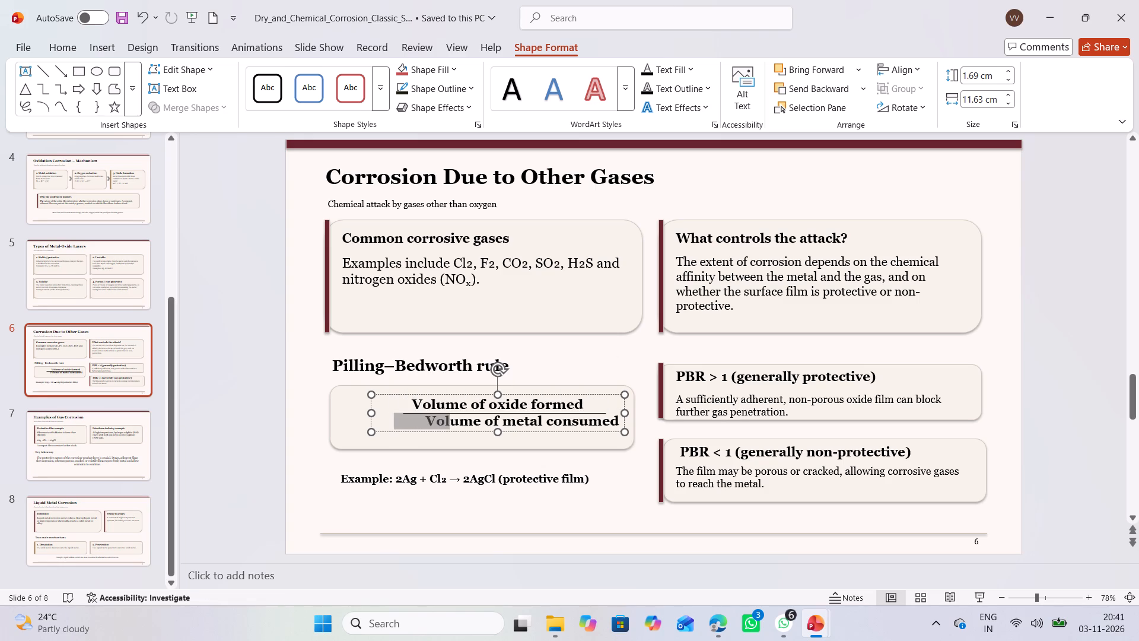
# Delete leading spaces before "Volume of metal consumed" so it sits centred beneath "Volume of oxide formed".
pyautogui.click(586, 404)
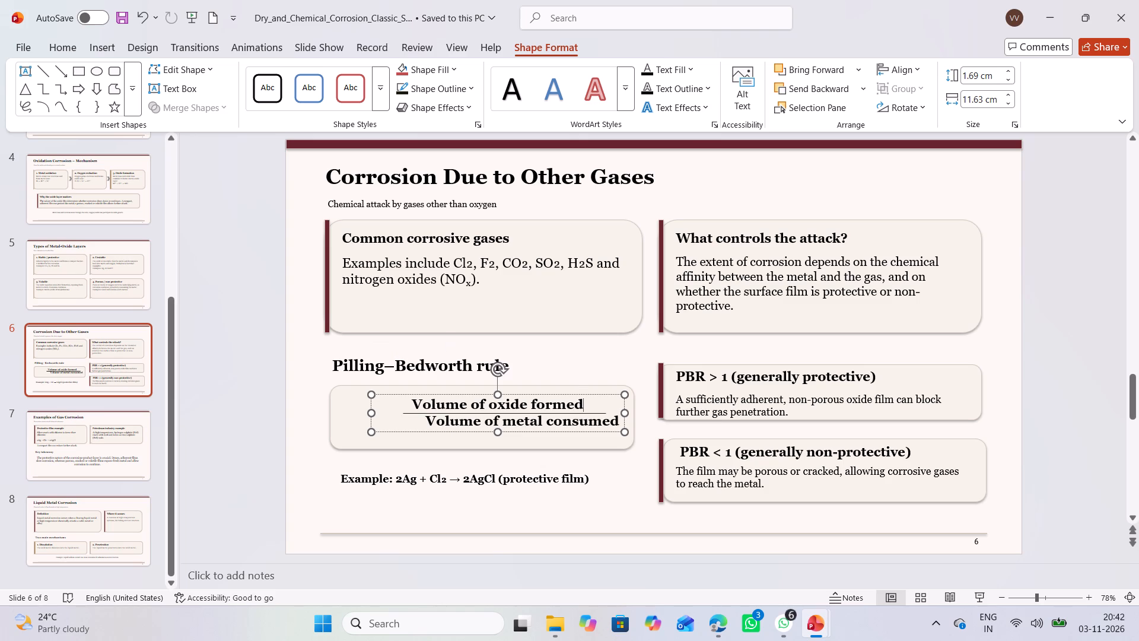
pyautogui.click(423, 421)
pyautogui.press('BackSpace')
pyautogui.press('BackSpace')
pyautogui.press('BackSpace')
pyautogui.press('BackSpace')
pyautogui.press('BackSpace')
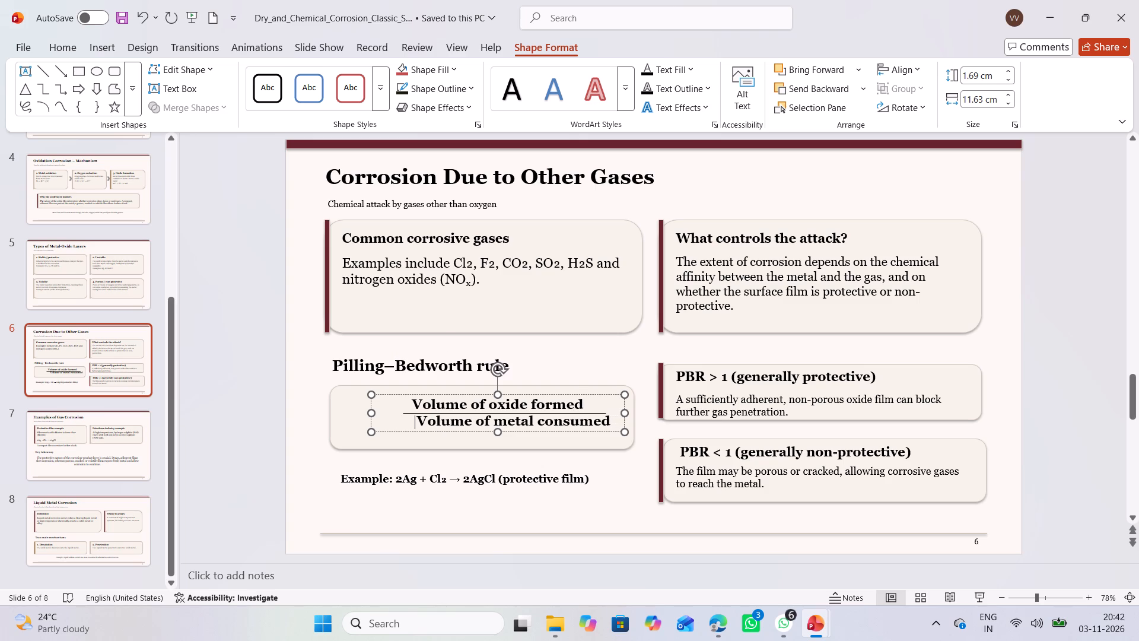
pyautogui.press('BackSpace')
pyautogui.press('BackSpace')
pyautogui.press('BackSpace')
pyautogui.press('BackSpace')
pyautogui.press('BackSpace')
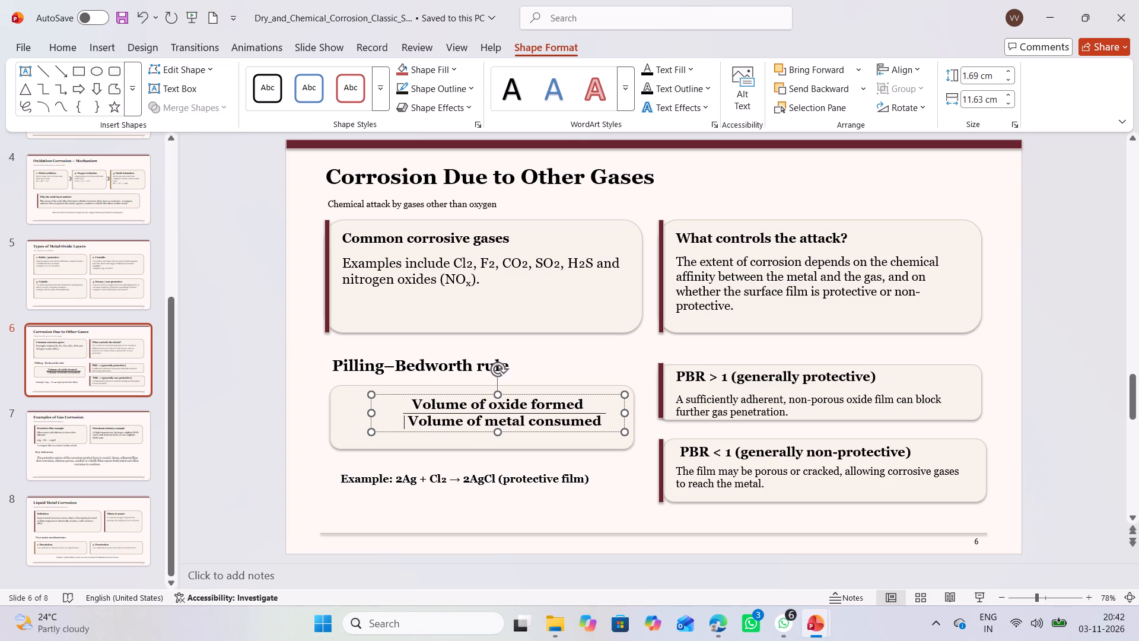
pyautogui.press('BackSpace')
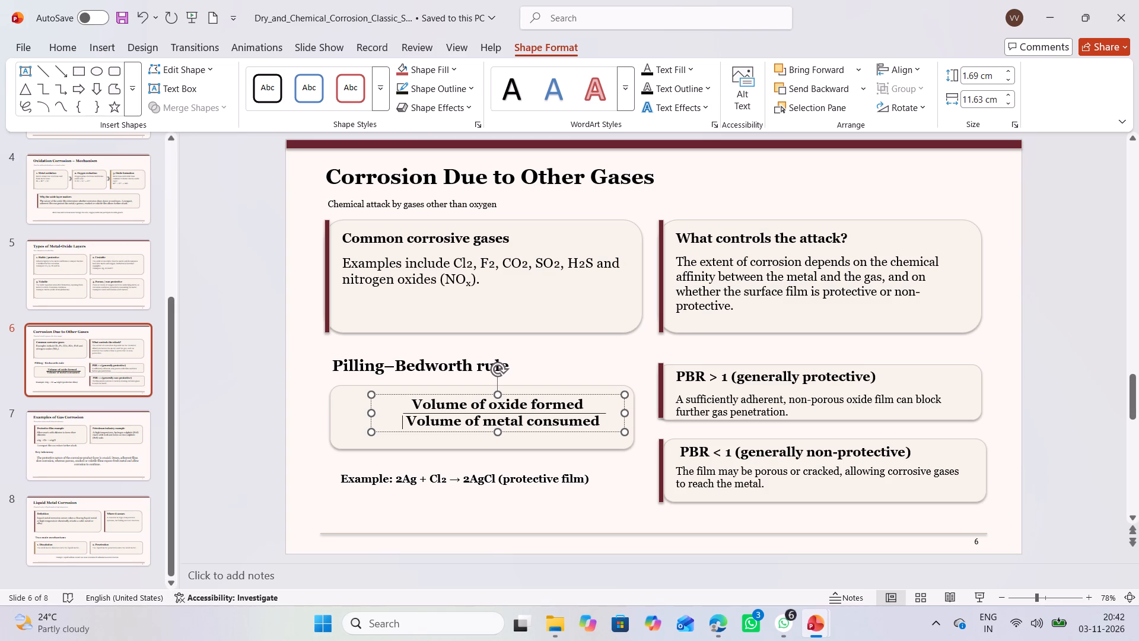
# Move the formula text box slightly to the right within the Pilling–Bedworth box, keeping its height on the slide.
pyautogui.moveTo(440, 392); pyautogui.dragTo(461, 396)
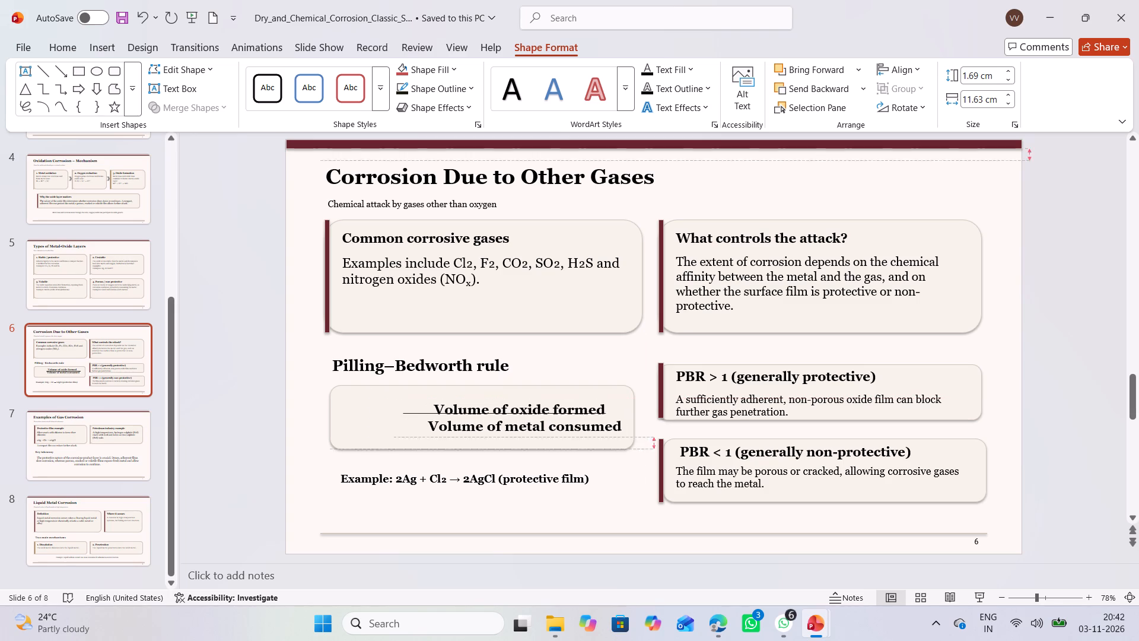
pyautogui.moveTo(461, 396); pyautogui.dragTo(459, 394)
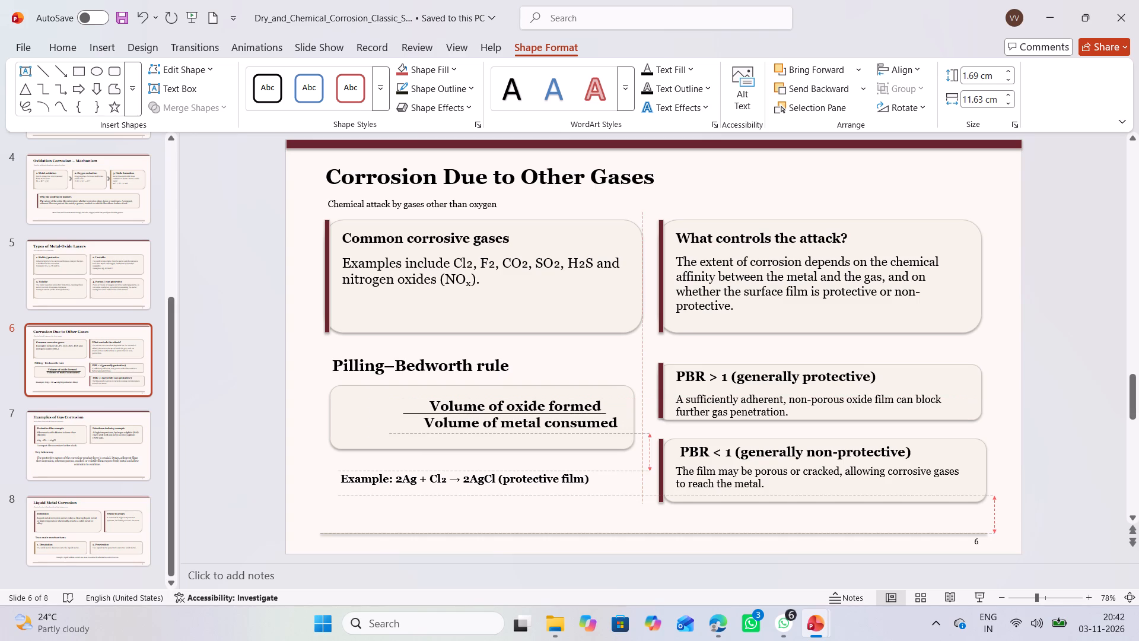
pyautogui.moveTo(459, 394); pyautogui.dragTo(460, 392)
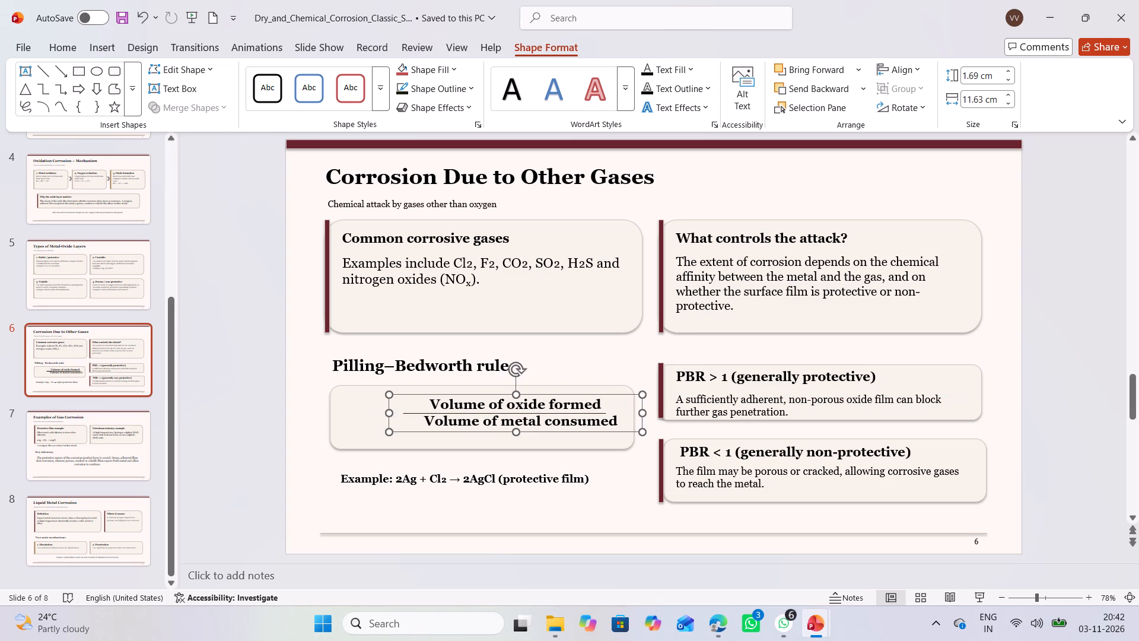
# Shift the fraction line to the right so it lies centred between the two volume terms.
pyautogui.click(425, 412)
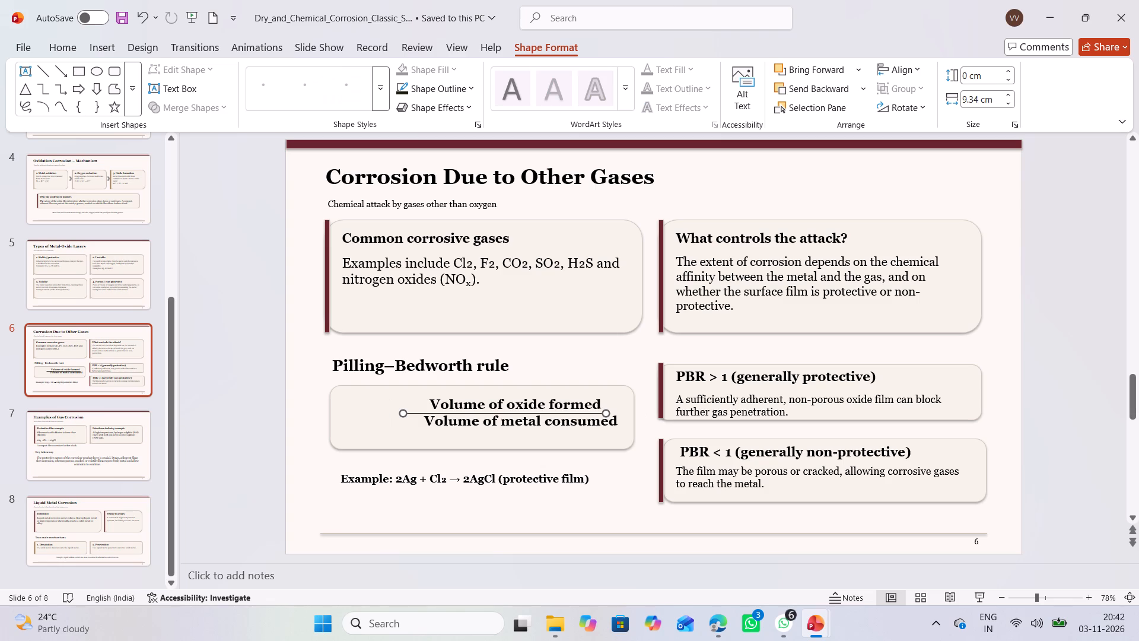
pyautogui.moveTo(416, 413); pyautogui.dragTo(435, 413)
pyautogui.moveTo(435, 413); pyautogui.dragTo(432, 413)
pyautogui.moveTo(432, 413); pyautogui.dragTo(435, 413)
pyautogui.click(389, 414)
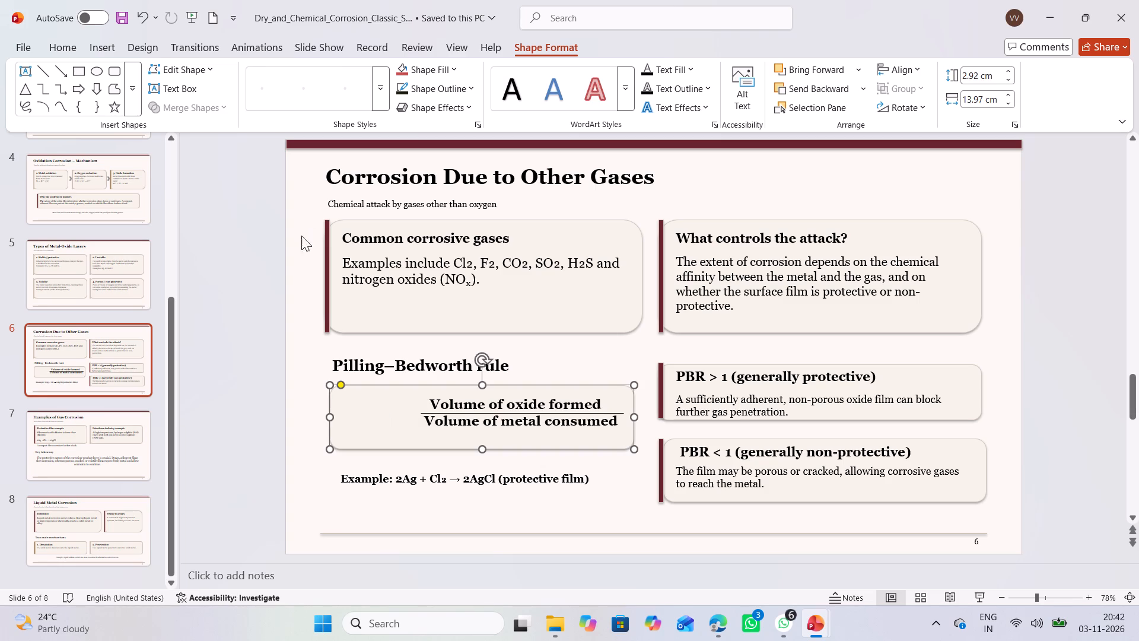
pyautogui.click(224, 302)
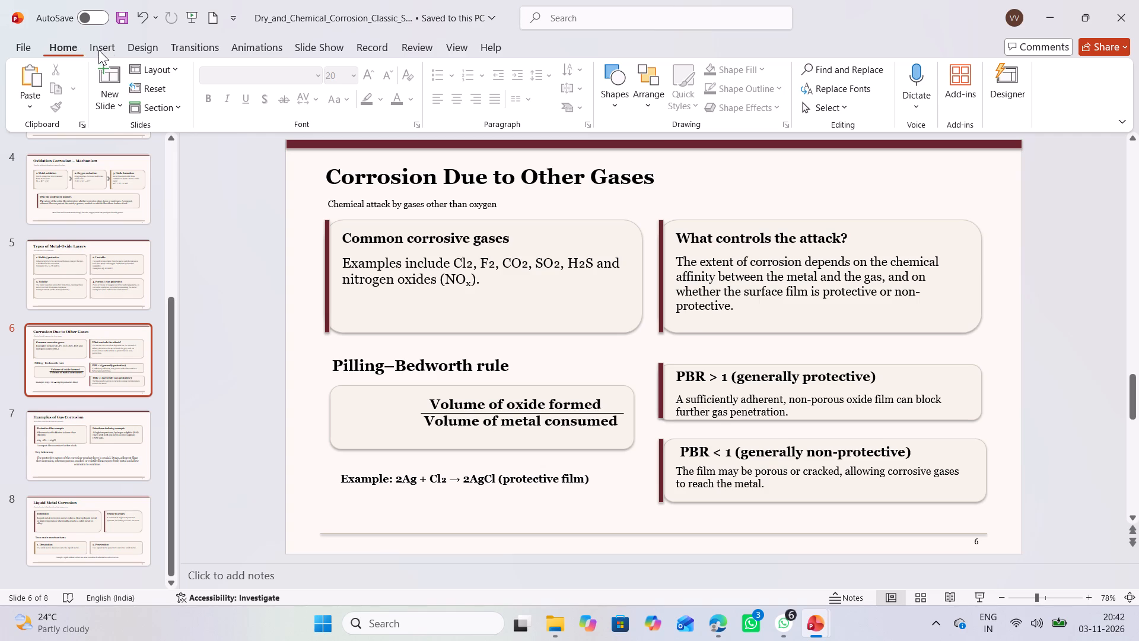
# Insert an equation containing only an equals sign and place it just left of the fraction line.
pyautogui.click(101, 50)
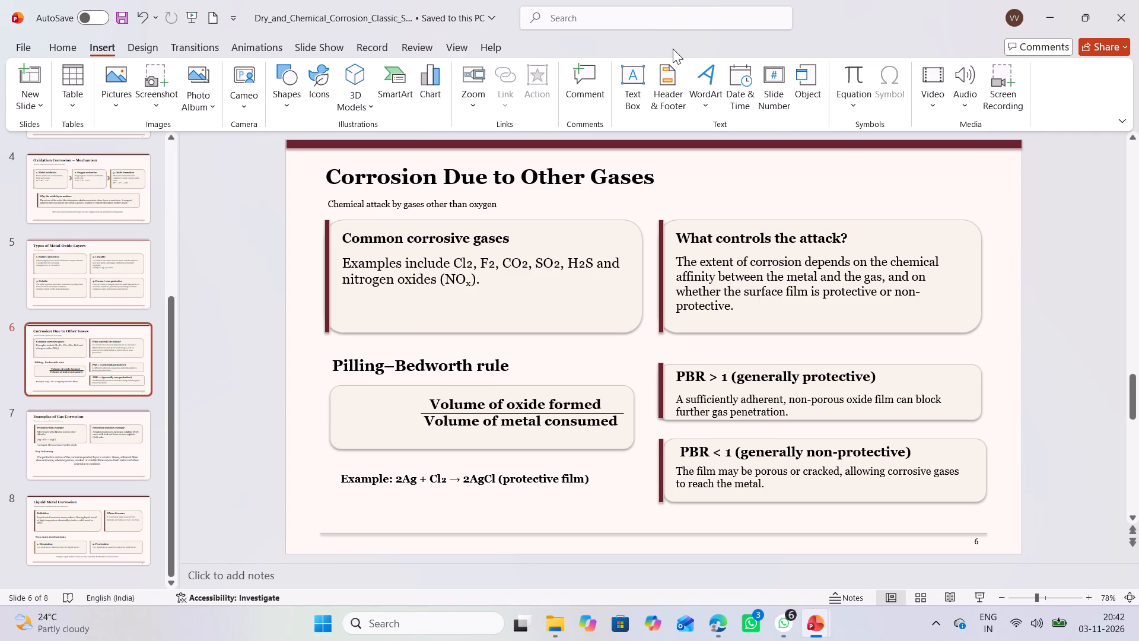
pyautogui.click(855, 81)
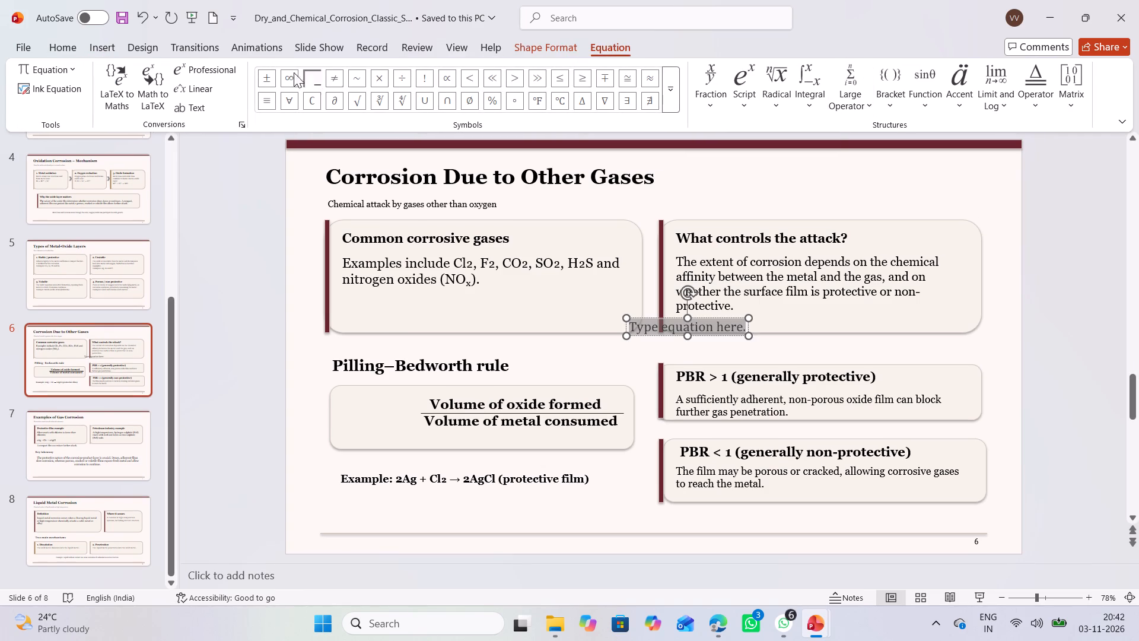
pyautogui.click(310, 72)
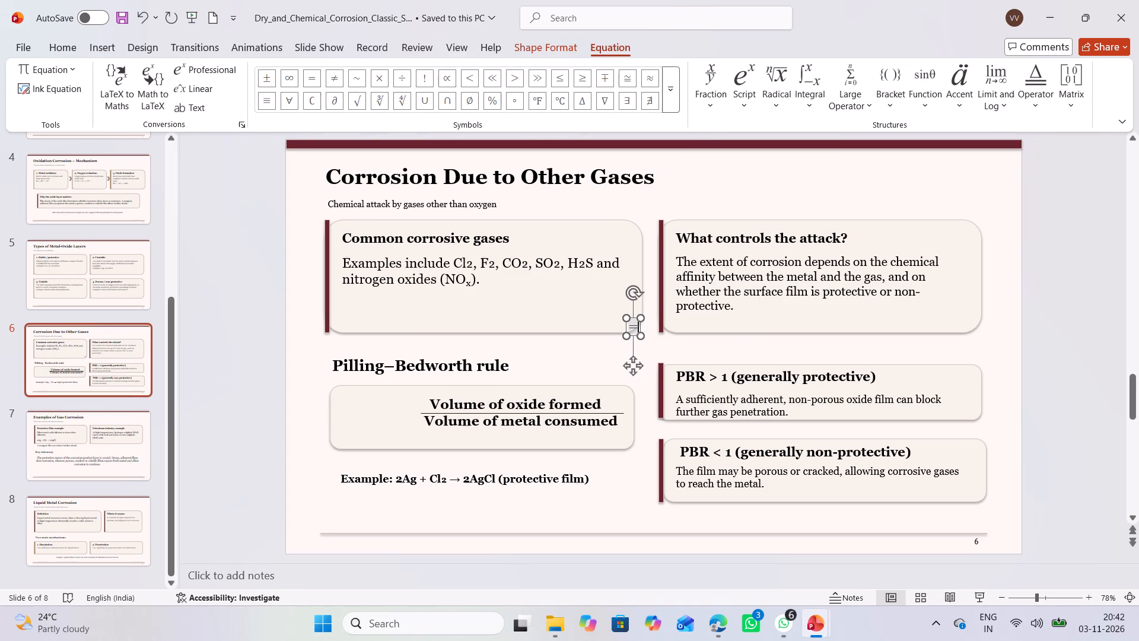
pyautogui.moveTo(633, 371); pyautogui.dragTo(457, 430)
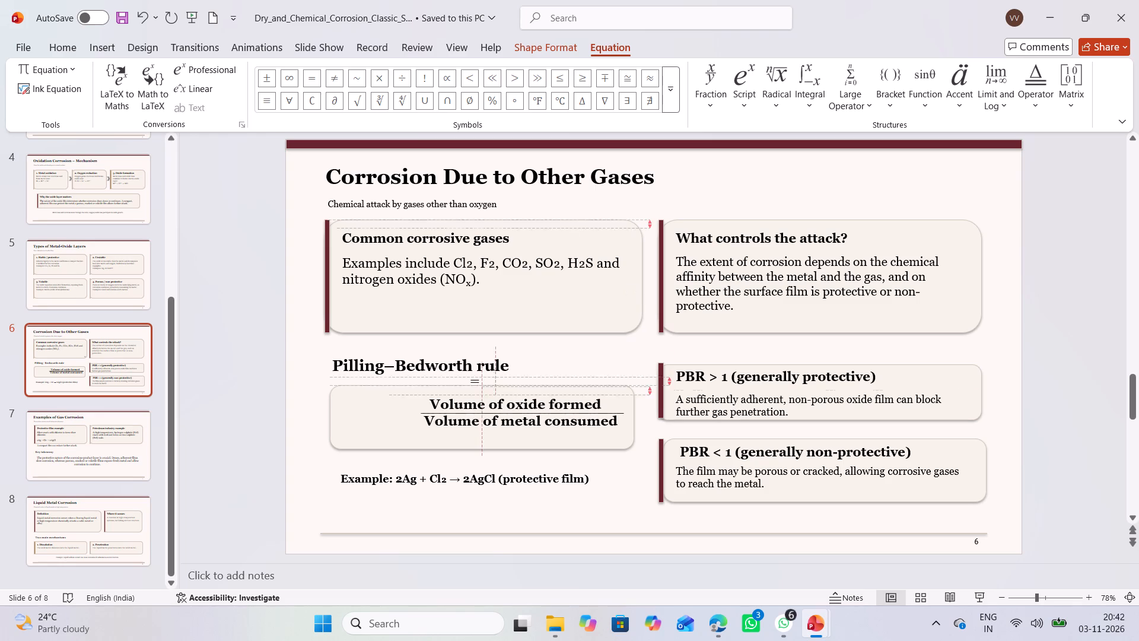
pyautogui.moveTo(457, 430); pyautogui.dragTo(408, 458)
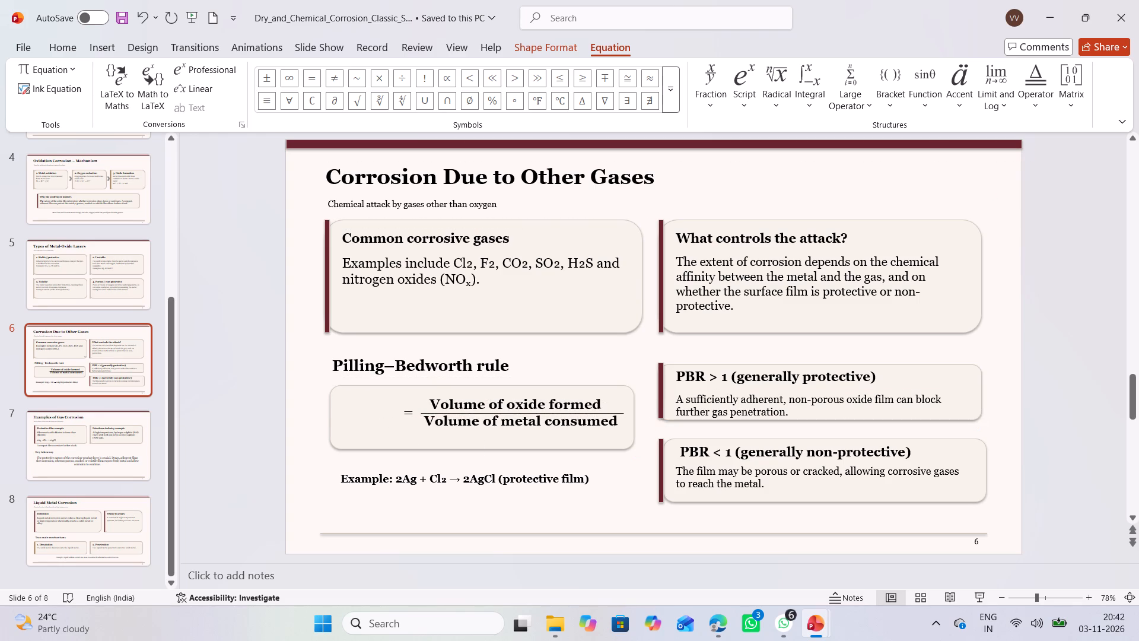
pyautogui.moveTo(408, 458); pyautogui.dragTo(409, 456)
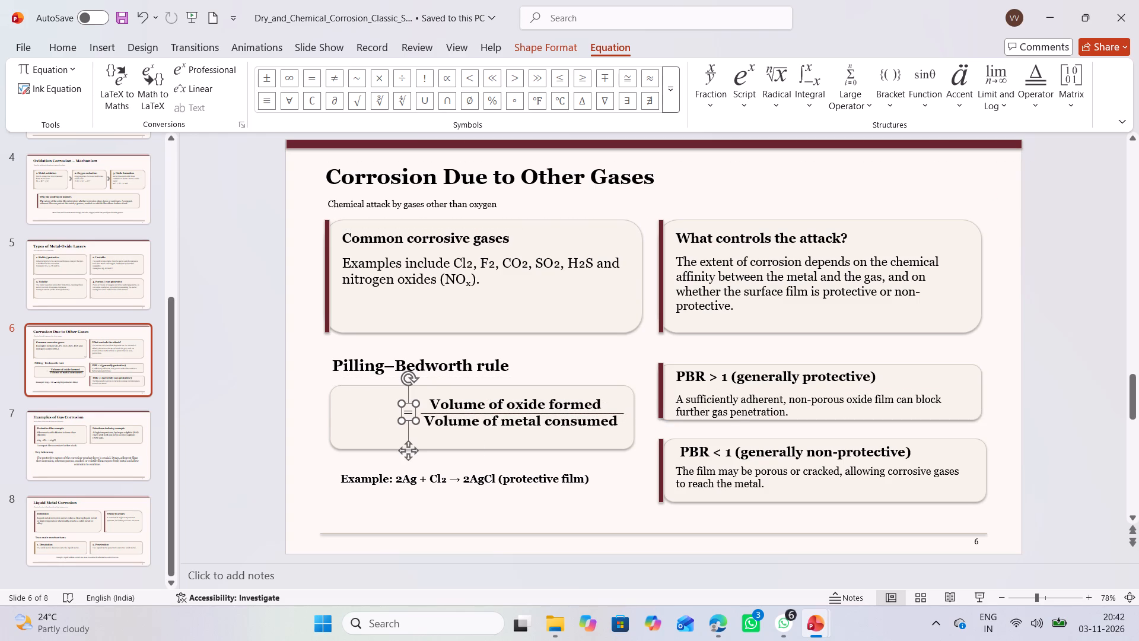
pyautogui.click(256, 363)
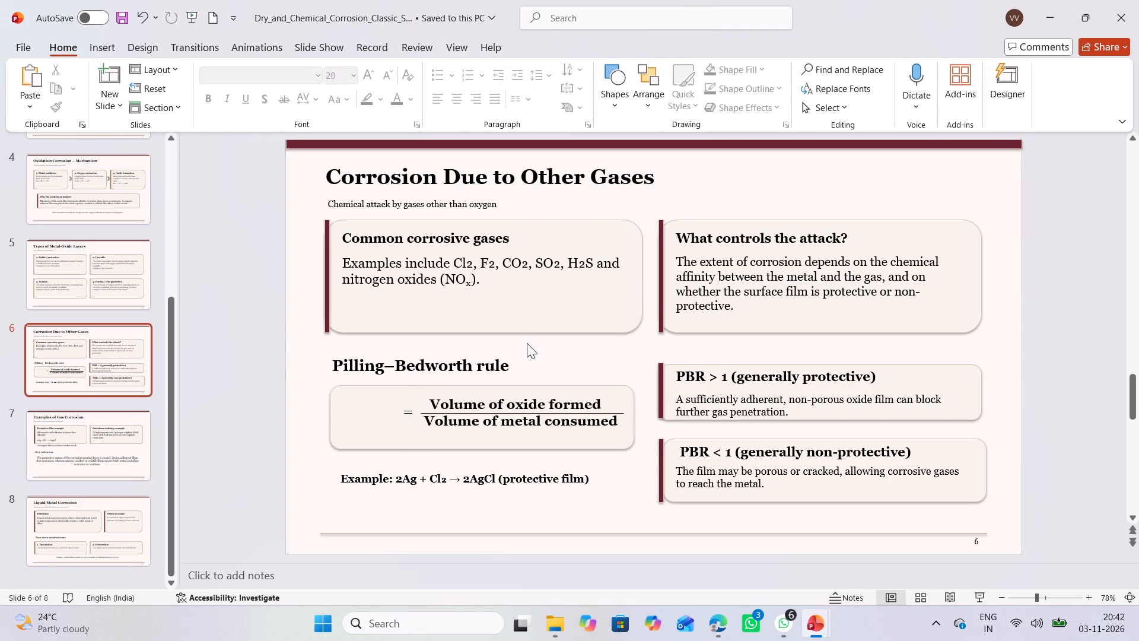
# Nudge the equals sign slightly closer to the fraction and make it bold.
pyautogui.click(406, 410)
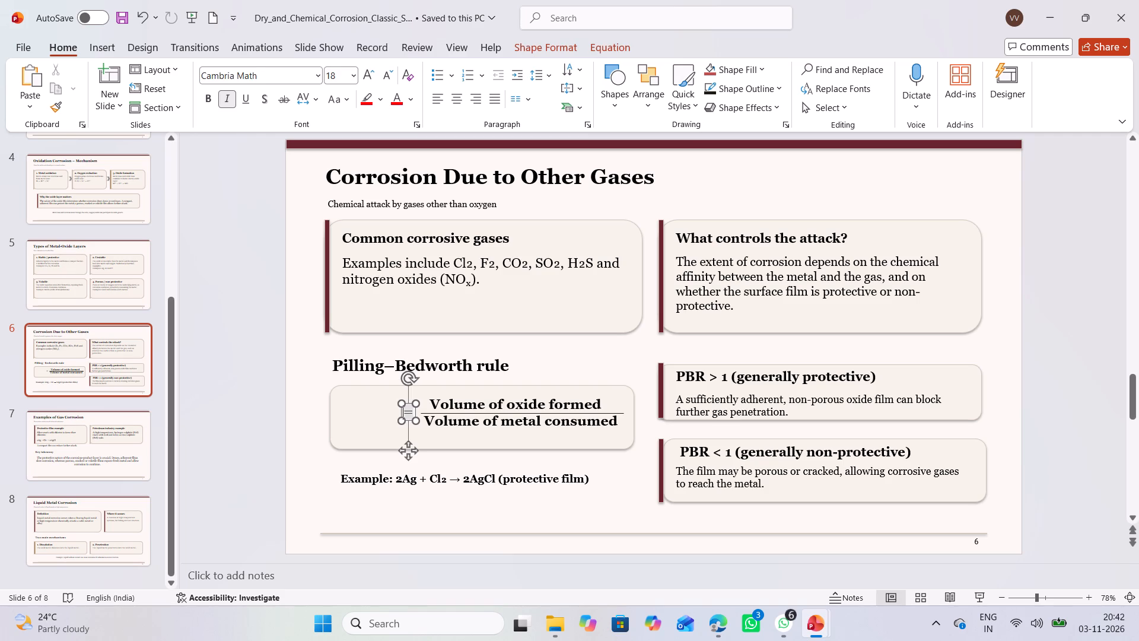
pyautogui.click(404, 449)
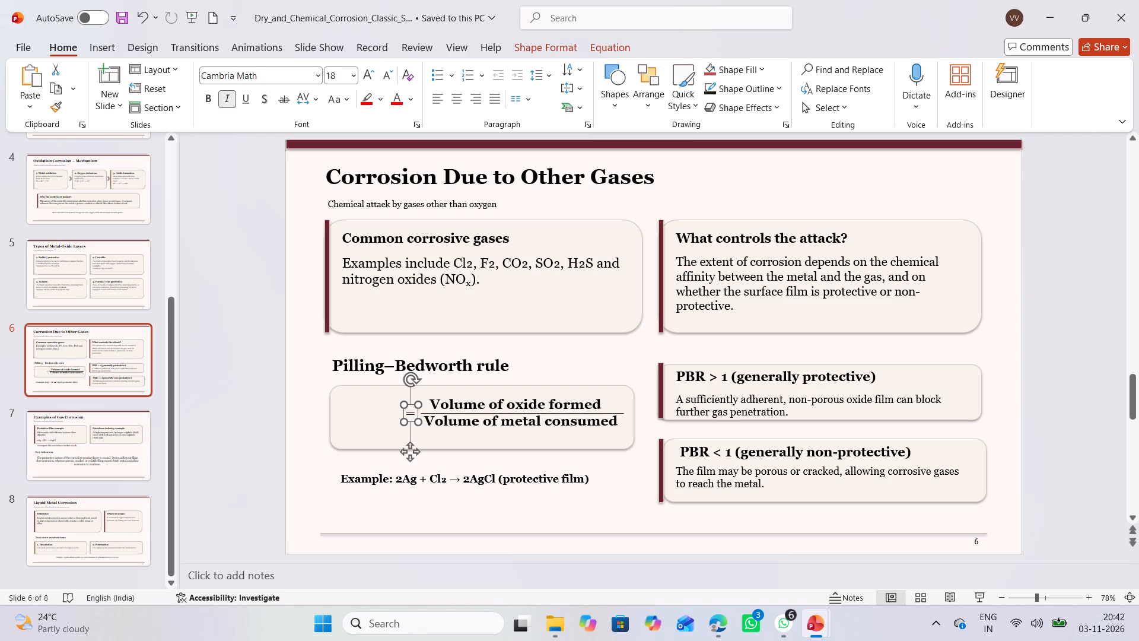
pyautogui.click(609, 43)
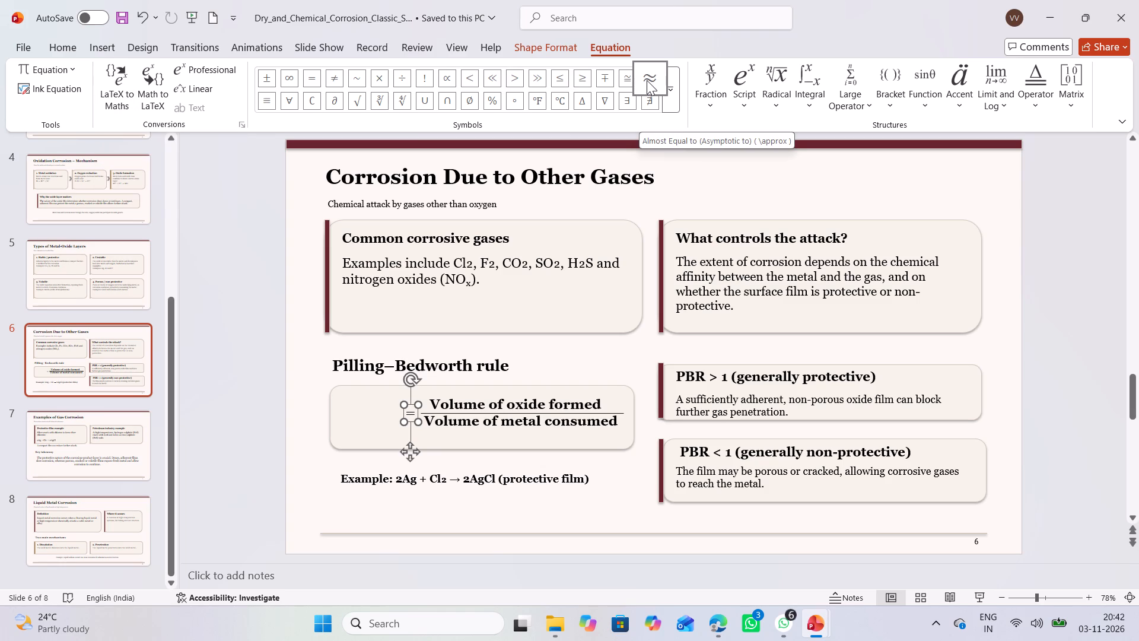
pyautogui.click(63, 43)
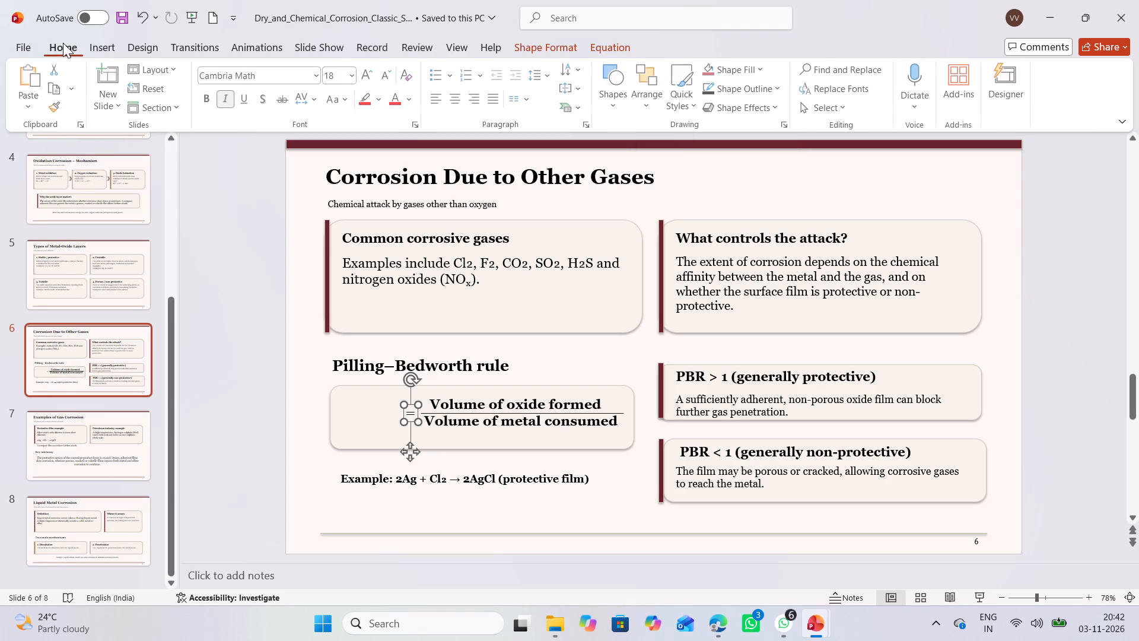
pyautogui.click(208, 101)
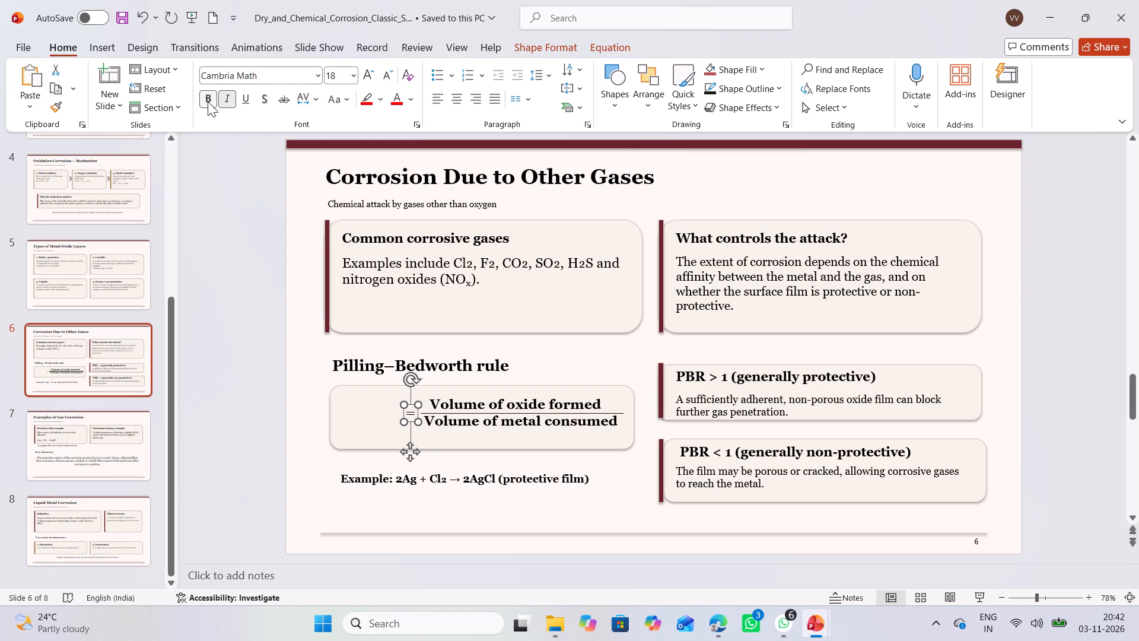
pyautogui.doubleClick(407, 410)
pyautogui.click(200, 96)
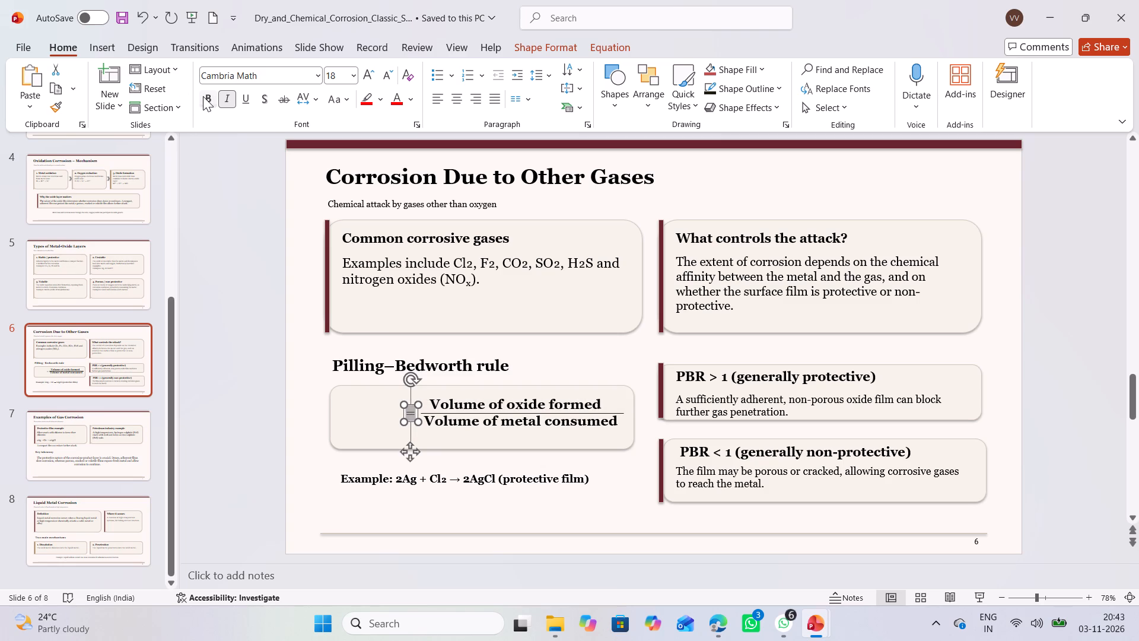
pyautogui.click(203, 96)
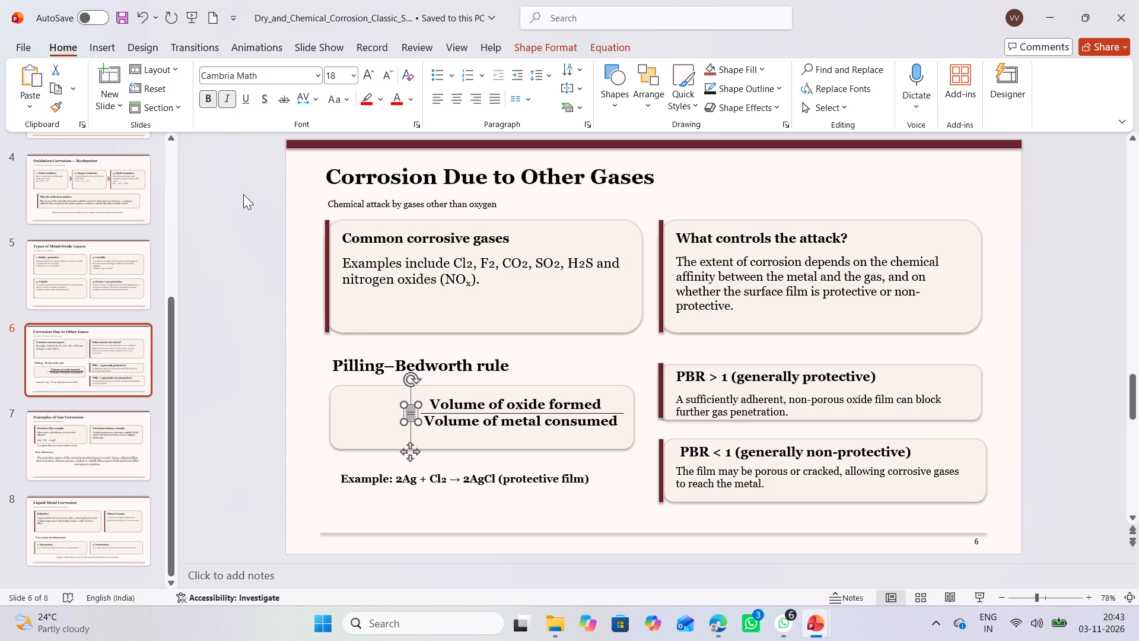
pyautogui.click(243, 196)
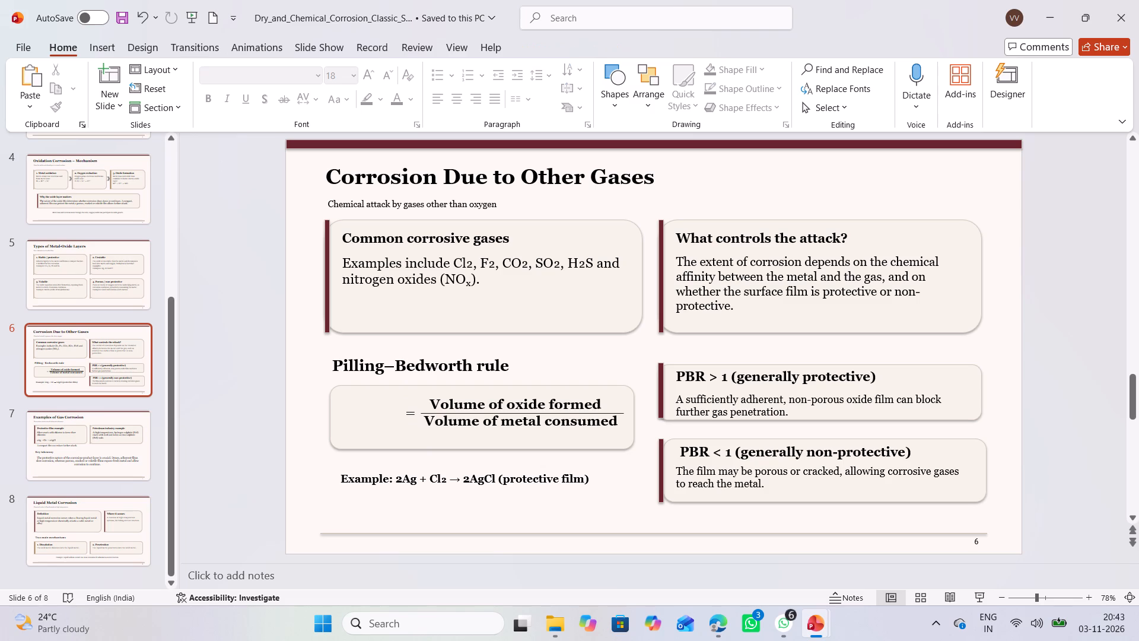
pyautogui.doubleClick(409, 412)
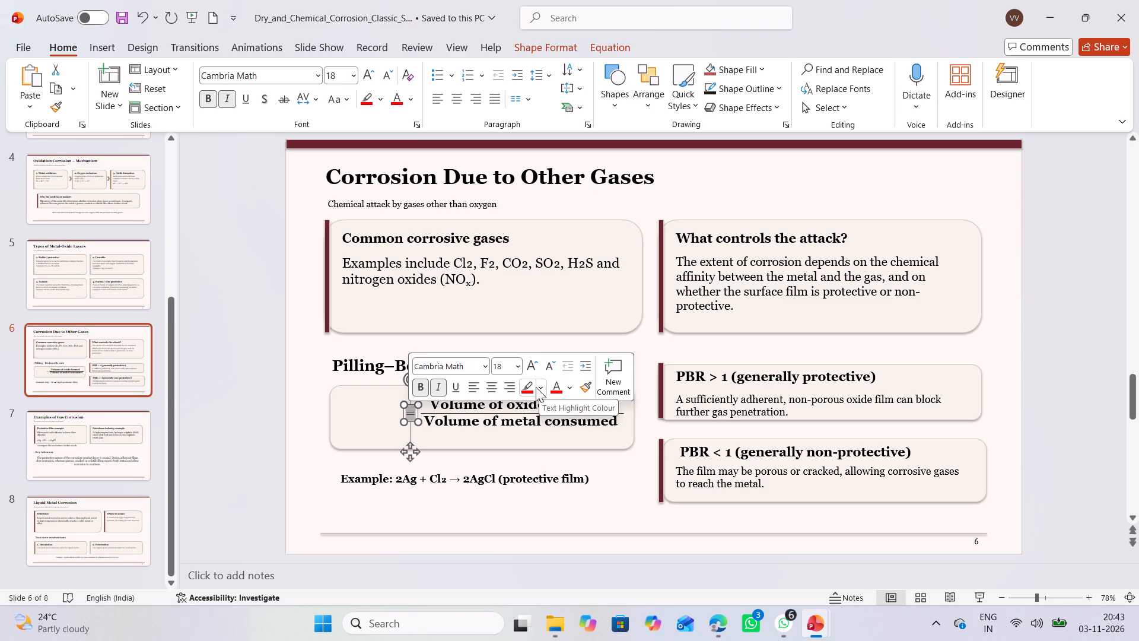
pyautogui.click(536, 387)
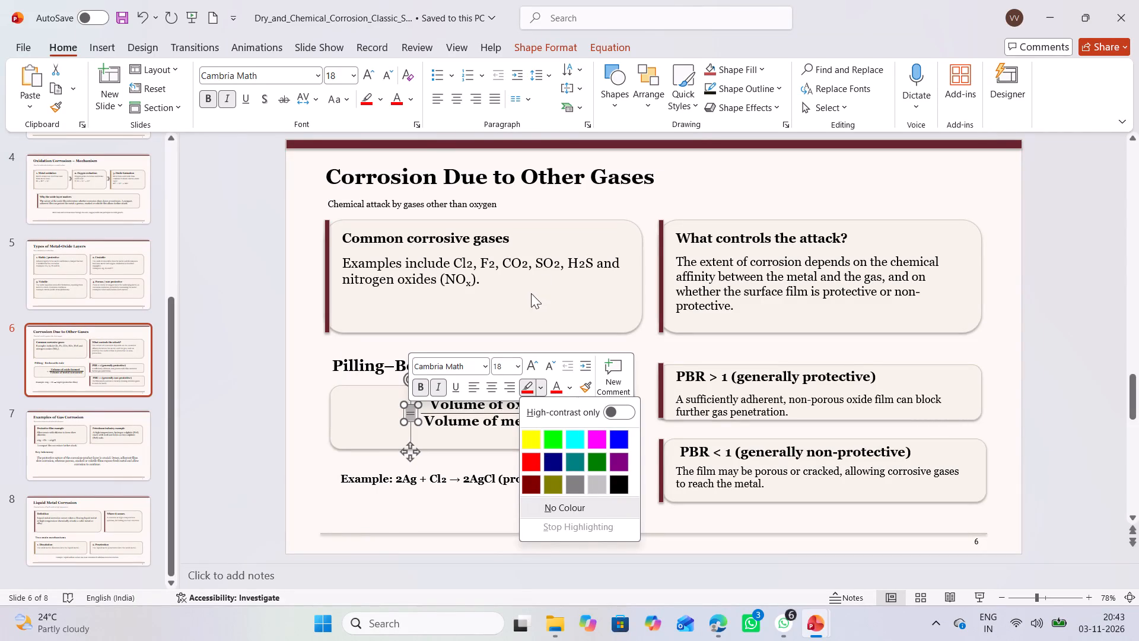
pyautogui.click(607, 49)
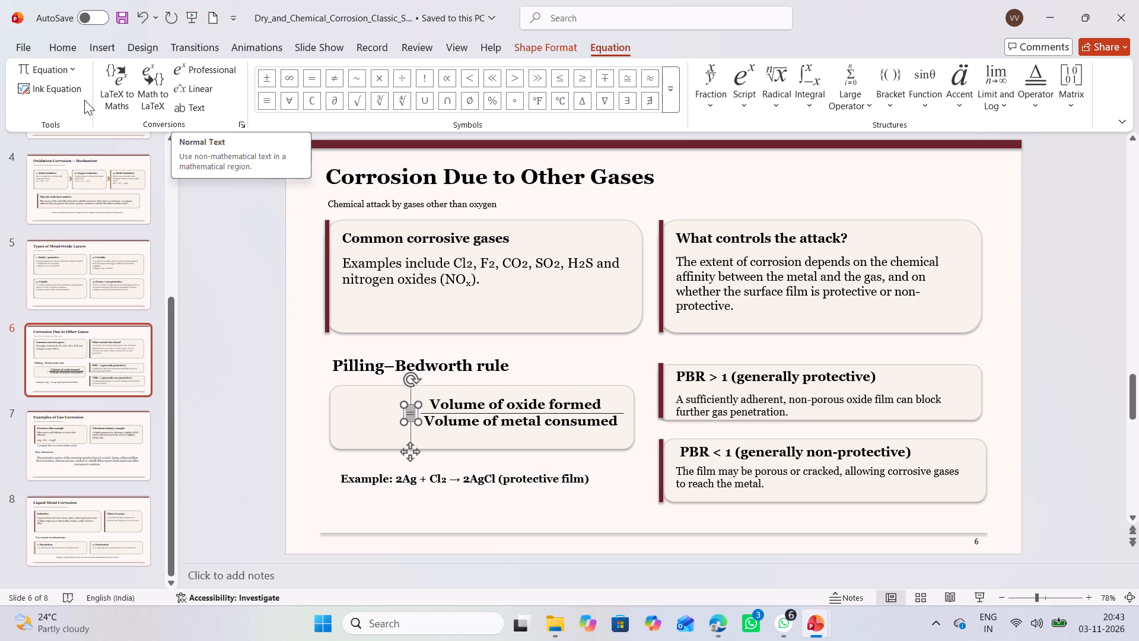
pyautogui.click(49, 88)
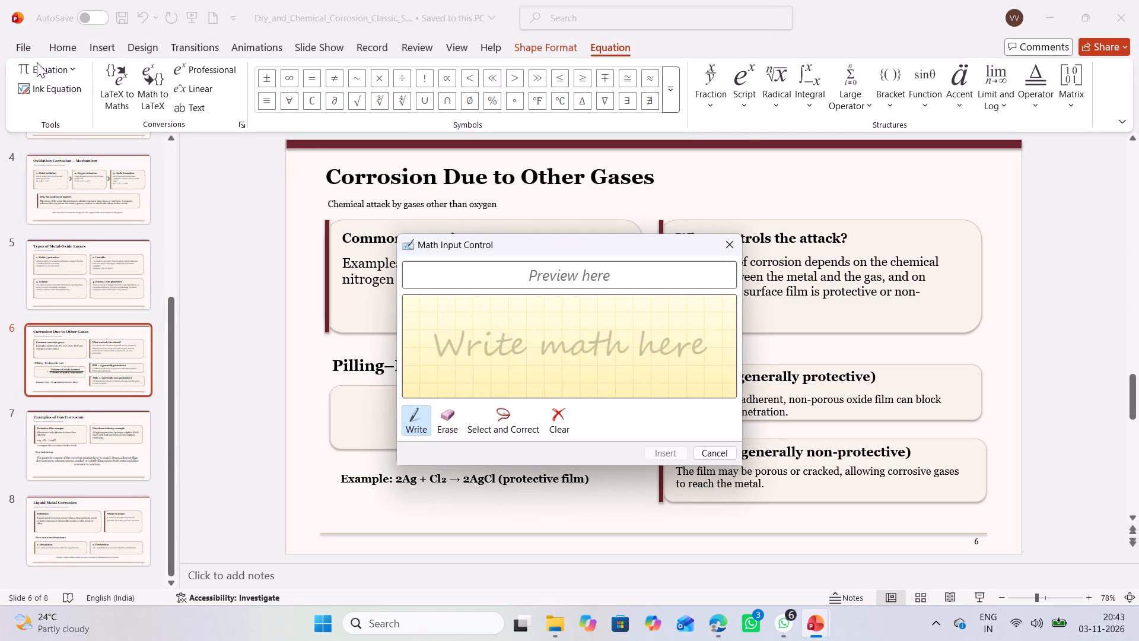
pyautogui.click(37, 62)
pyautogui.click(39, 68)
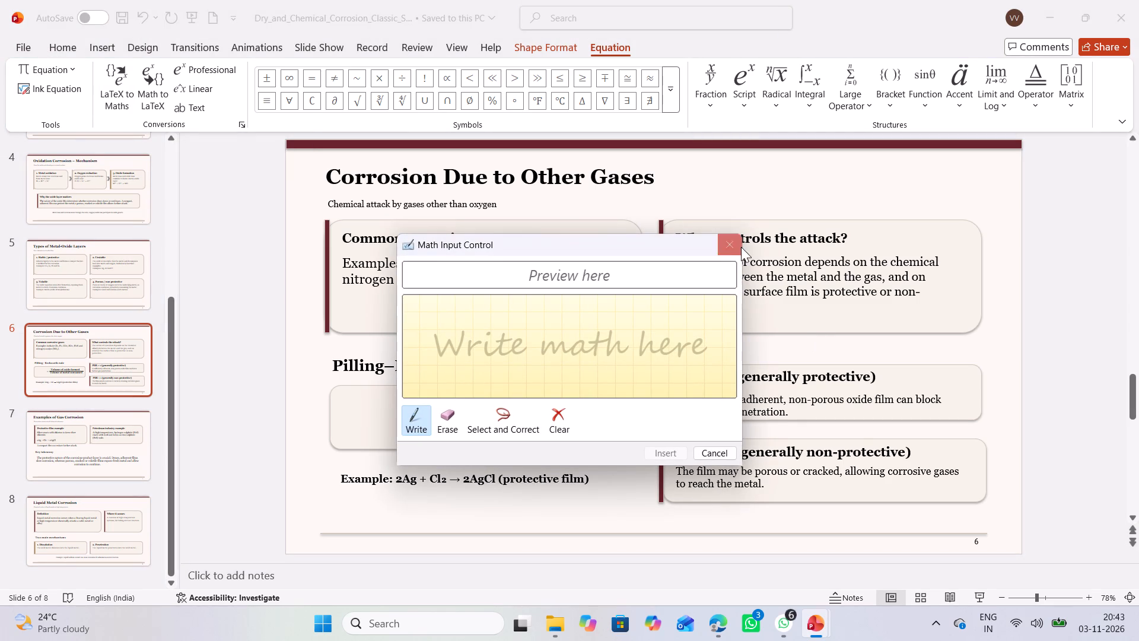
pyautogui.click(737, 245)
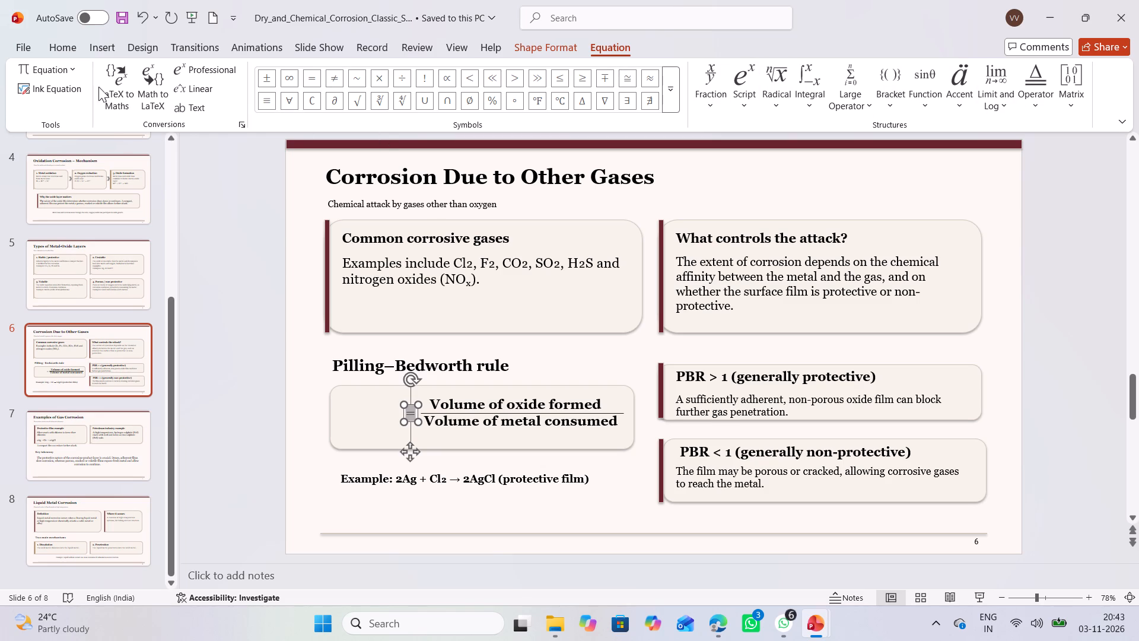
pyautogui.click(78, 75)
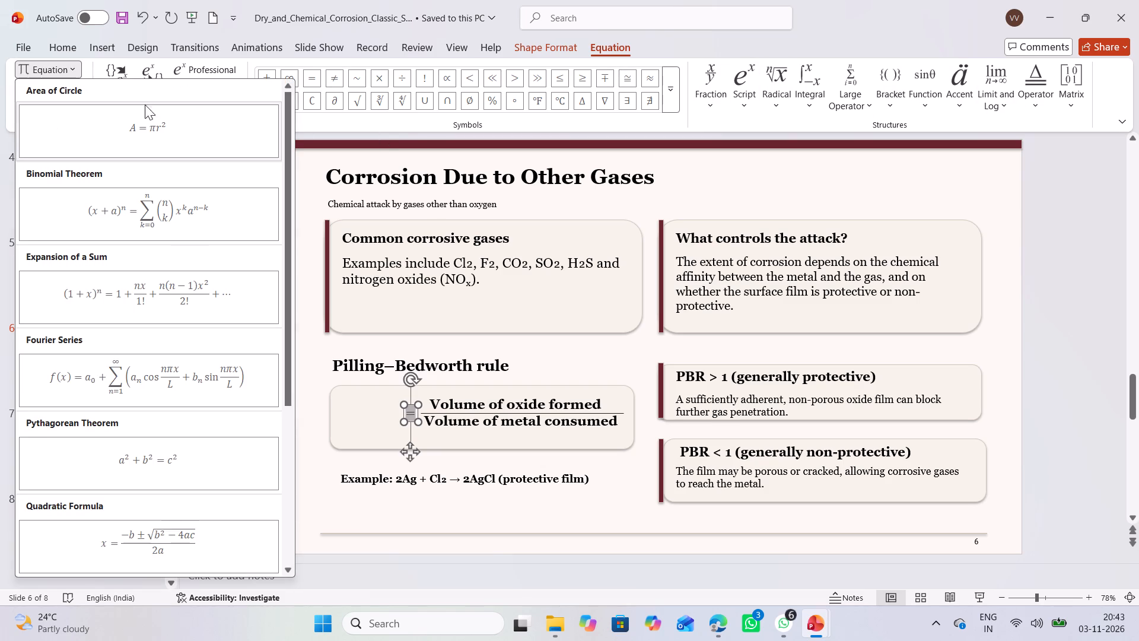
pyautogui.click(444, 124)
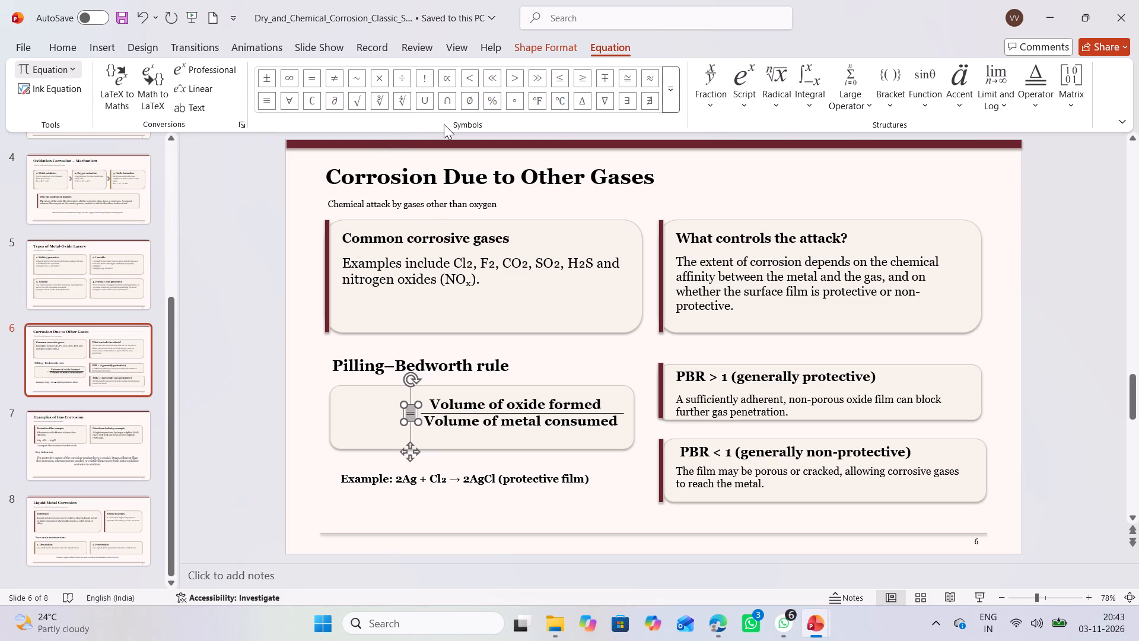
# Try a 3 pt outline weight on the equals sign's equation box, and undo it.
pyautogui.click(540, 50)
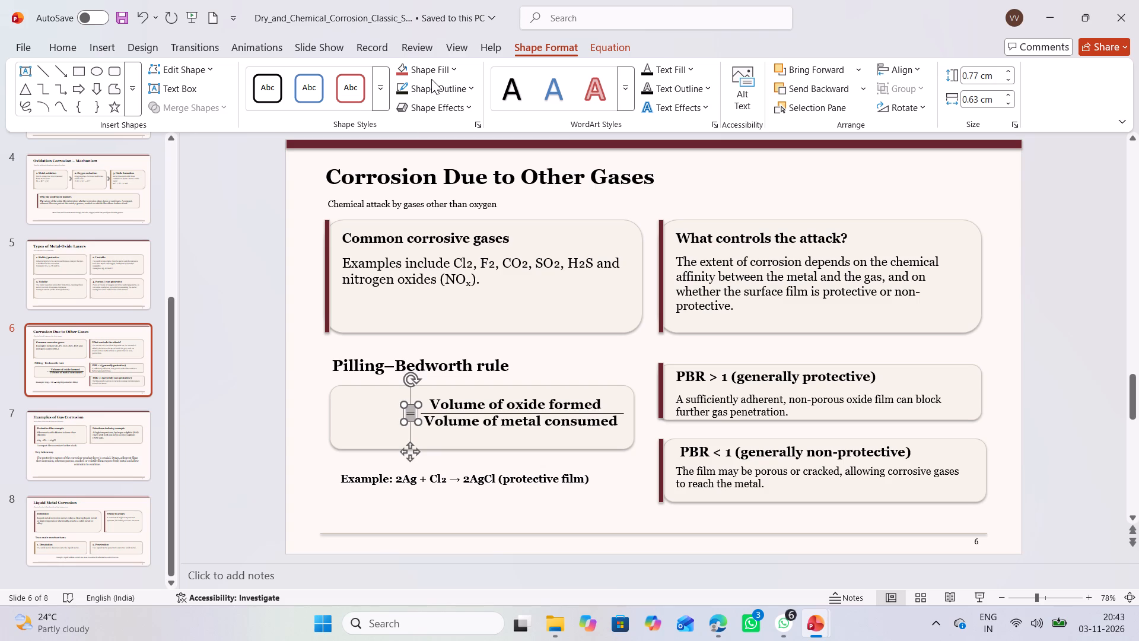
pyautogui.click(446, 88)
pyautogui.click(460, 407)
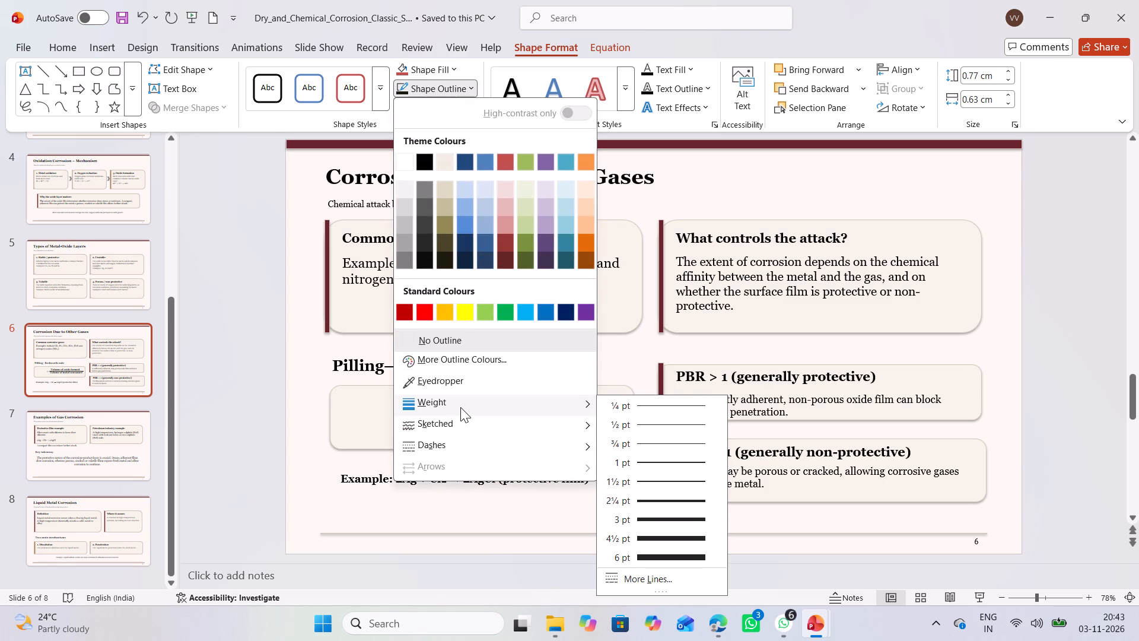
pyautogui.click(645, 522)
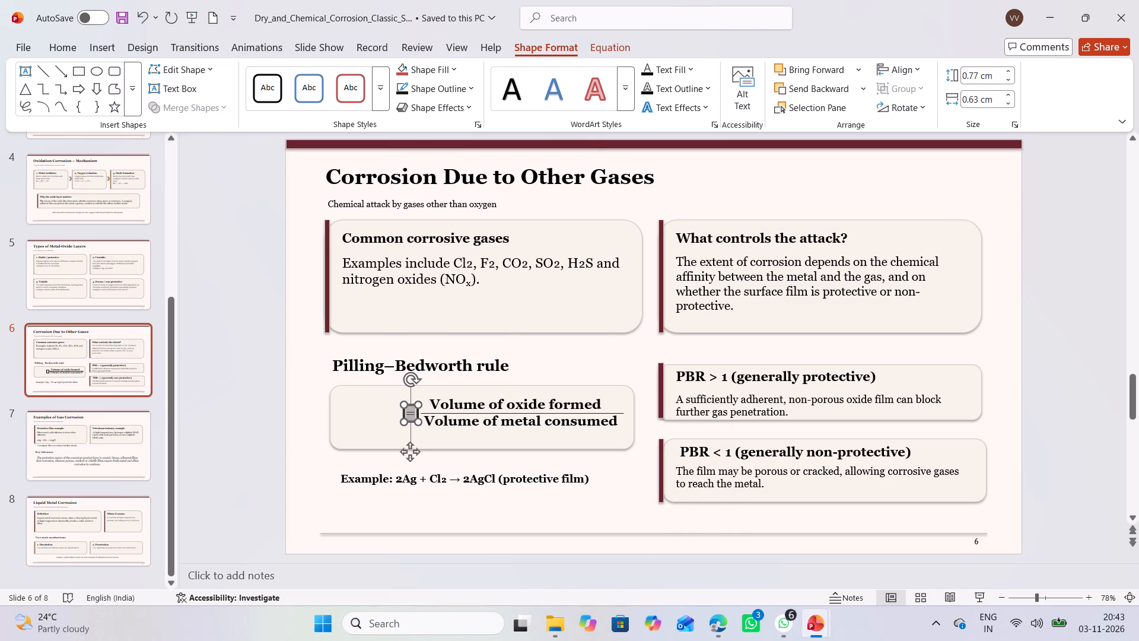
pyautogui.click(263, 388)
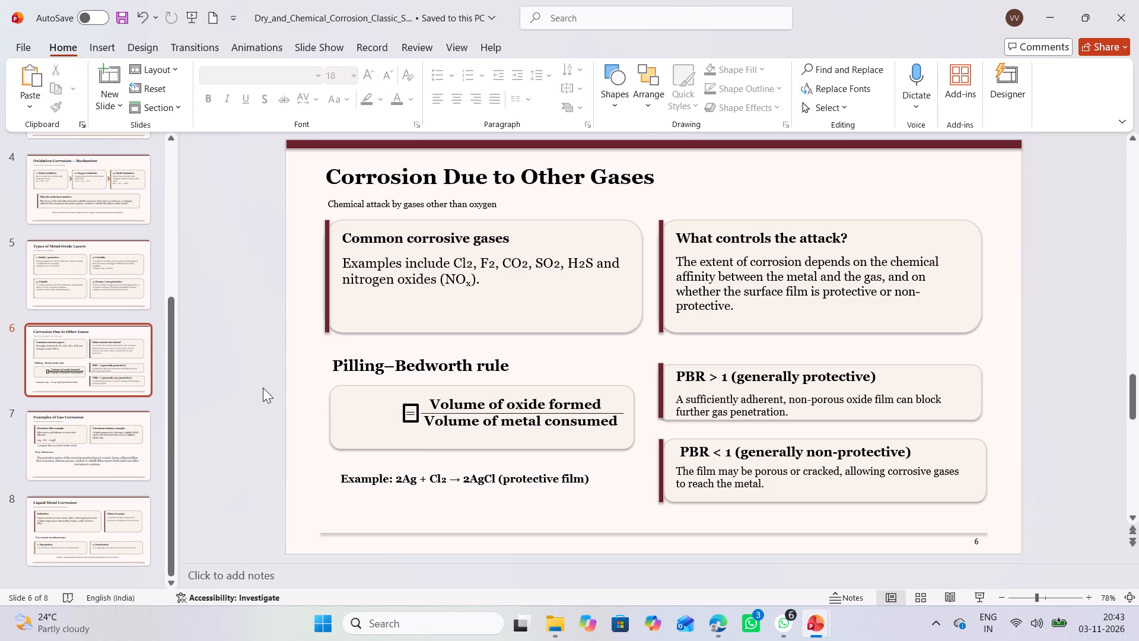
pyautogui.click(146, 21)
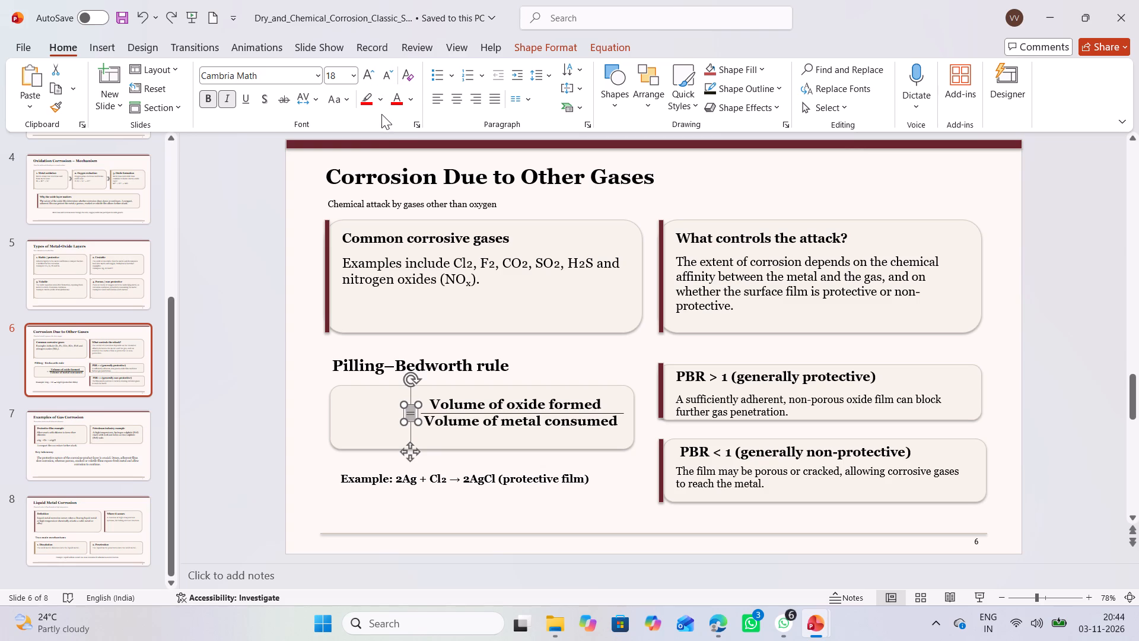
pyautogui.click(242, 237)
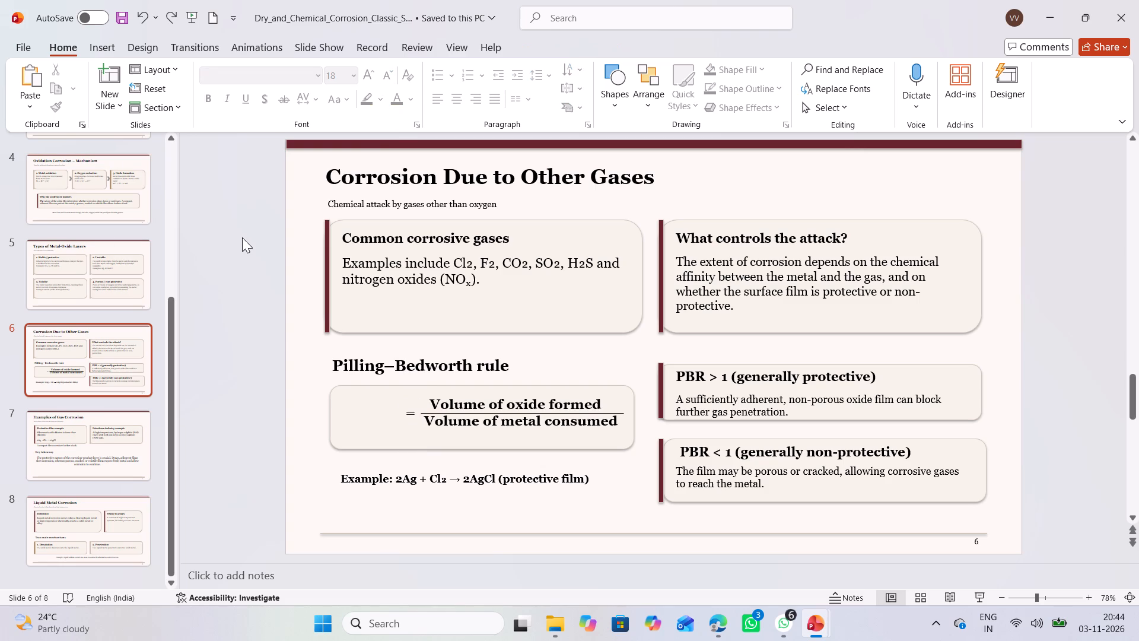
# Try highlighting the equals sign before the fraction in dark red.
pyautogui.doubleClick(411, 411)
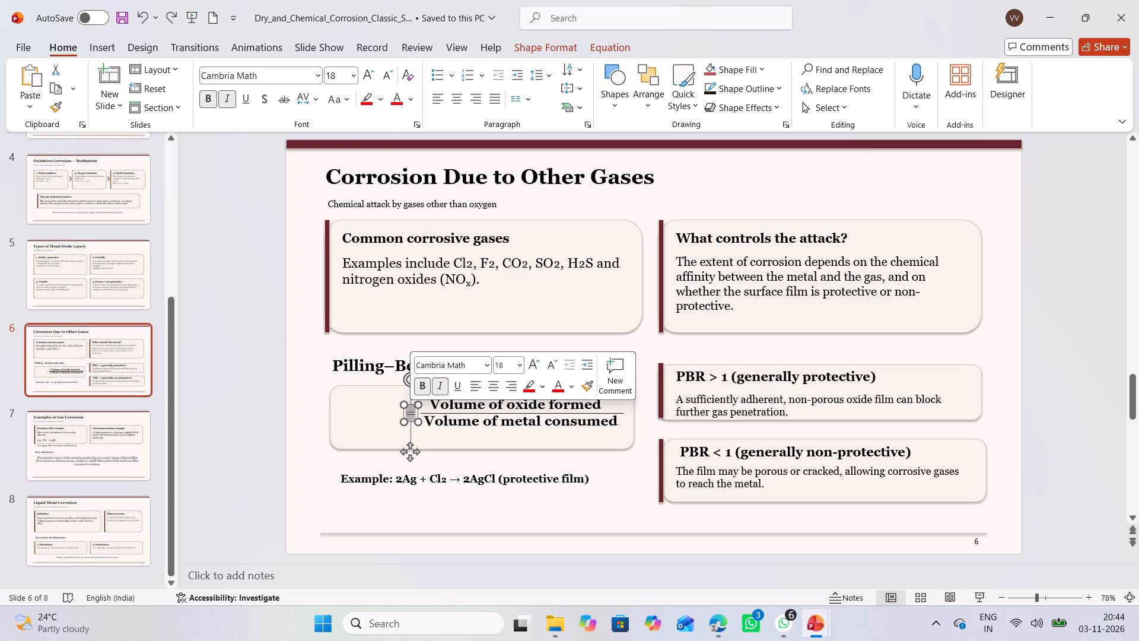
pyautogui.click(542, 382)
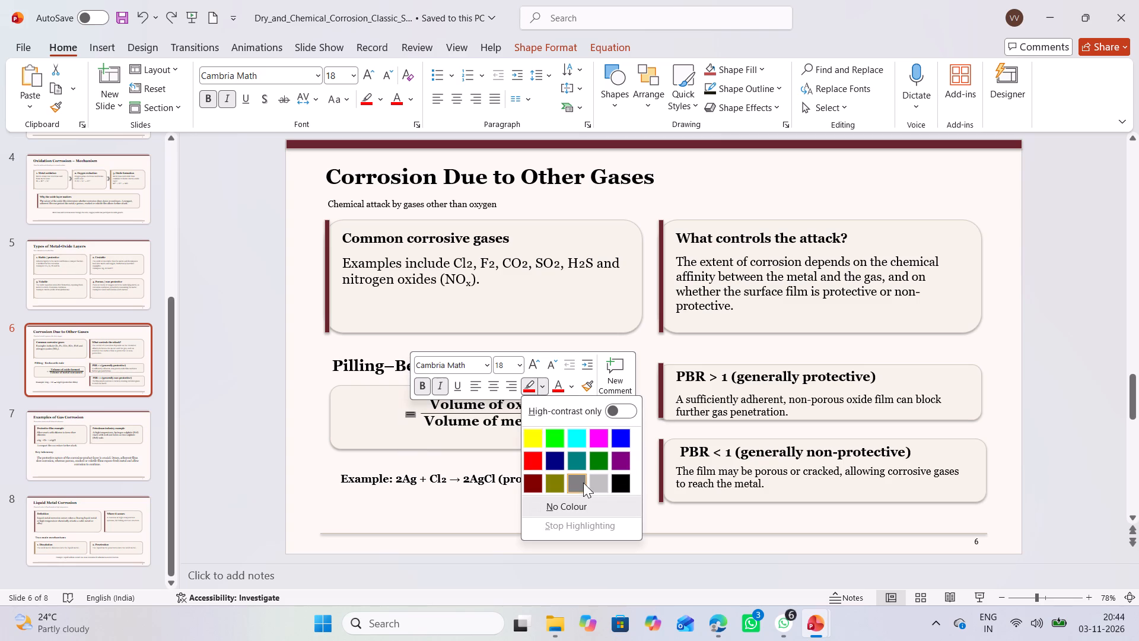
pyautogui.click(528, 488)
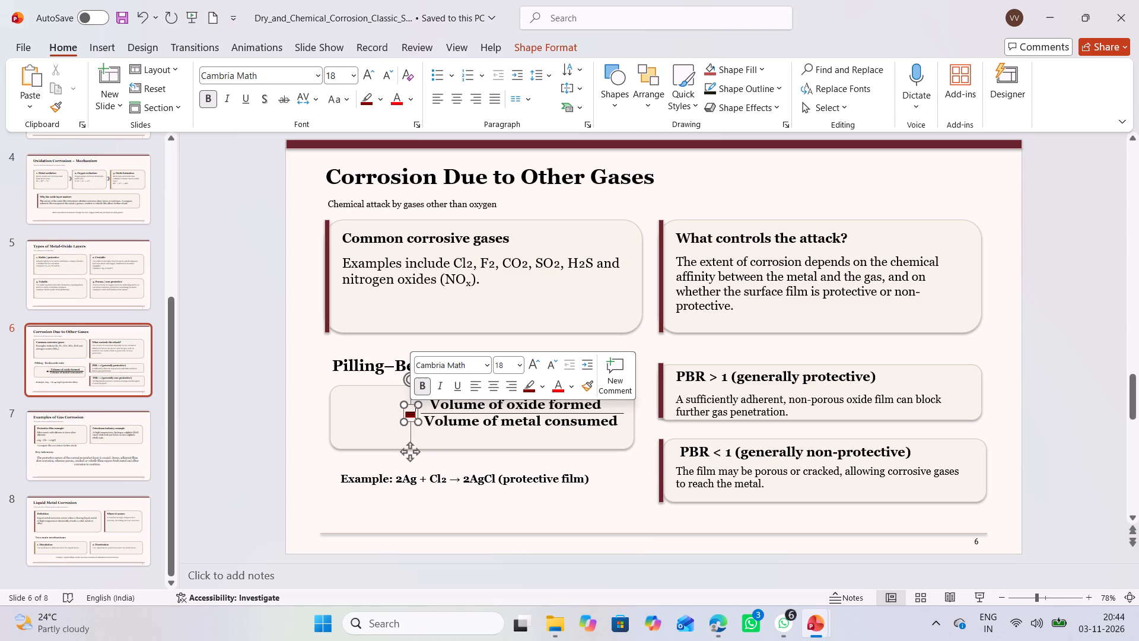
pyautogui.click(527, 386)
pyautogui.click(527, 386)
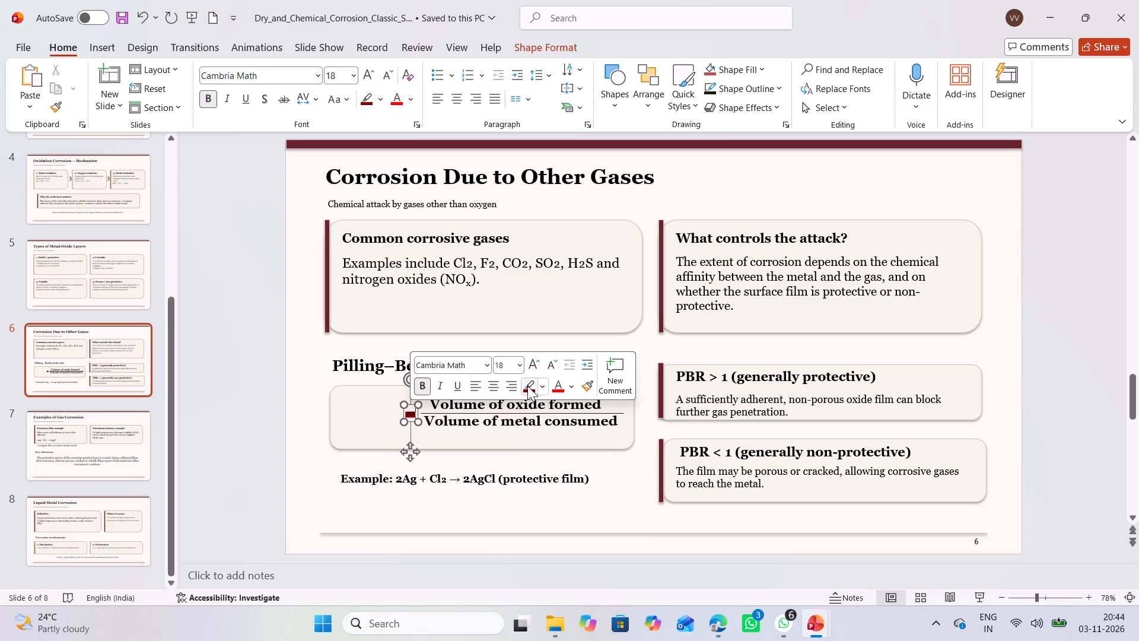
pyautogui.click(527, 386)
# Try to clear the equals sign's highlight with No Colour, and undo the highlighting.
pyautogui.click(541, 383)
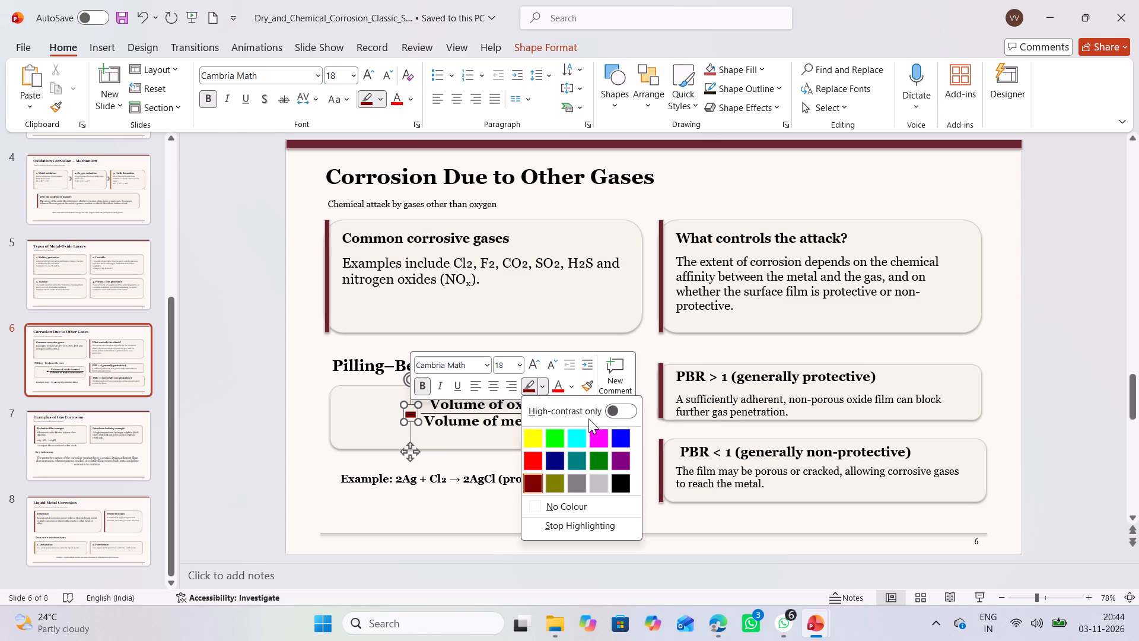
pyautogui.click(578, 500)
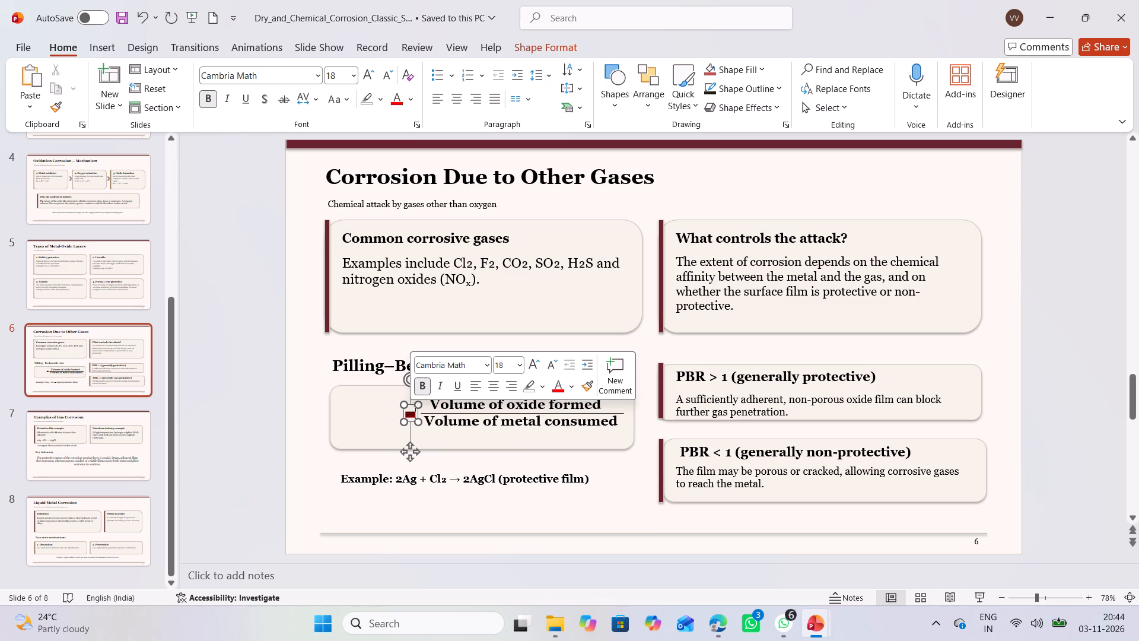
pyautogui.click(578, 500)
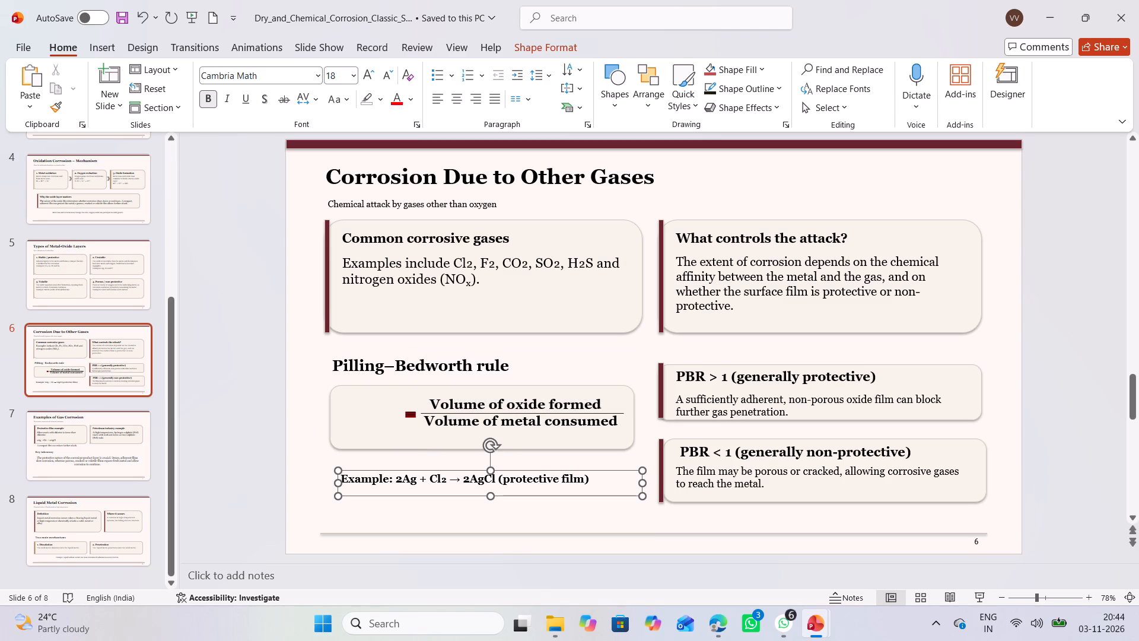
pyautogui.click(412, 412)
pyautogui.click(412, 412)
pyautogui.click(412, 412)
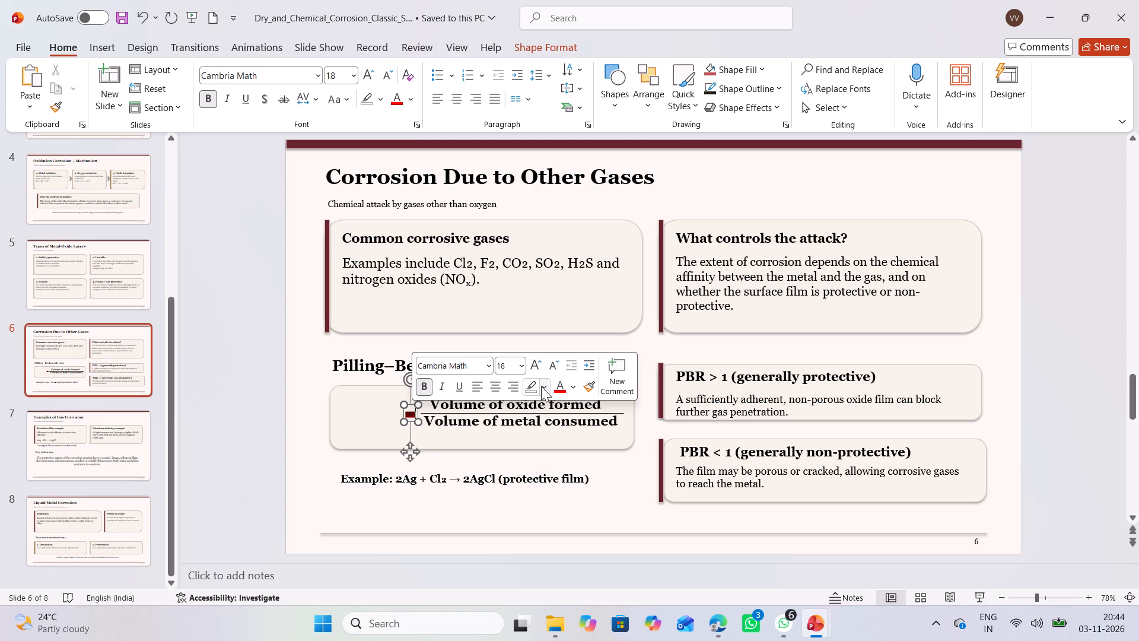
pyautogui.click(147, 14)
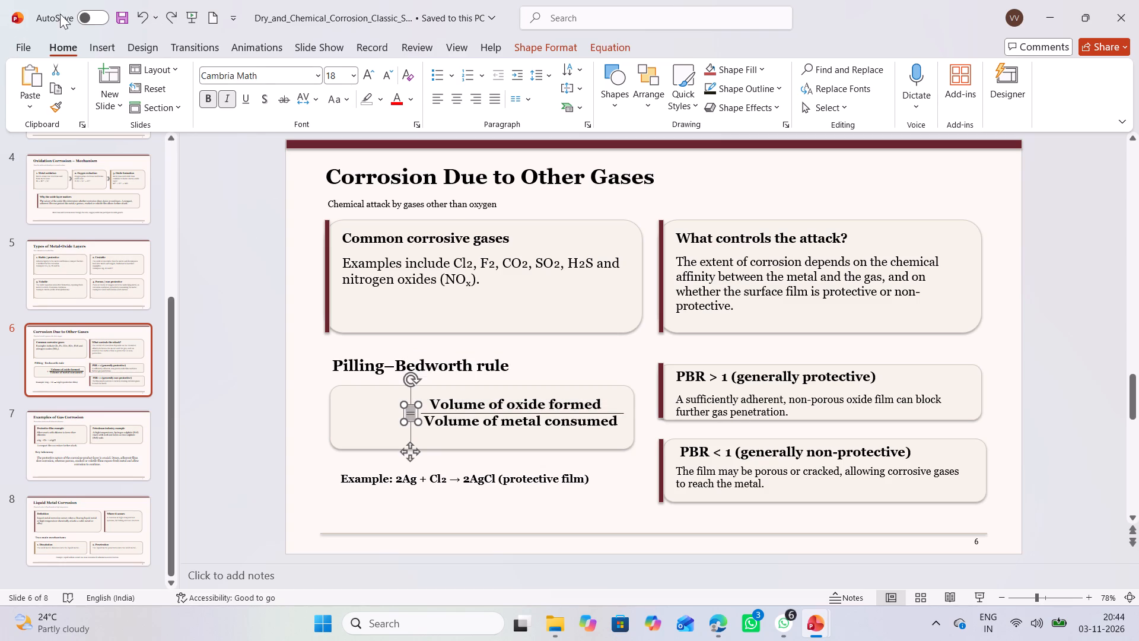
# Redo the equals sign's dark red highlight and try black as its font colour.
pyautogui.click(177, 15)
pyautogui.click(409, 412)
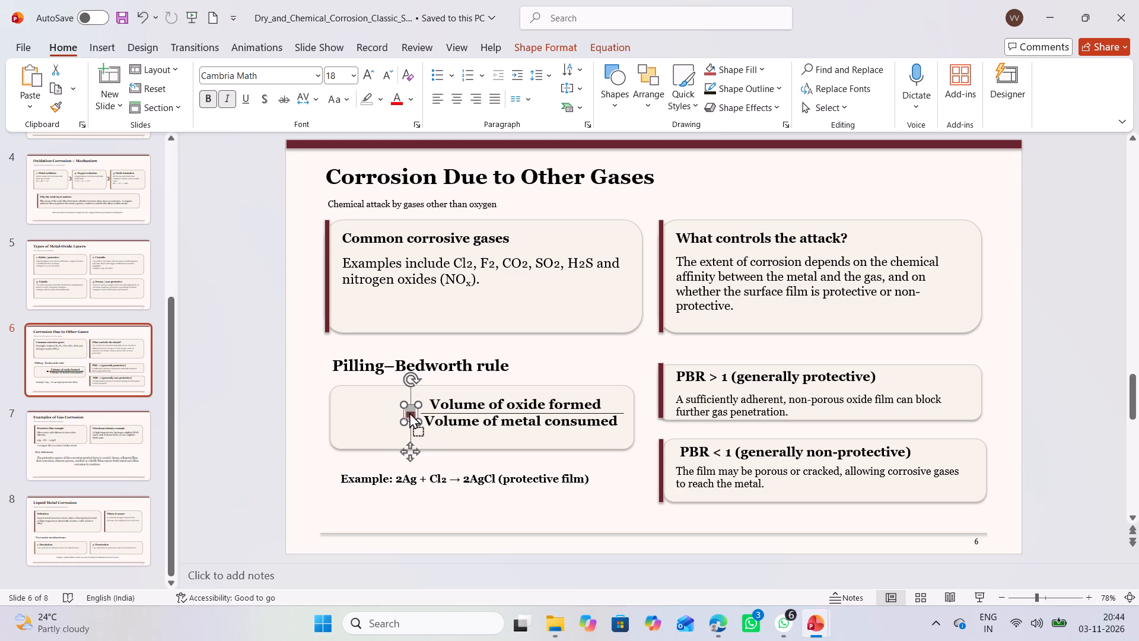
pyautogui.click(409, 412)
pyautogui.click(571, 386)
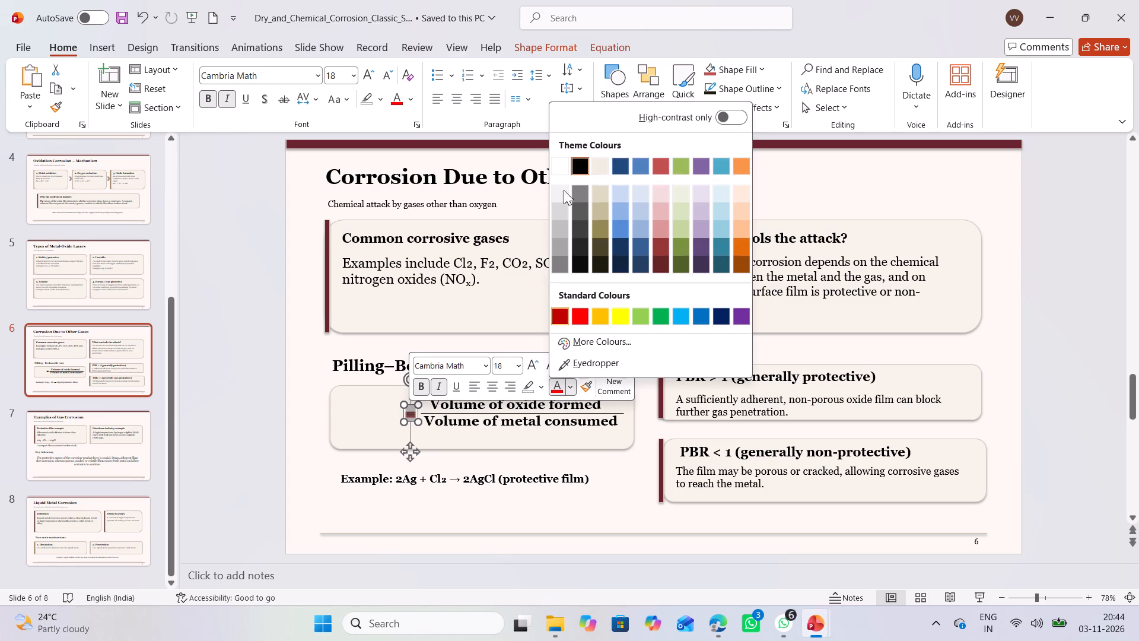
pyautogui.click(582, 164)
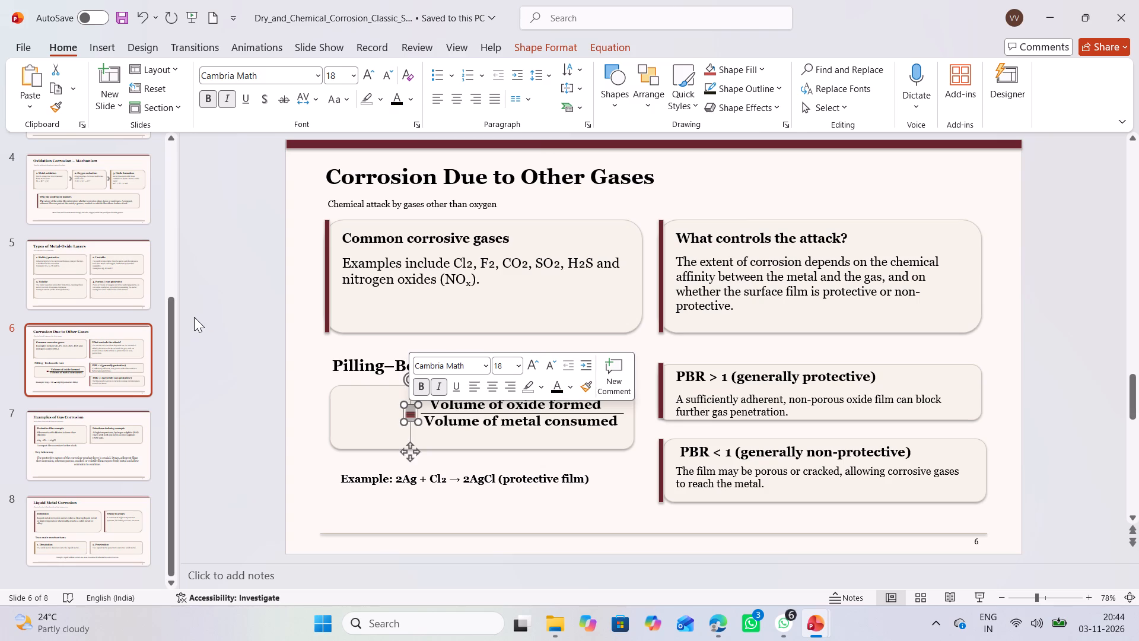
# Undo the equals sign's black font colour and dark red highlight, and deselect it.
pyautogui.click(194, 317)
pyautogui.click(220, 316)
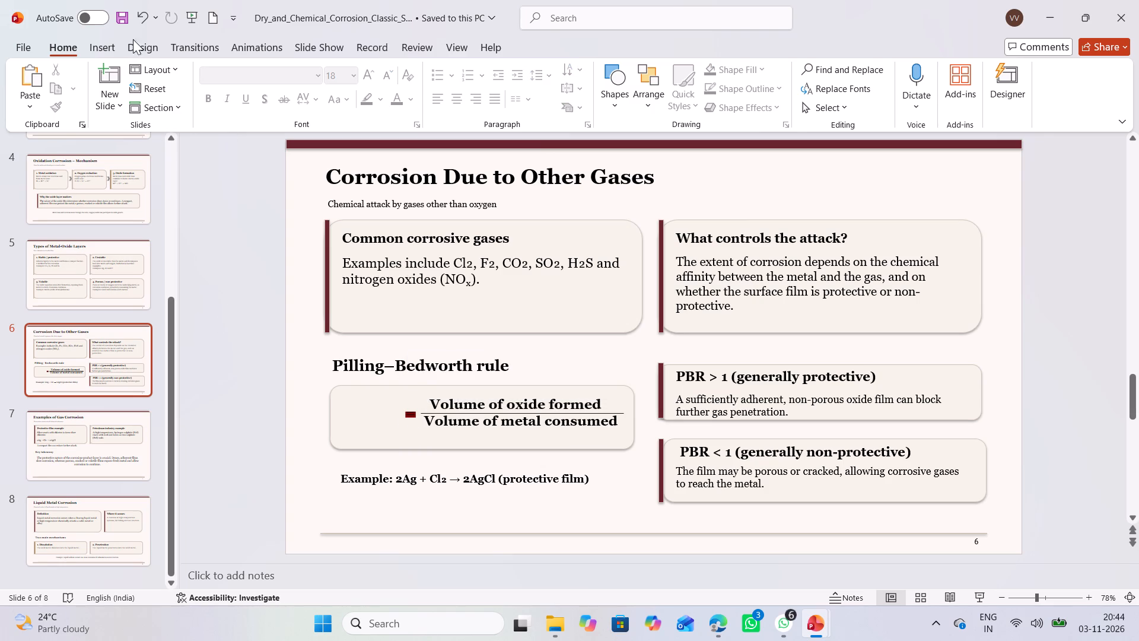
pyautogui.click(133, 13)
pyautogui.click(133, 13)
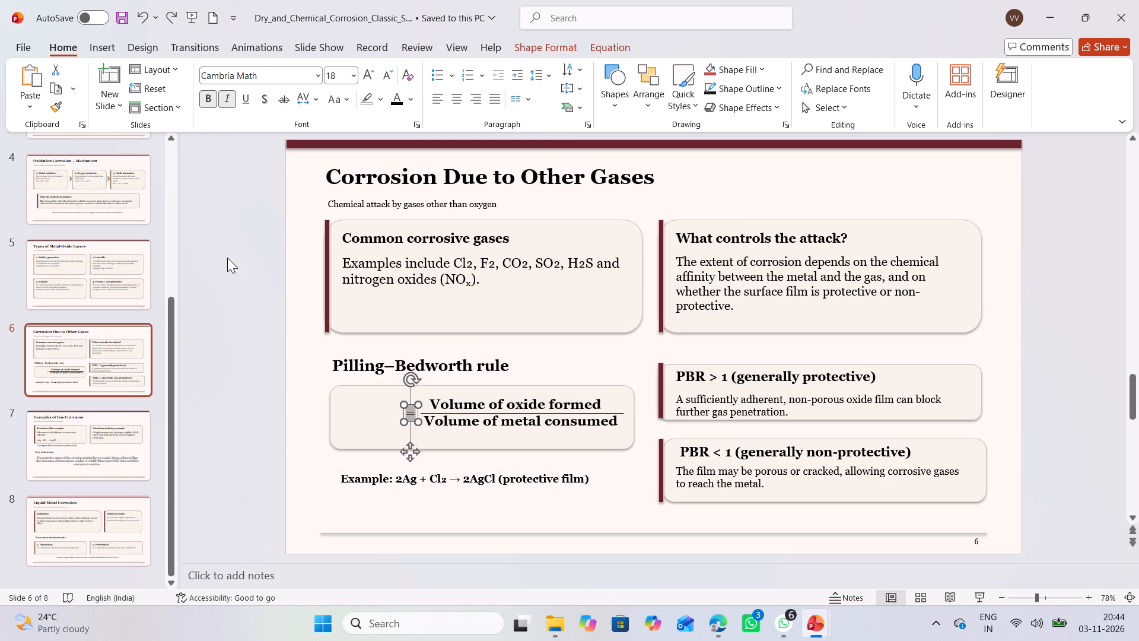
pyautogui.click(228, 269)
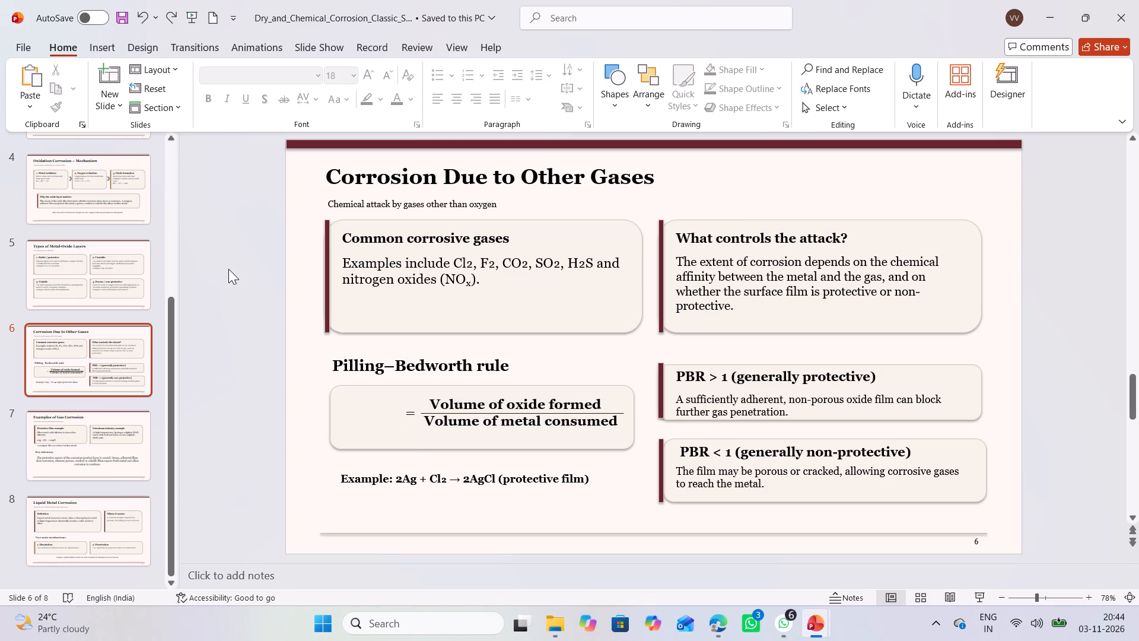
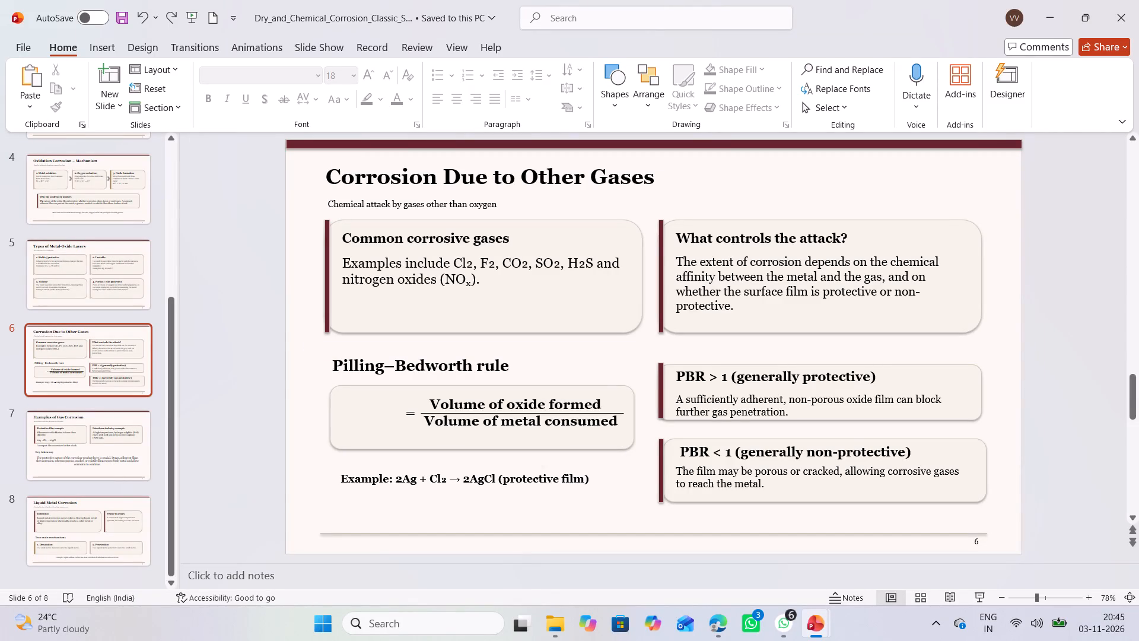
# Stretch the rounded ratio box upward so its top edge sits just below the Pilling–Bedworth rule heading.
pyautogui.click(340, 385)
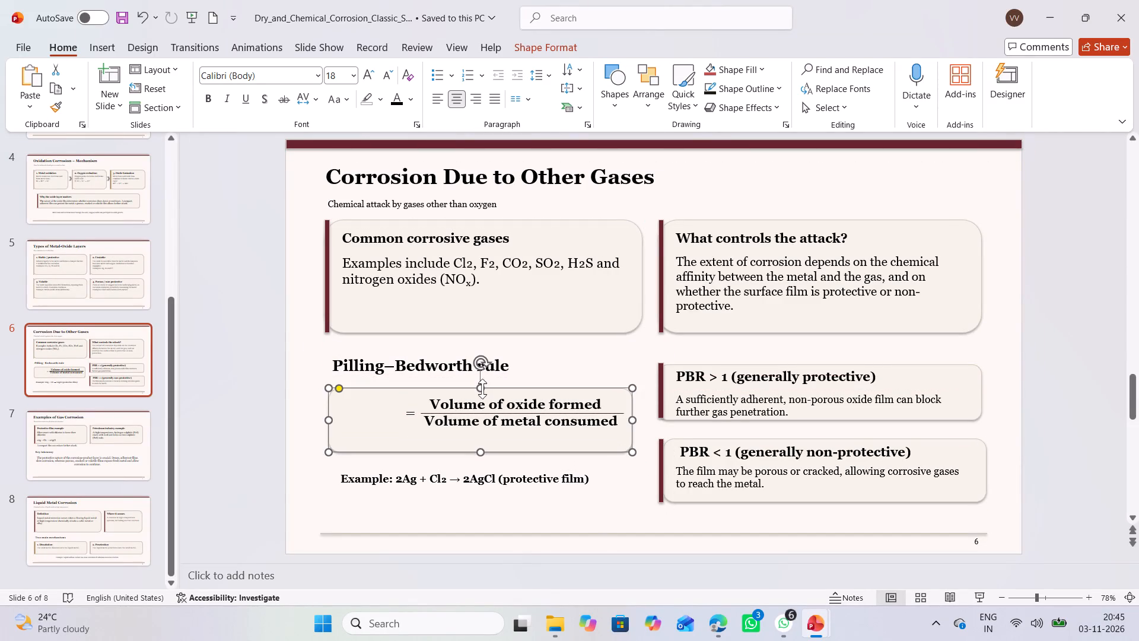
pyautogui.moveTo(481, 389); pyautogui.dragTo(475, 355)
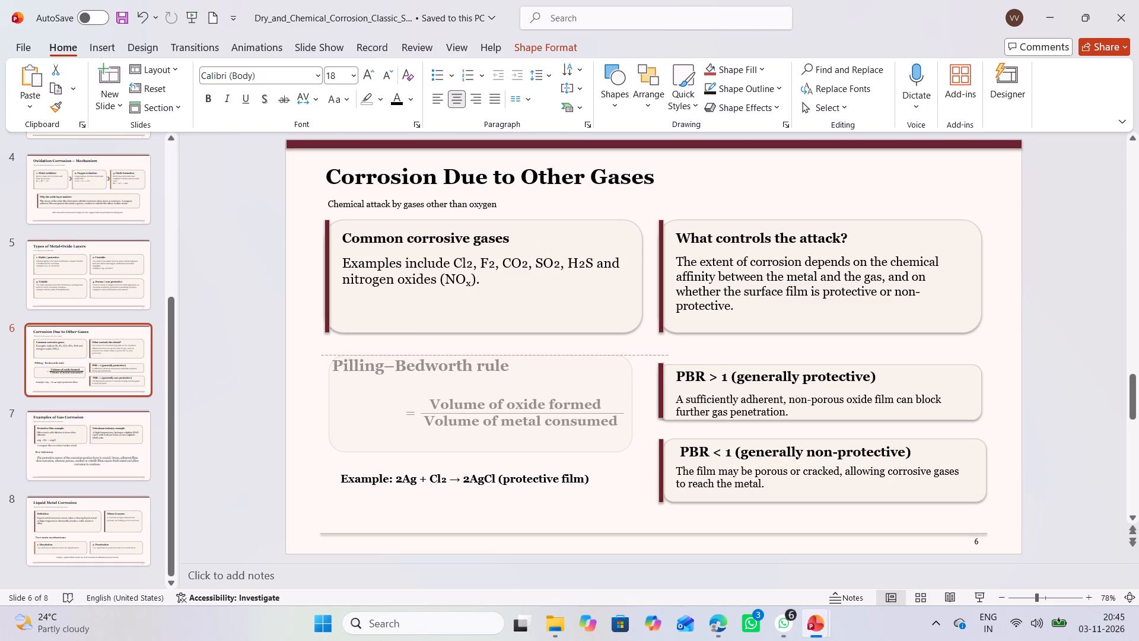
pyautogui.moveTo(475, 355); pyautogui.dragTo(473, 347)
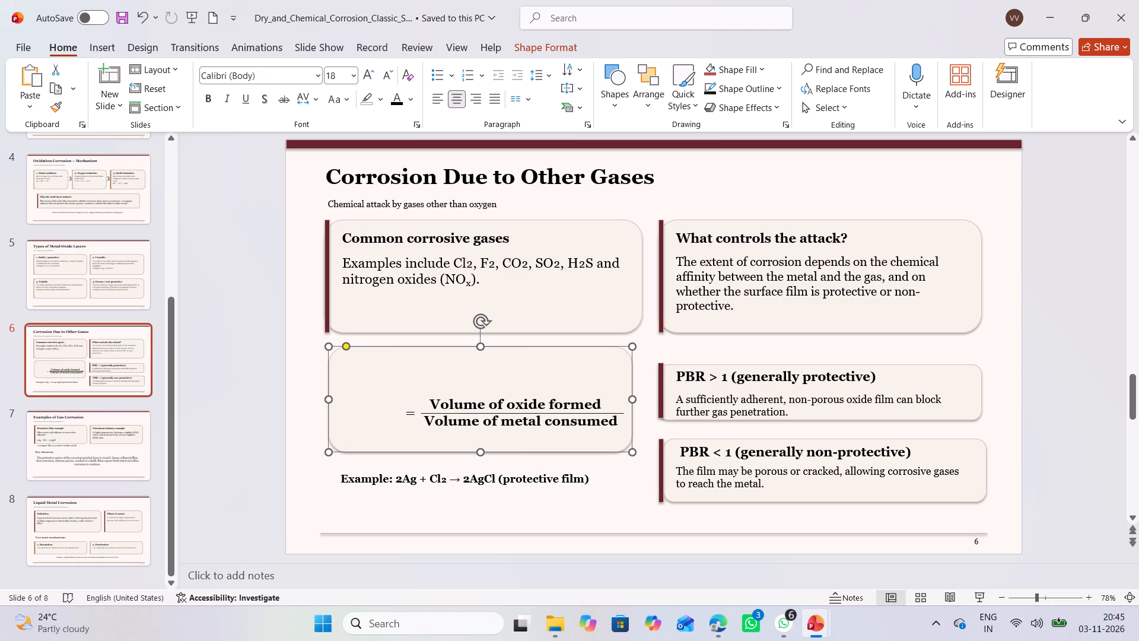
pyautogui.moveTo(346, 345); pyautogui.dragTo(346, 380)
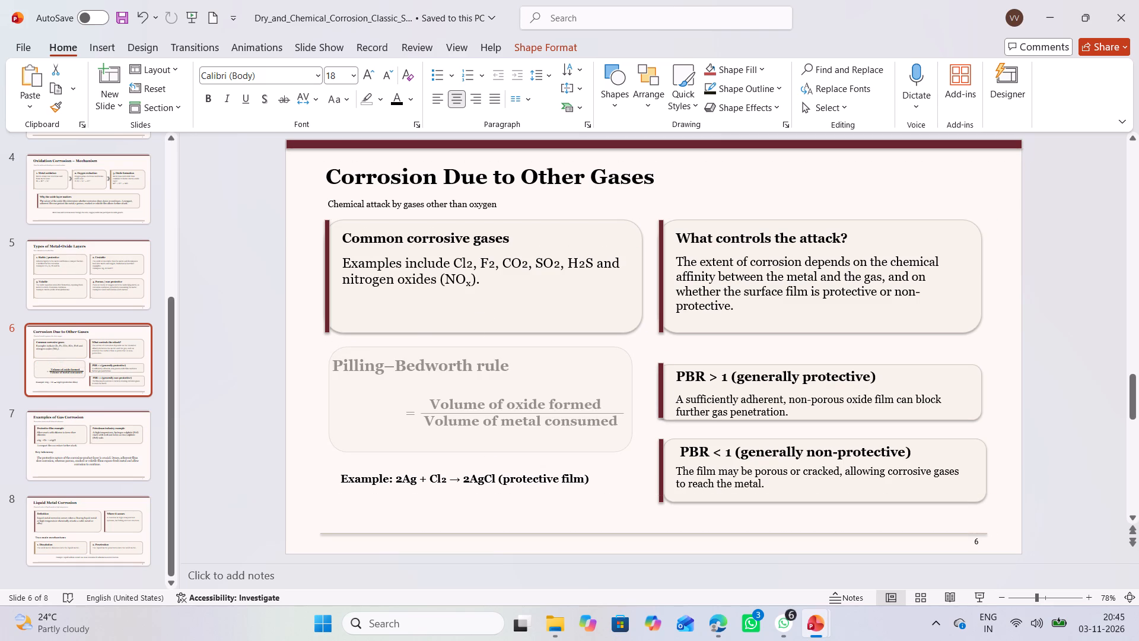
pyautogui.moveTo(346, 380); pyautogui.dragTo(347, 389)
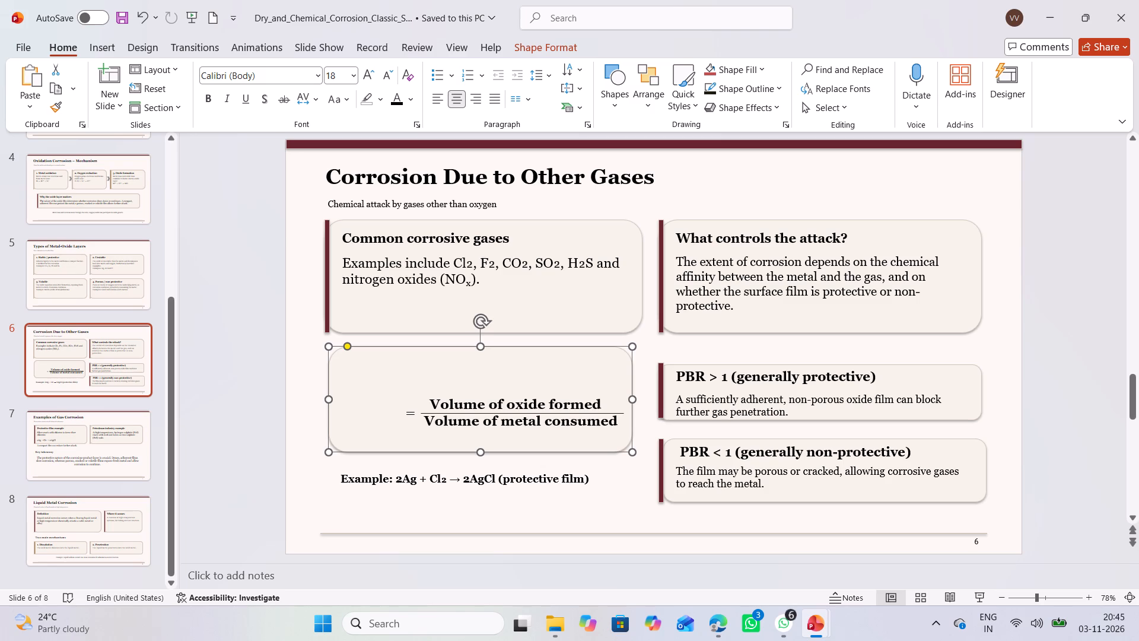
pyautogui.moveTo(480, 344); pyautogui.dragTo(477, 380)
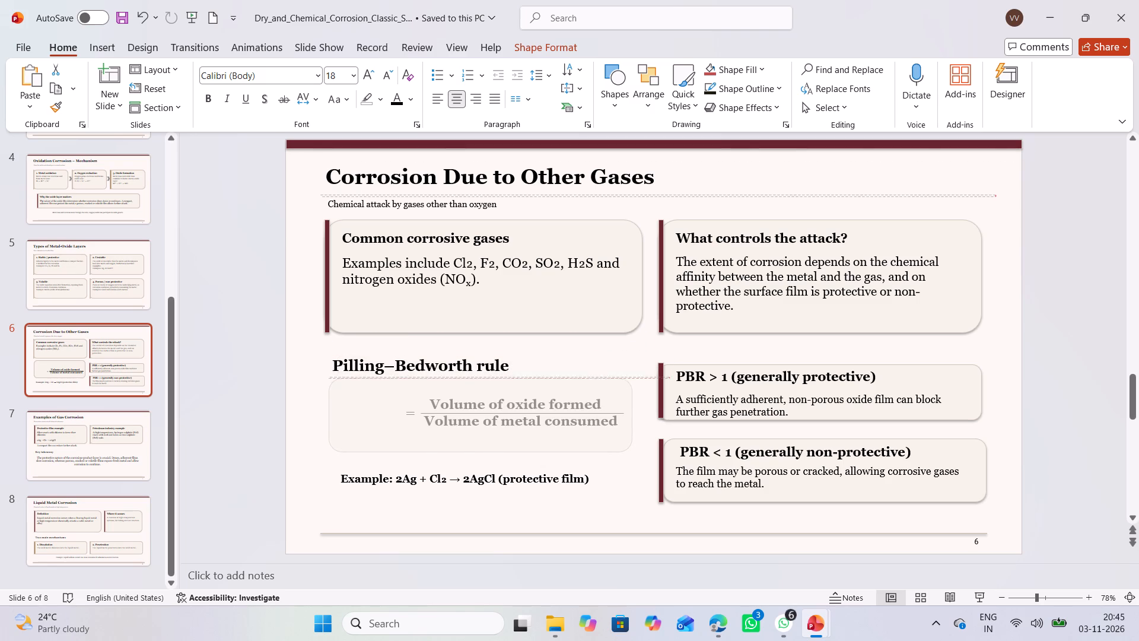
pyautogui.moveTo(477, 380); pyautogui.dragTo(477, 382)
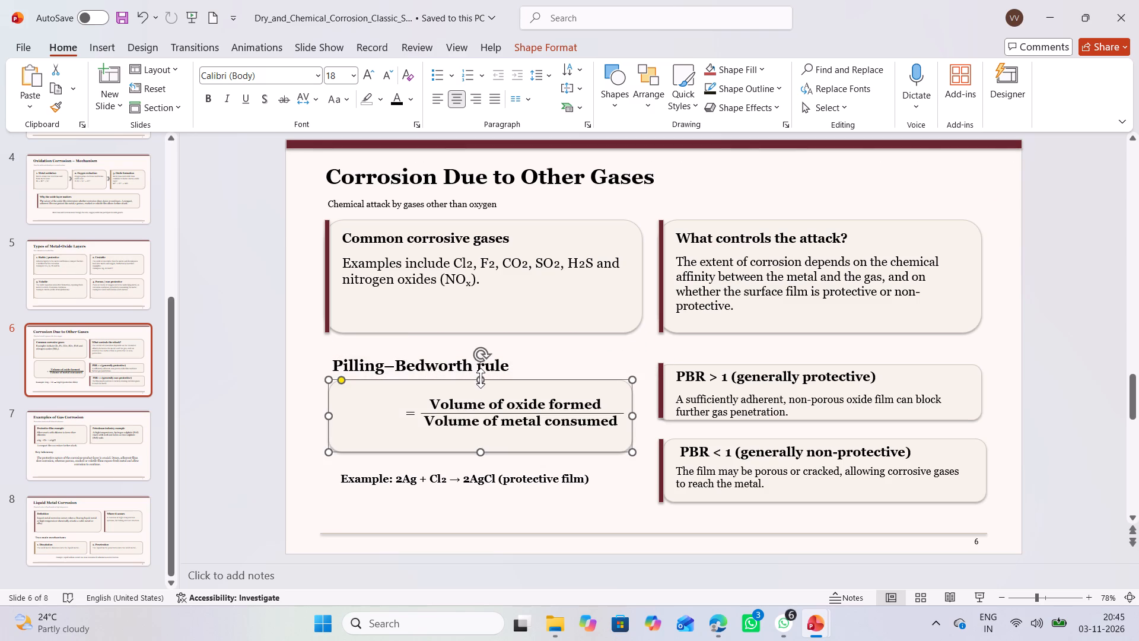
# Move the Pilling–Bedworth rule heading clear above the ratio box and bring it to the front.
pyautogui.click(504, 364)
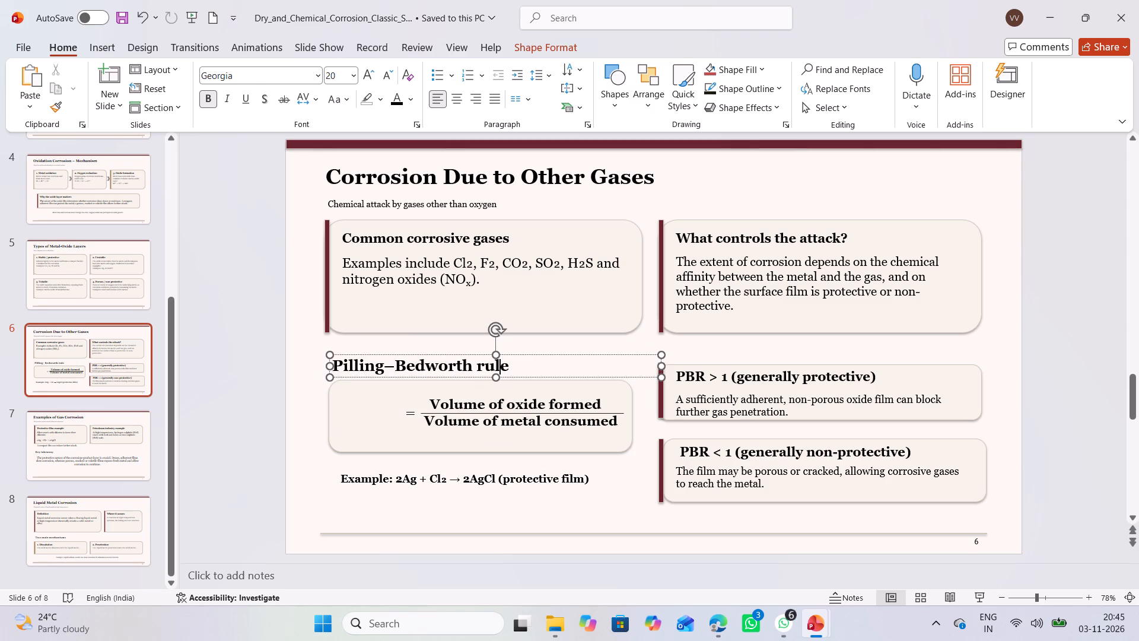
pyautogui.click(497, 376)
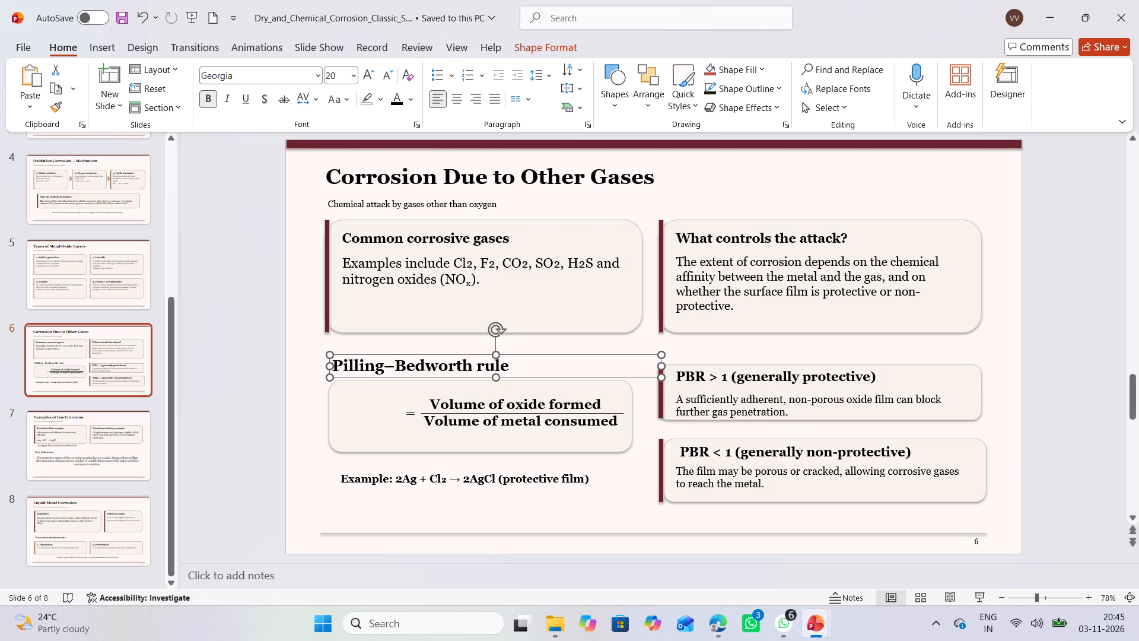
pyautogui.moveTo(642, 373); pyautogui.dragTo(642, 398)
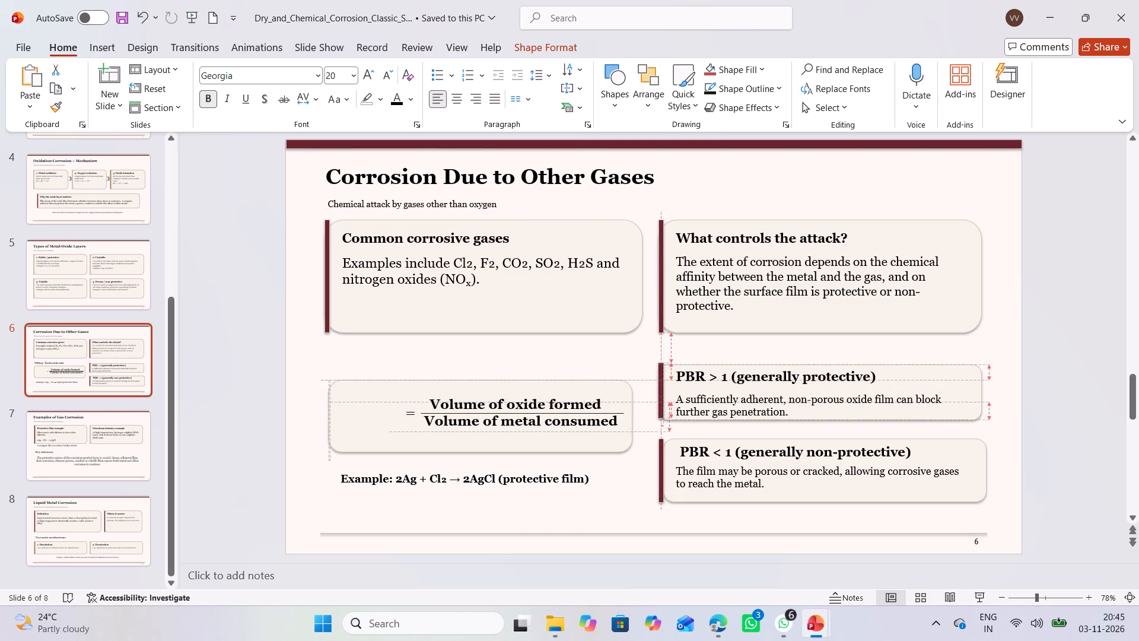
pyautogui.moveTo(642, 398); pyautogui.dragTo(555, 371)
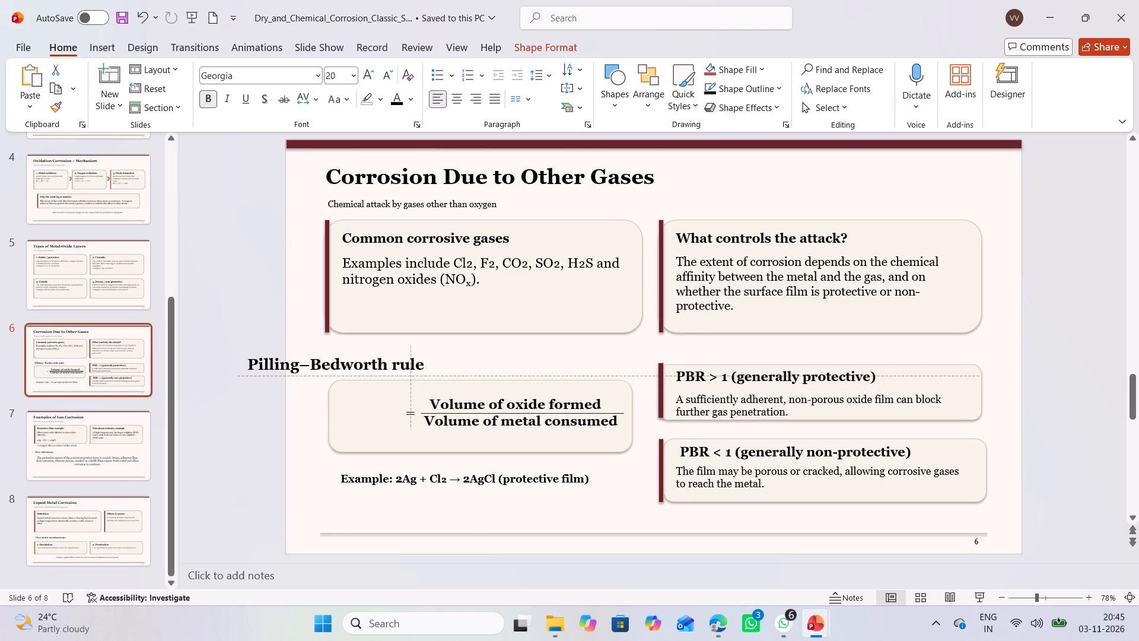
pyautogui.moveTo(555, 371); pyautogui.dragTo(555, 358)
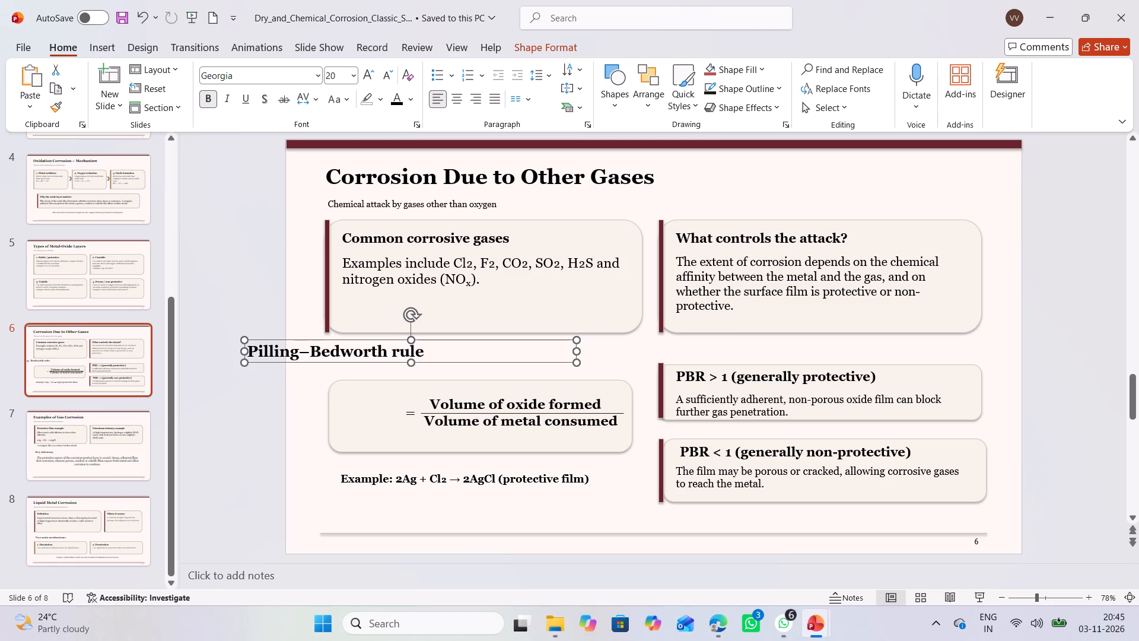
pyautogui.click(393, 338)
pyautogui.rightClick(393, 338)
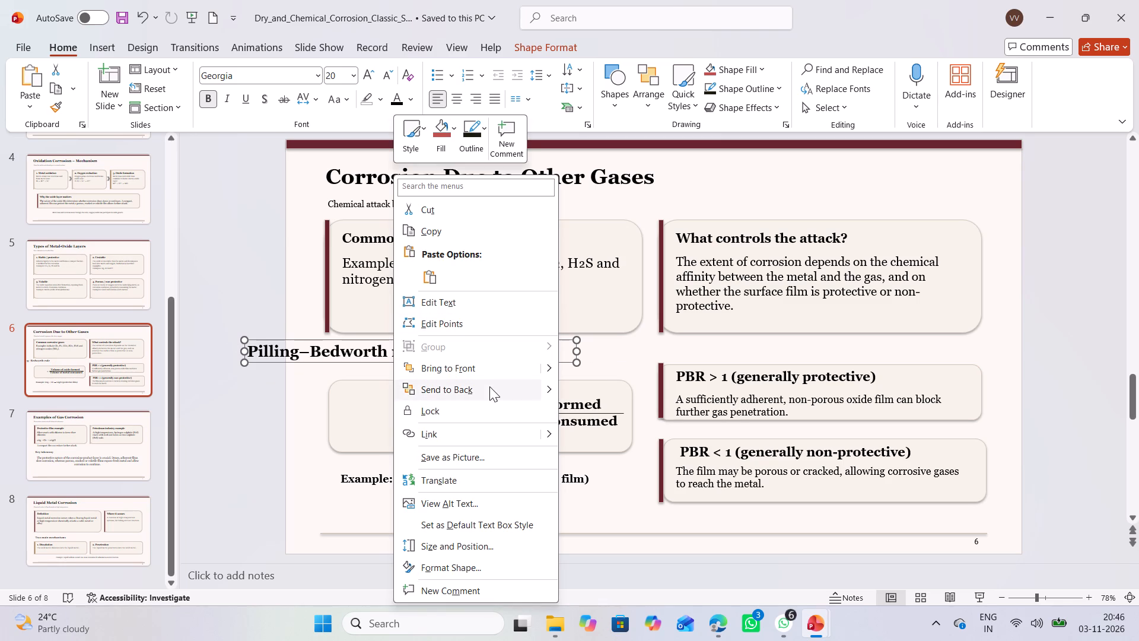
pyautogui.click(490, 372)
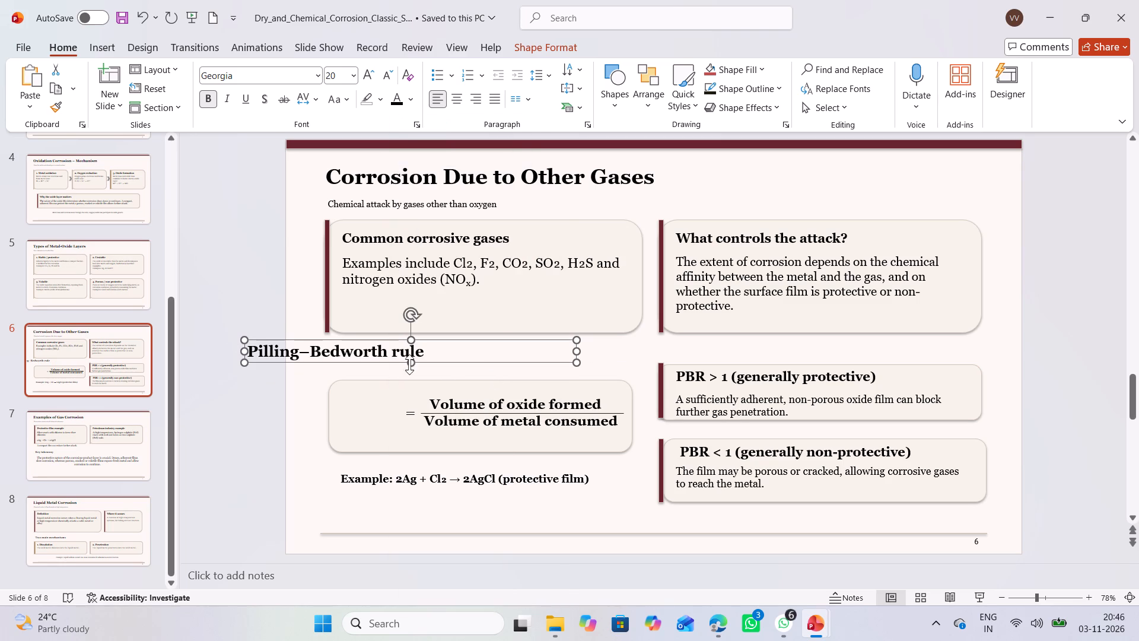
# Place the Pilling–Bedworth rule heading inside the top of the ratio box and narrow its text box to fit on one line.
pyautogui.moveTo(374, 338); pyautogui.dragTo(398, 388)
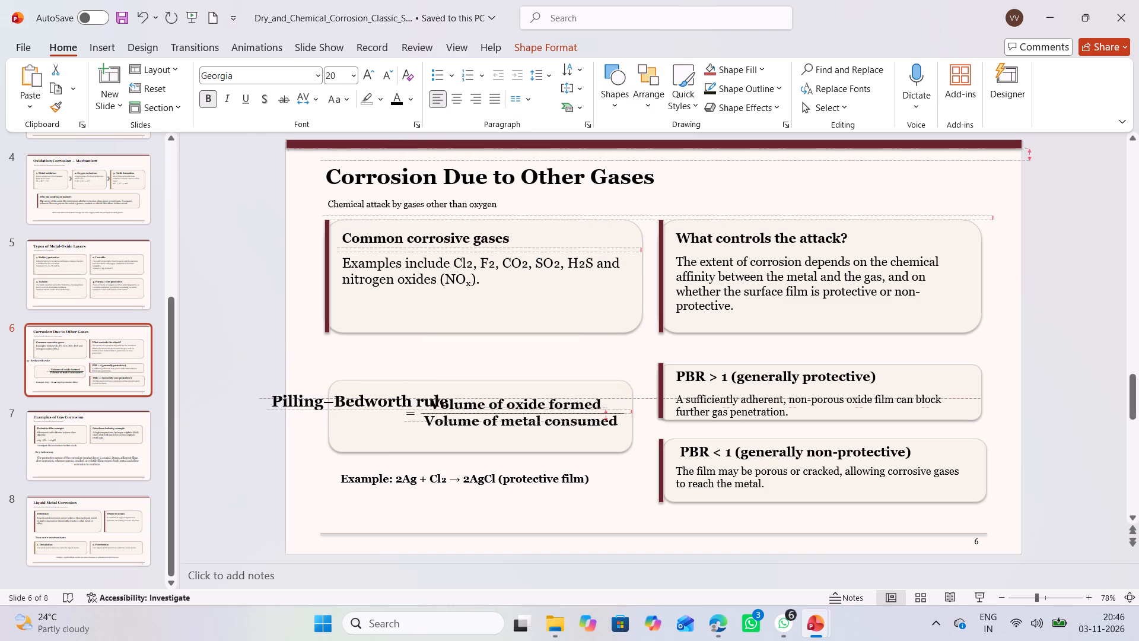
pyautogui.moveTo(398, 388); pyautogui.dragTo(459, 379)
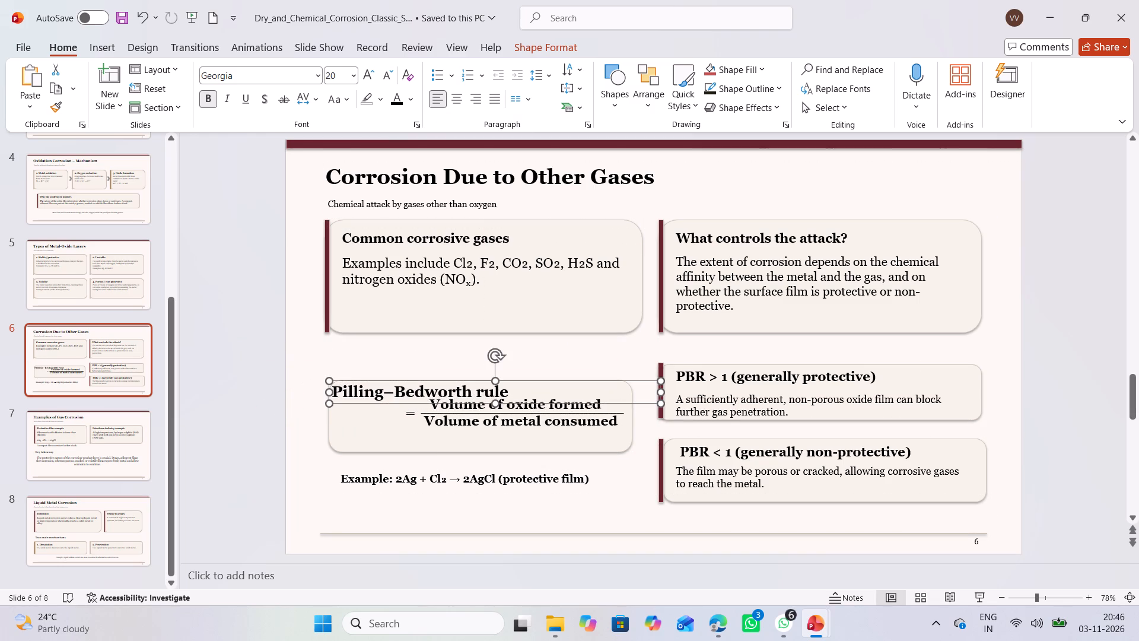
pyautogui.moveTo(663, 393); pyautogui.dragTo(554, 389)
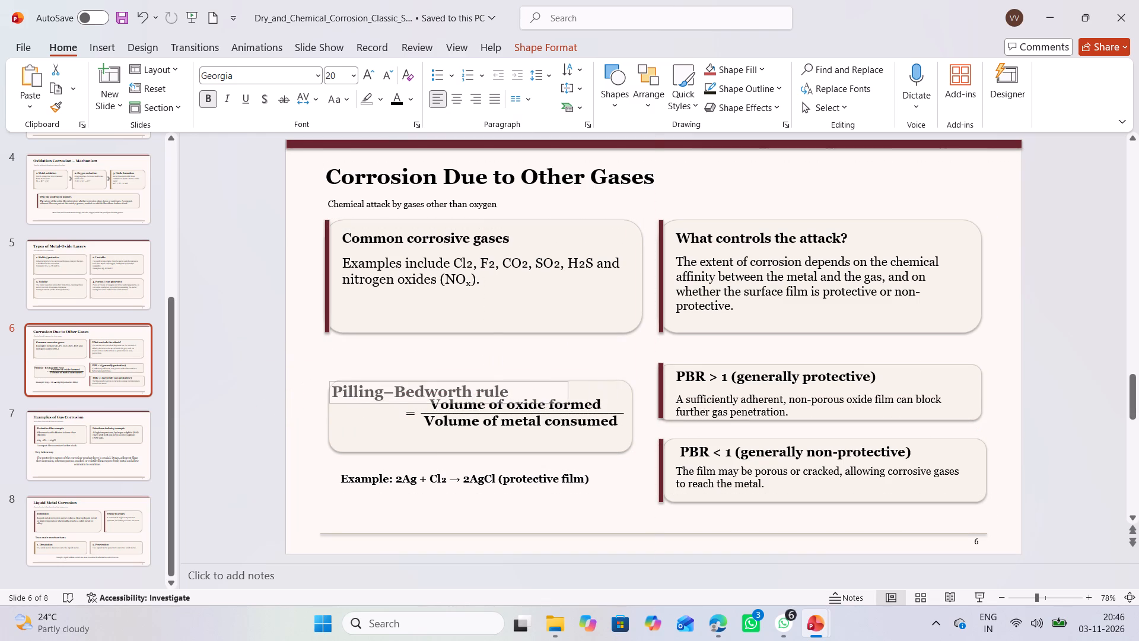
pyautogui.moveTo(554, 389); pyautogui.dragTo(415, 391)
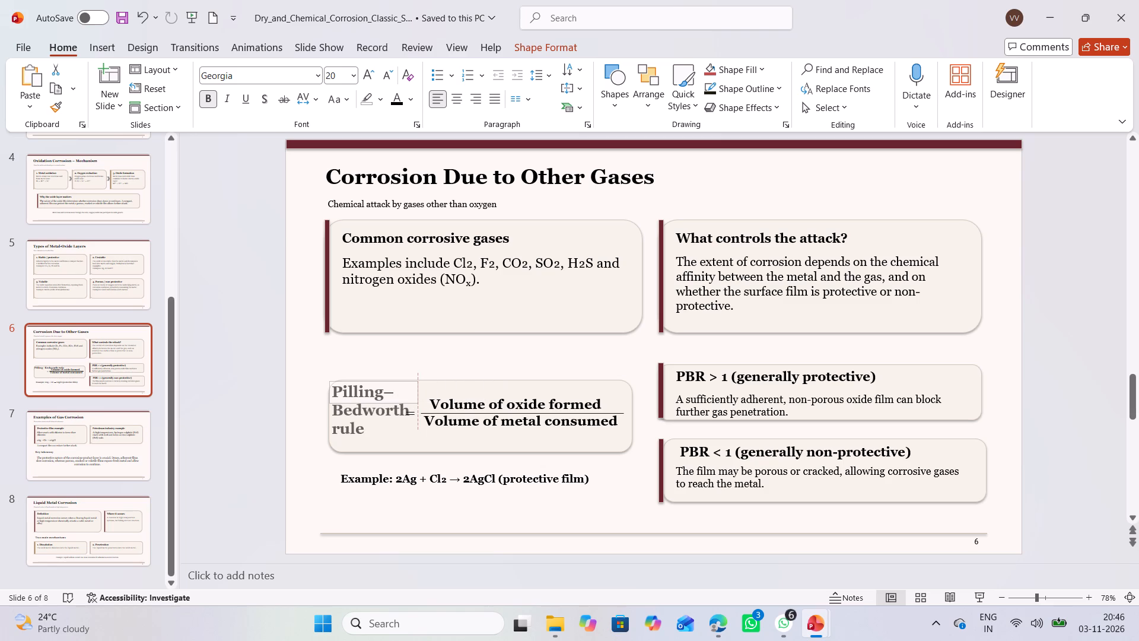
pyautogui.moveTo(415, 391); pyautogui.dragTo(528, 392)
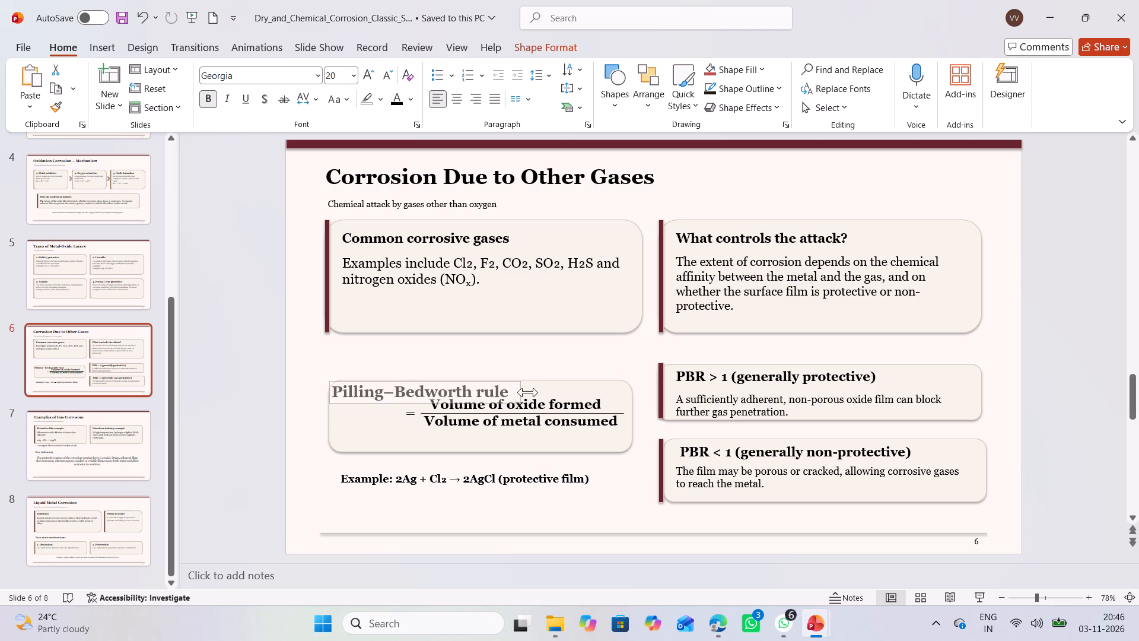
pyautogui.moveTo(528, 392); pyautogui.dragTo(526, 392)
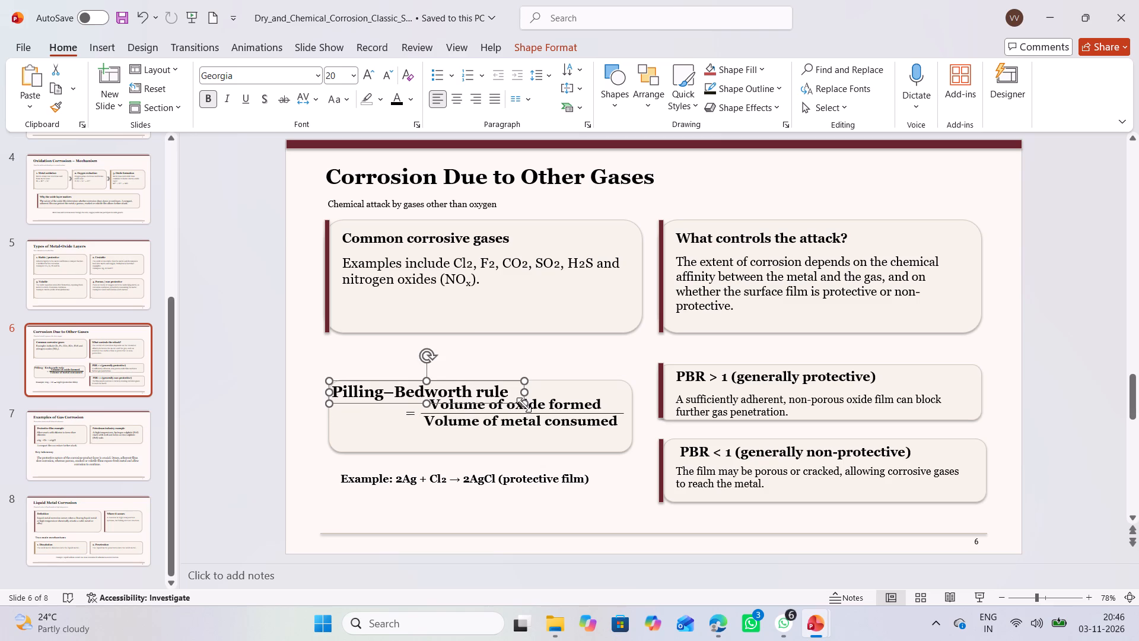
pyautogui.moveTo(524, 405); pyautogui.dragTo(537, 395)
# Lower the volume fraction's text below the heading and realign the fraction line between its numerator and denominator.
pyautogui.click(564, 415)
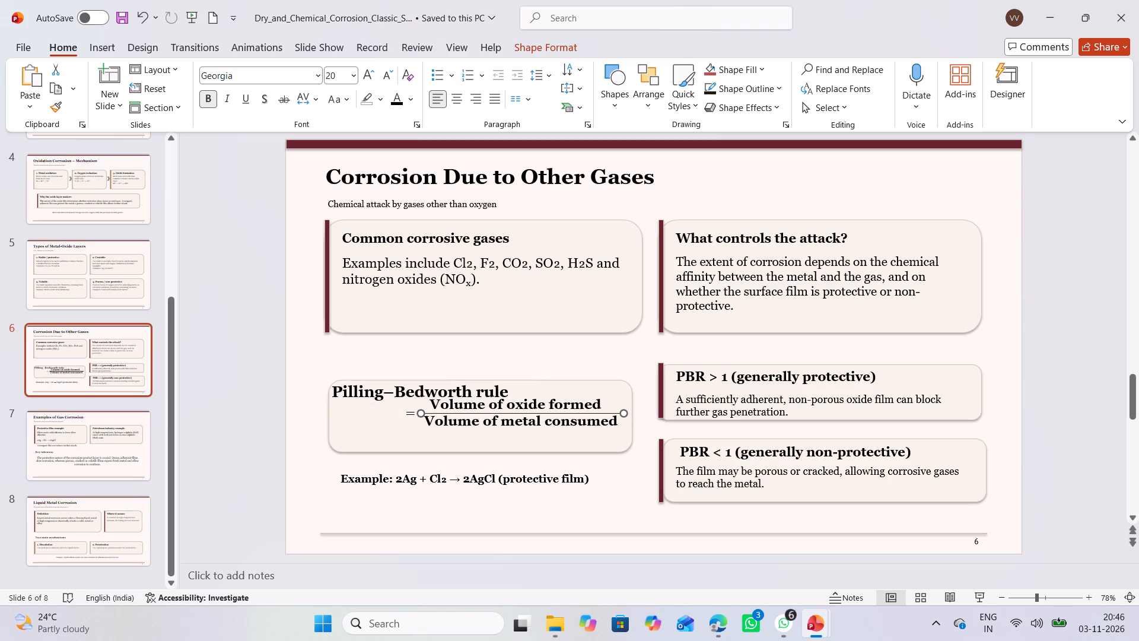
pyautogui.click(581, 406)
pyautogui.moveTo(591, 392); pyautogui.dragTo(592, 398)
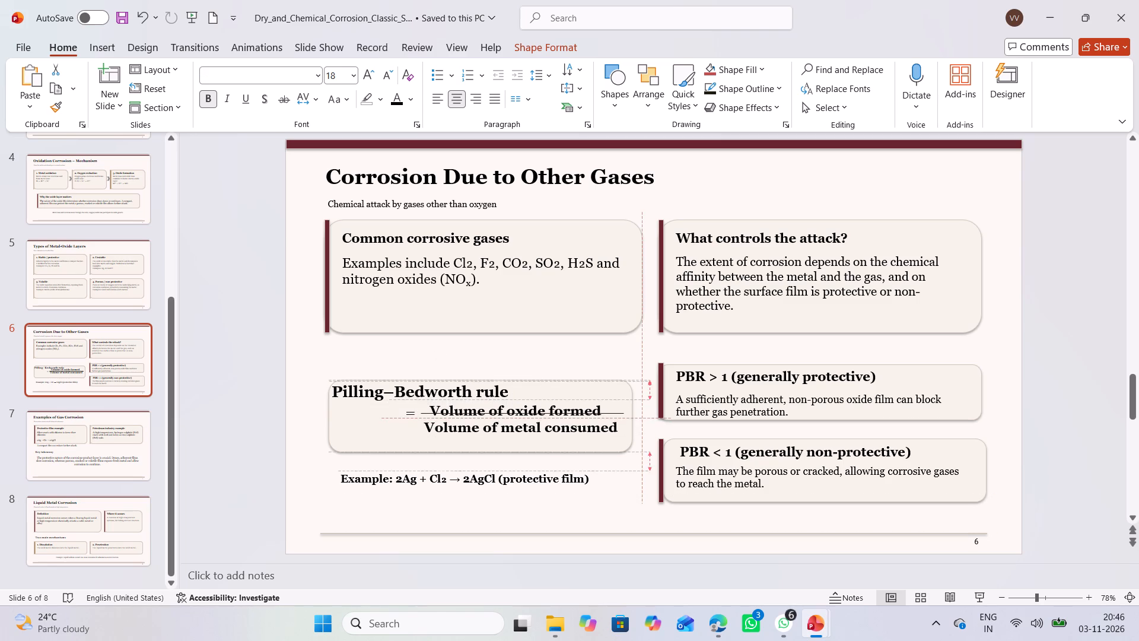
pyautogui.moveTo(592, 398); pyautogui.dragTo(592, 407)
pyautogui.click(603, 390)
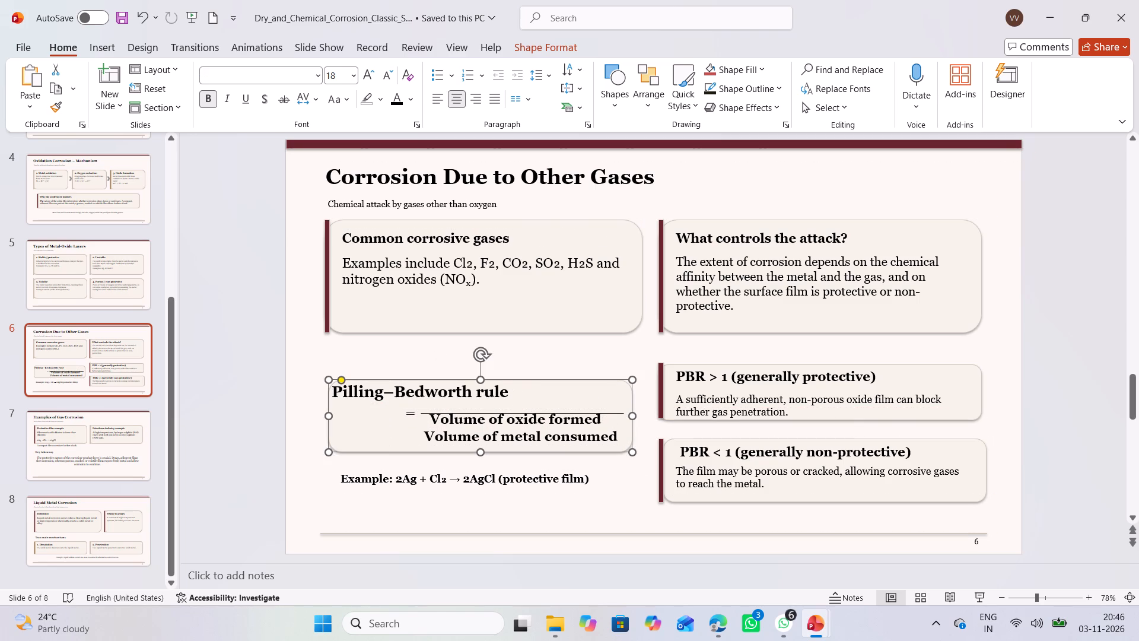
pyautogui.click(605, 411)
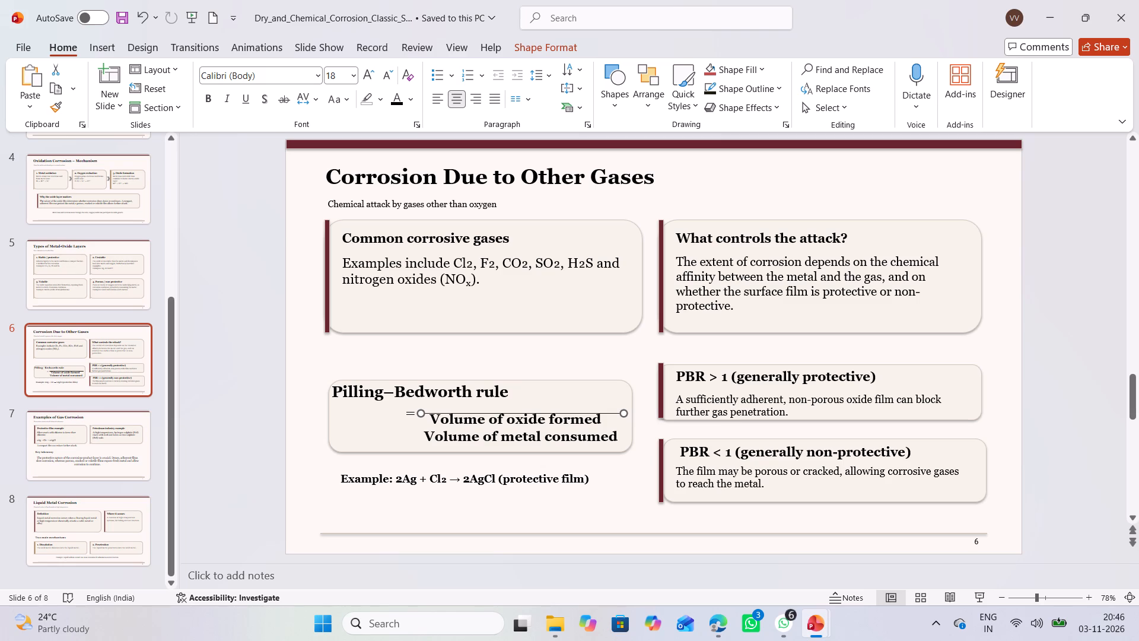
pyautogui.moveTo(588, 412); pyautogui.dragTo(594, 428)
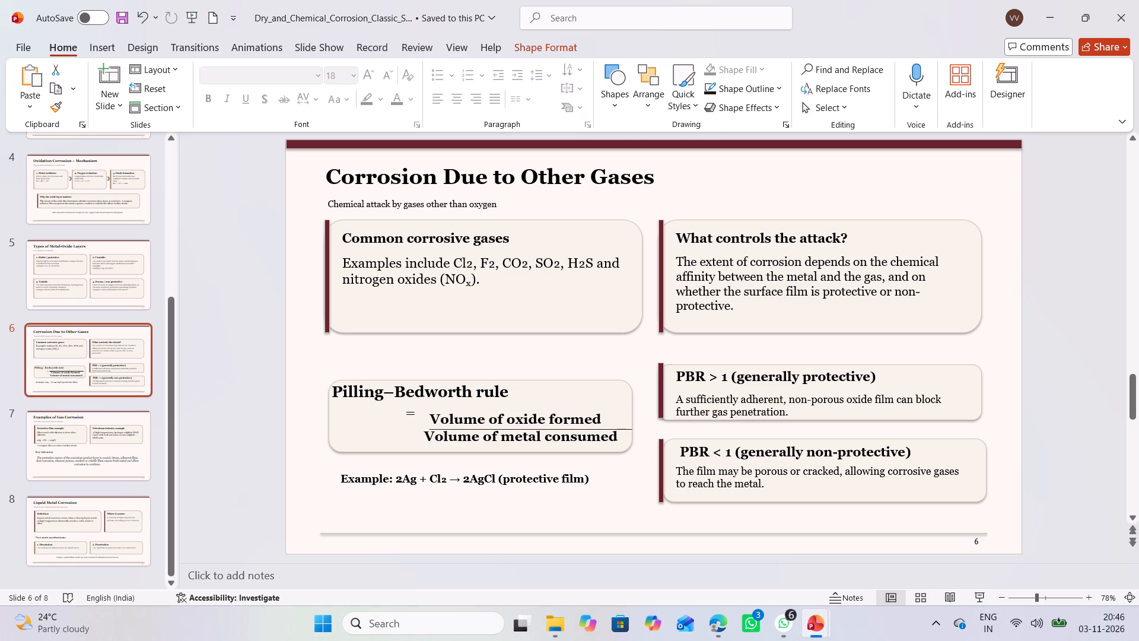
pyautogui.moveTo(594, 428); pyautogui.dragTo(588, 426)
# Move the equals sign down level with the fraction line, leaving a small gap before the fraction.
pyautogui.click(411, 412)
pyautogui.moveTo(410, 447); pyautogui.dragTo(411, 451)
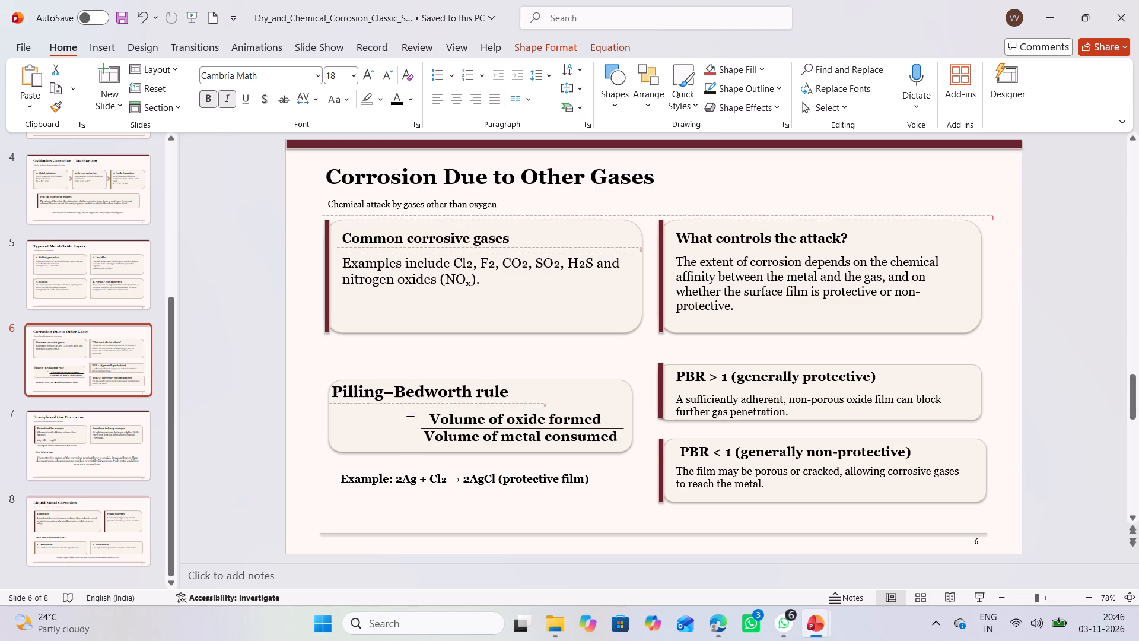
pyautogui.moveTo(411, 451); pyautogui.dragTo(411, 461)
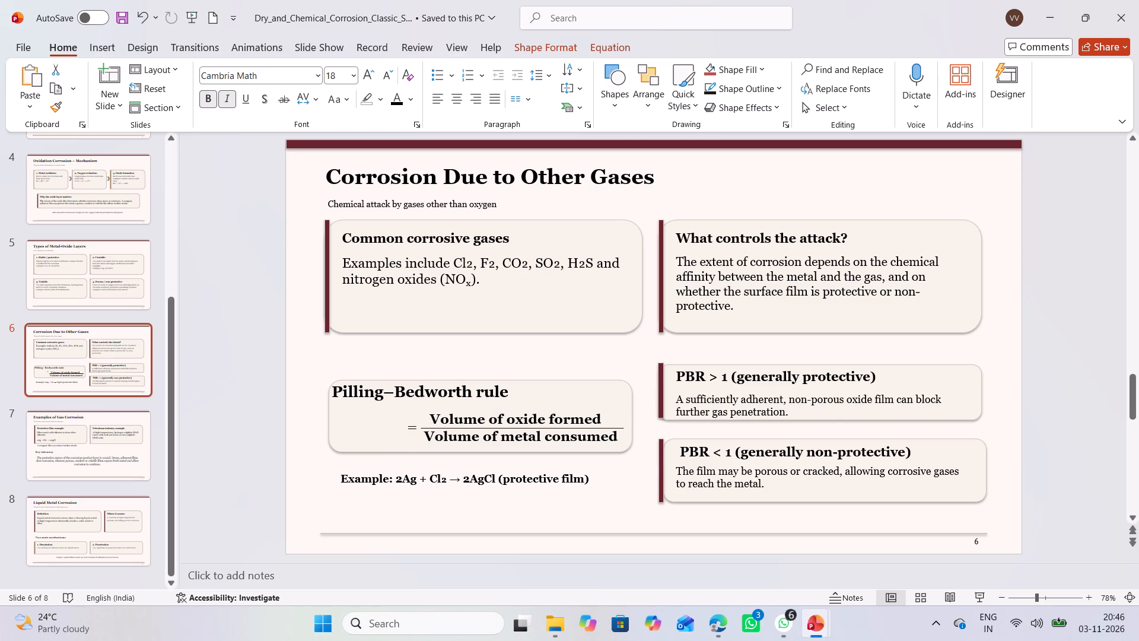
pyautogui.moveTo(411, 461); pyautogui.dragTo(411, 462)
pyautogui.moveTo(411, 462); pyautogui.dragTo(409, 461)
pyautogui.moveTo(409, 461); pyautogui.dragTo(407, 459)
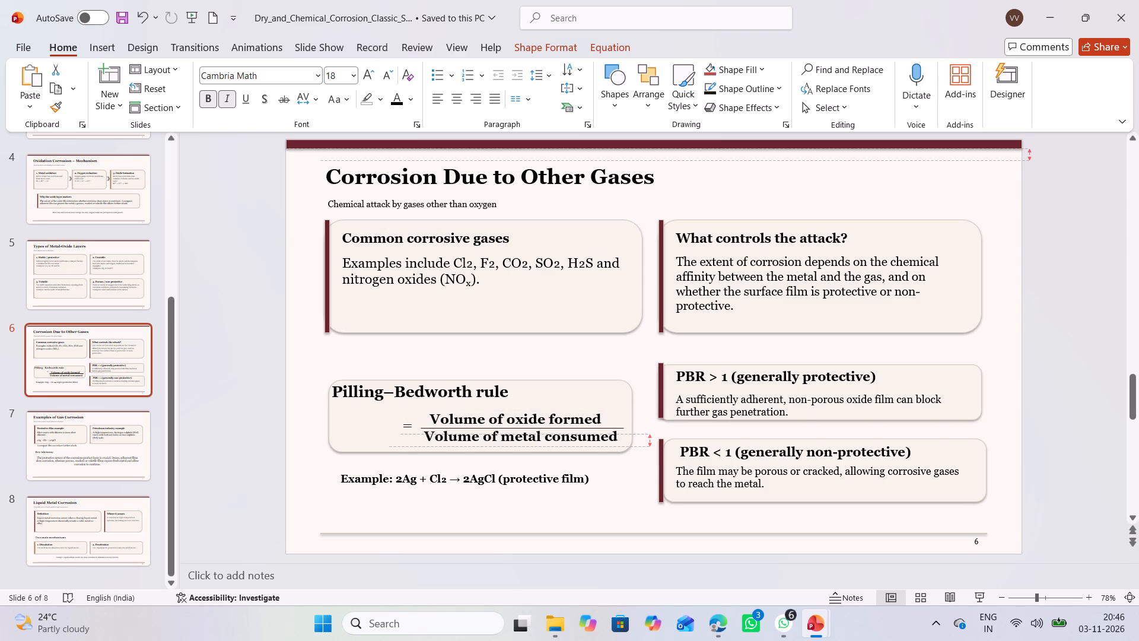
pyautogui.moveTo(407, 459); pyautogui.dragTo(412, 461)
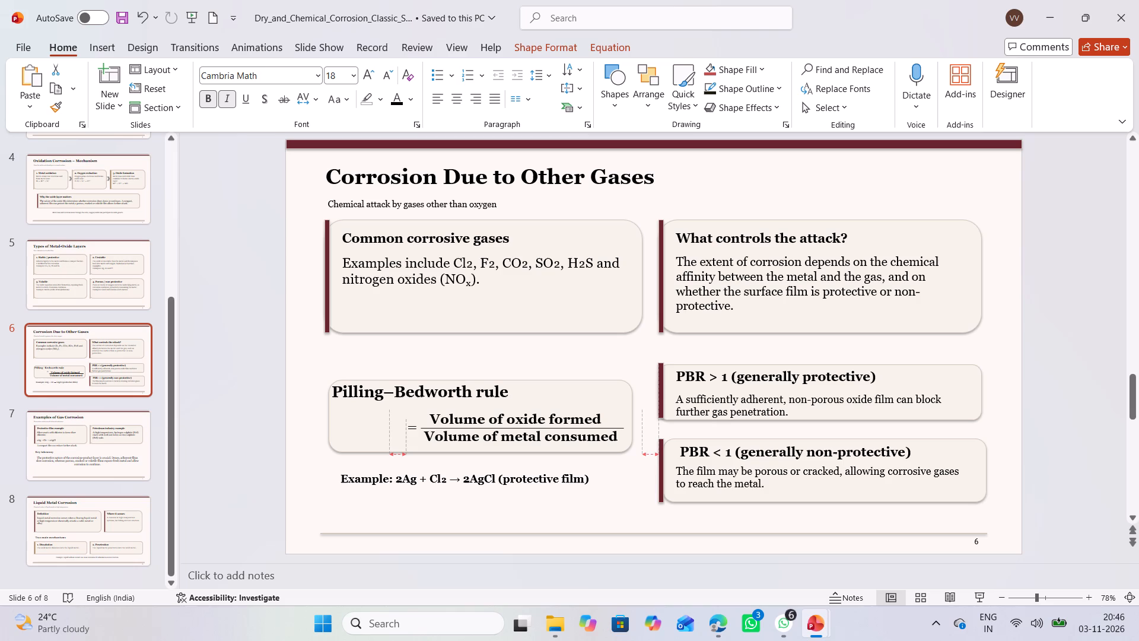
pyautogui.moveTo(412, 461); pyautogui.dragTo(406, 461)
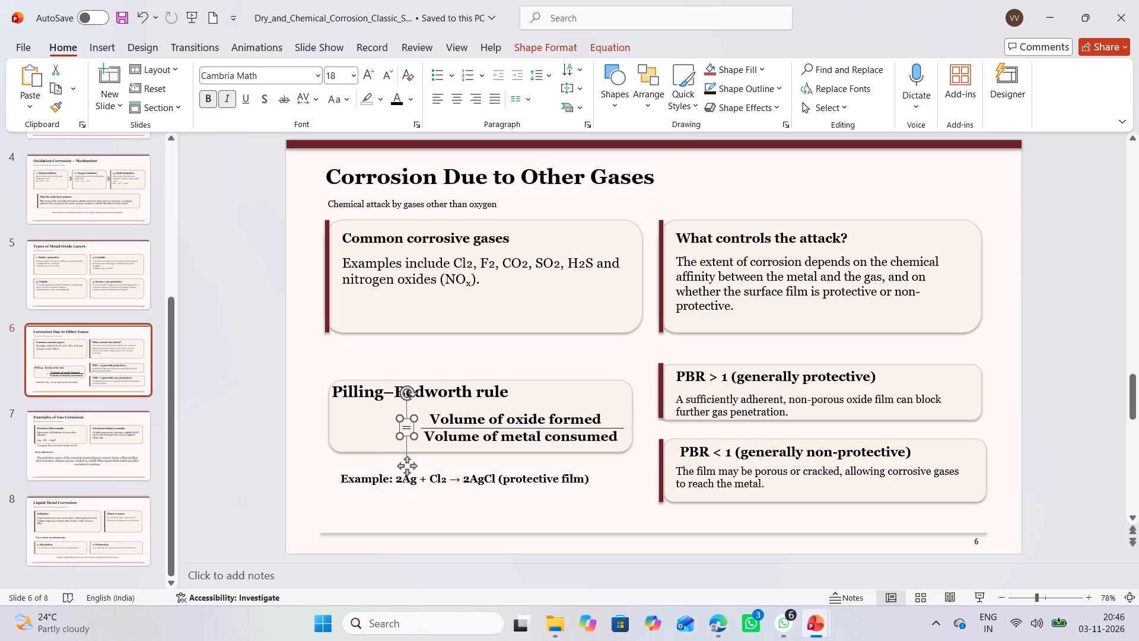
pyautogui.click(250, 418)
# Nudge the Pilling–Bedworth rule heading slightly down inside the ratio box, just above the volume fraction.
pyautogui.click(374, 392)
pyautogui.moveTo(411, 381); pyautogui.dragTo(414, 390)
pyautogui.click(412, 363)
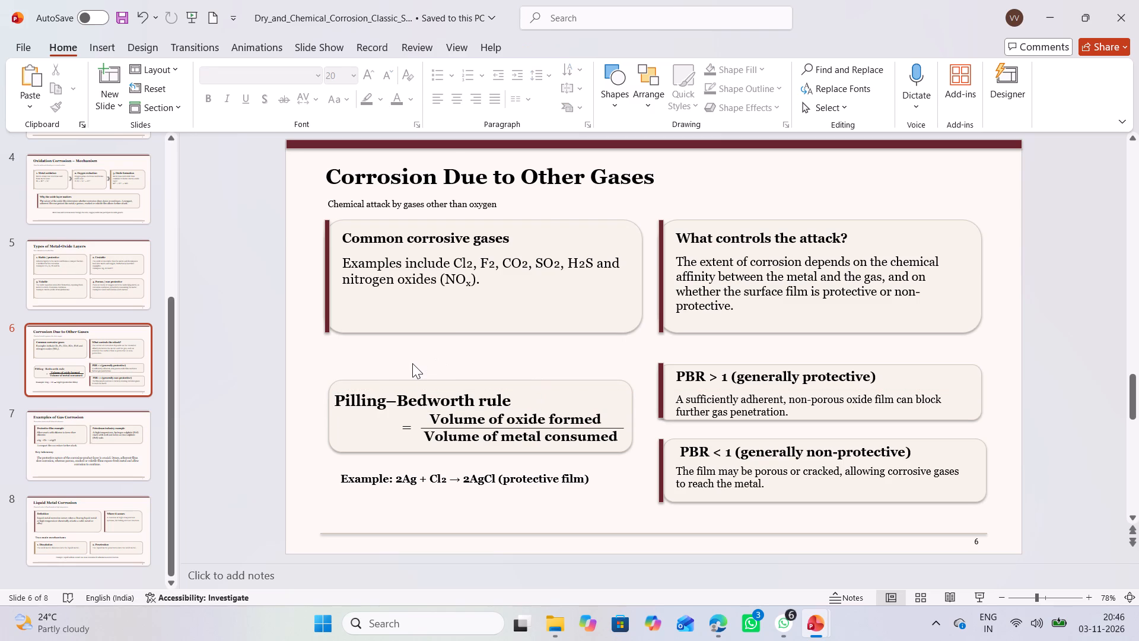
pyautogui.click(417, 398)
pyautogui.moveTo(419, 388); pyautogui.dragTo(417, 383)
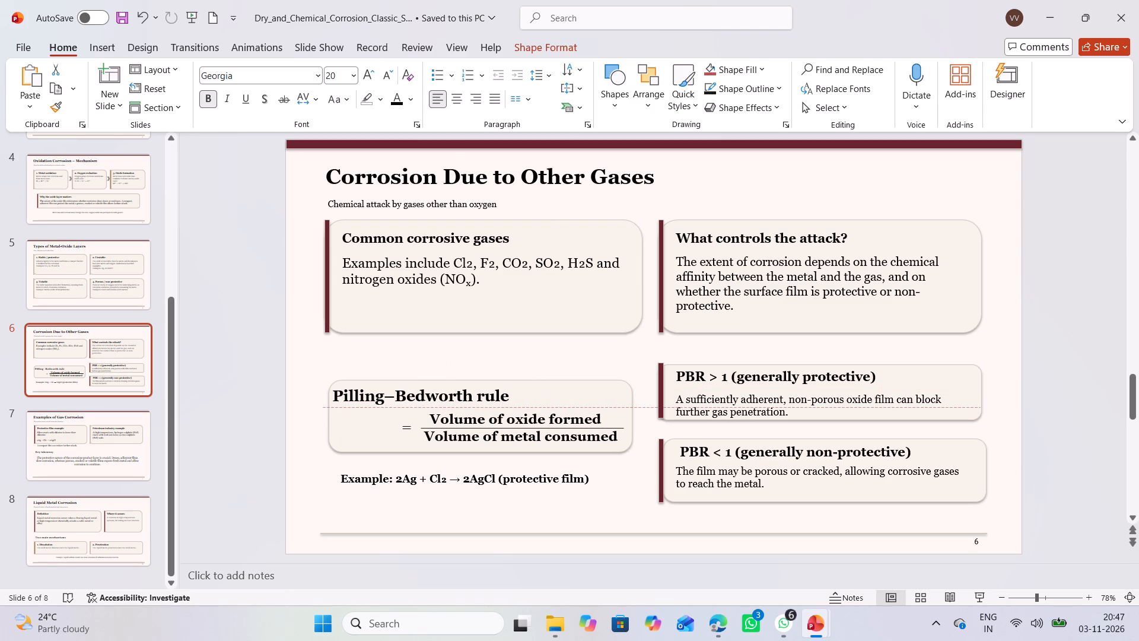
pyautogui.moveTo(417, 383); pyautogui.dragTo(419, 383)
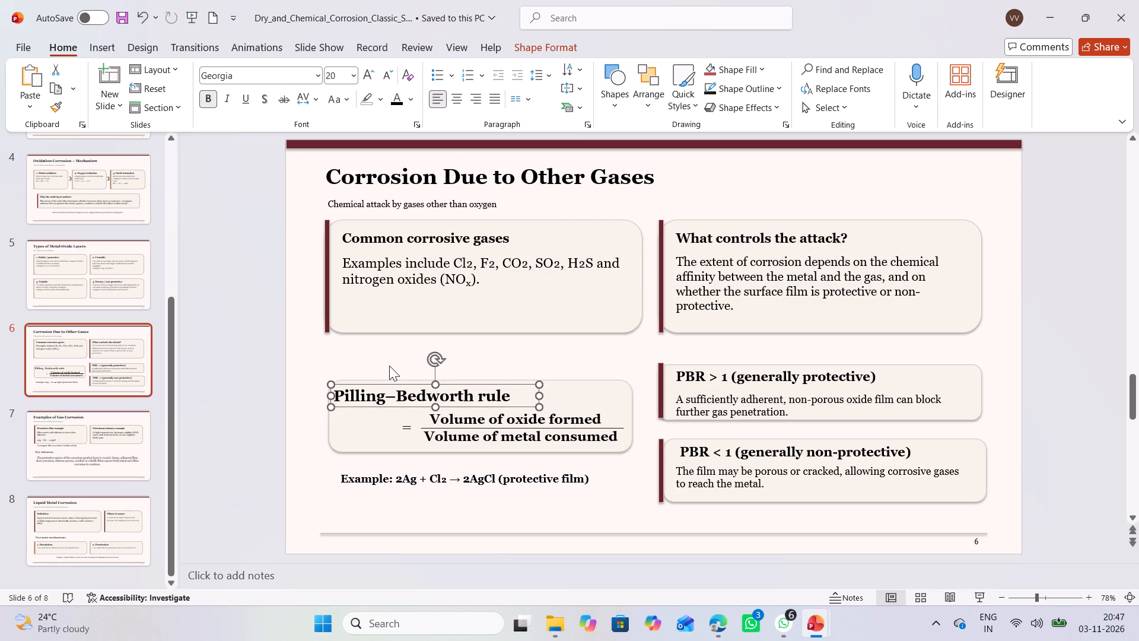
pyautogui.click(389, 366)
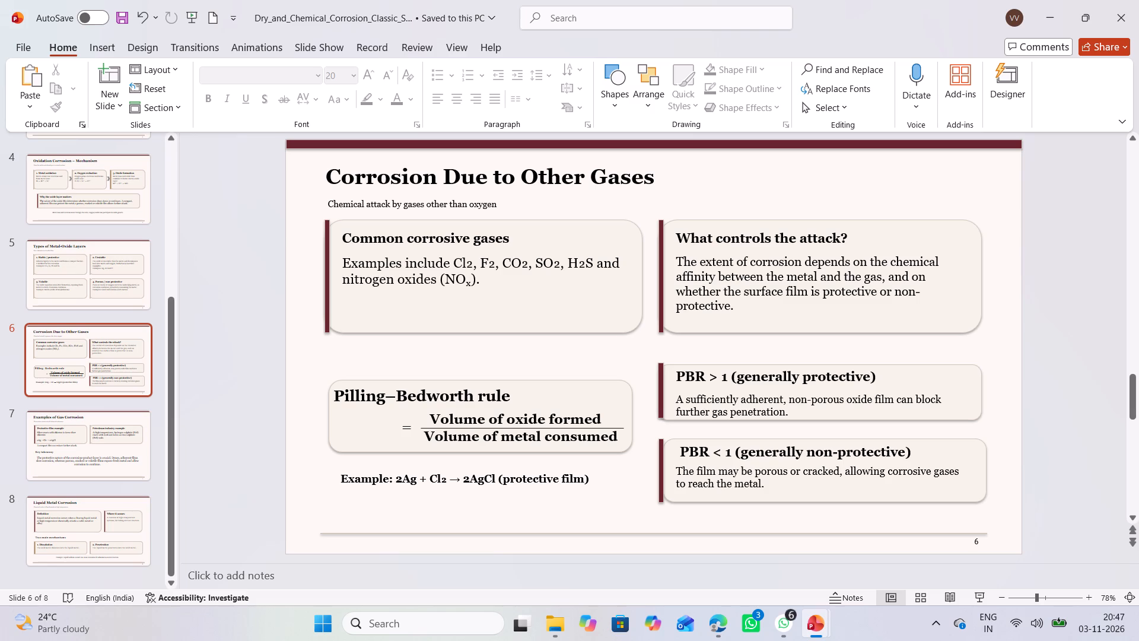
# Delete the equals sign beside the volume fraction on slide 6.
pyautogui.click(406, 428)
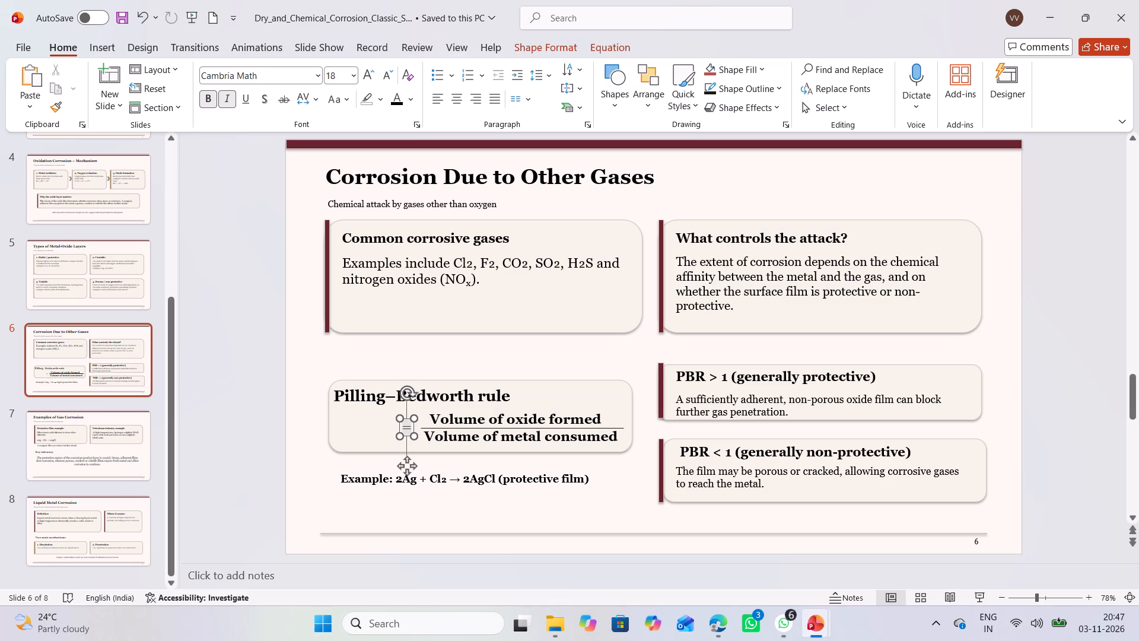
pyautogui.click(405, 469)
pyautogui.click(475, 356)
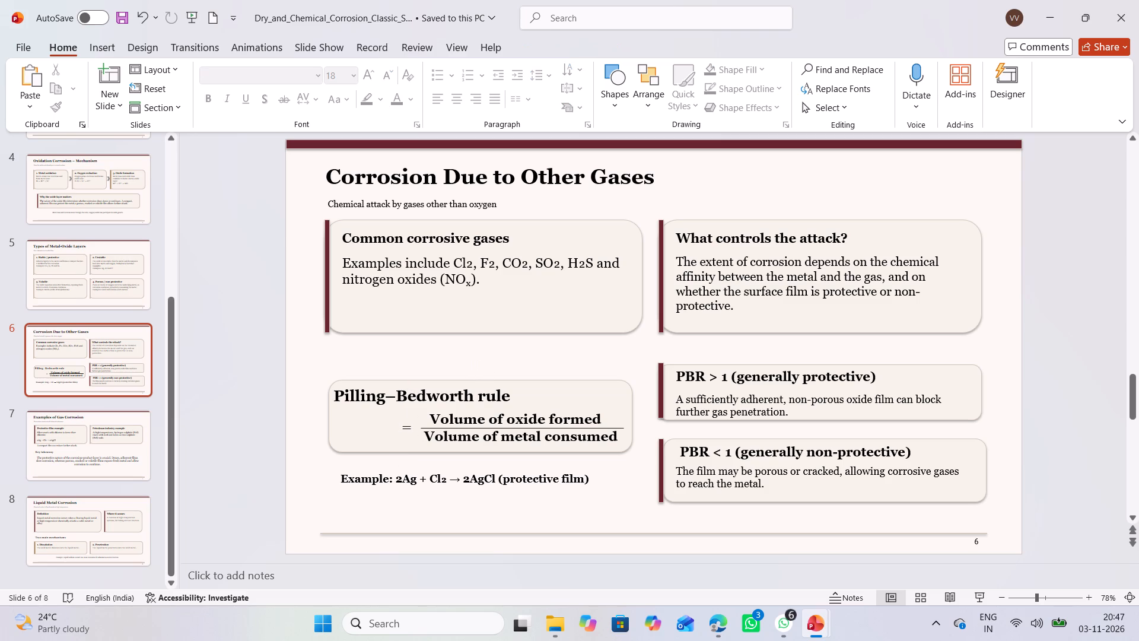
pyautogui.click(408, 428)
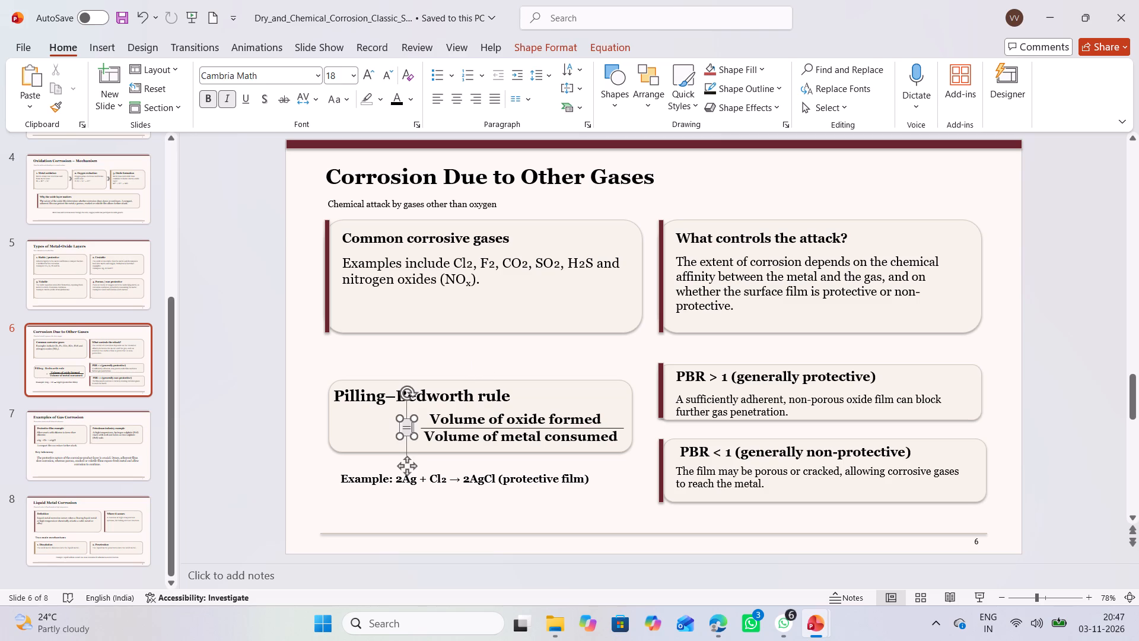
pyautogui.click(406, 471)
pyautogui.press('Delete')
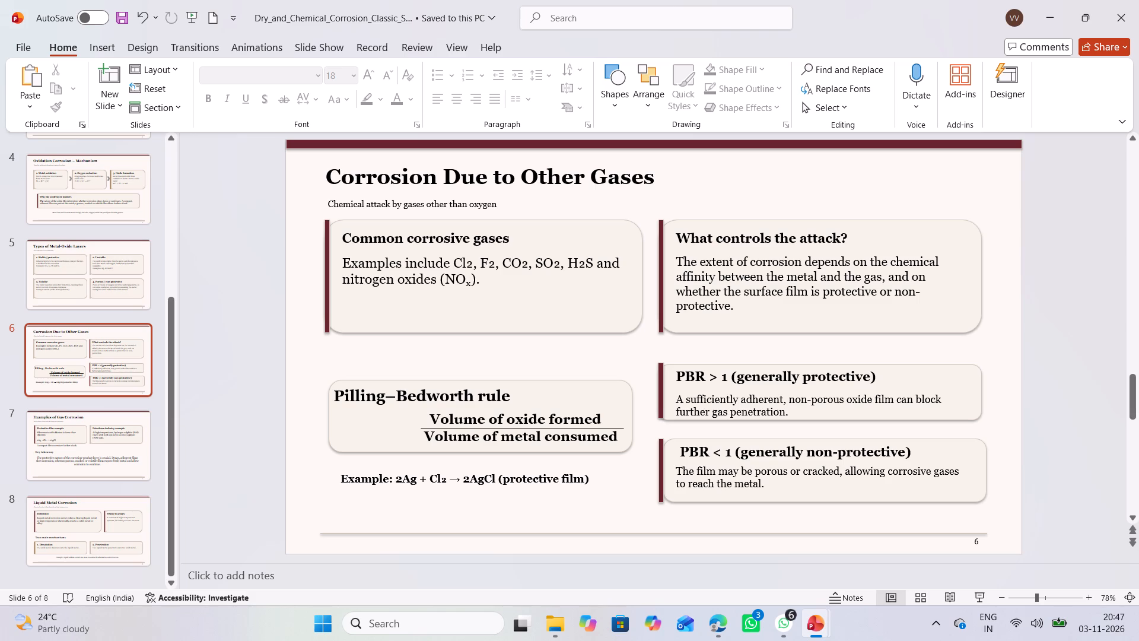
# Add a colon at the end of the Pilling–Bedworth rule heading.
pyautogui.click(537, 394)
pyautogui.doubleClick(524, 396)
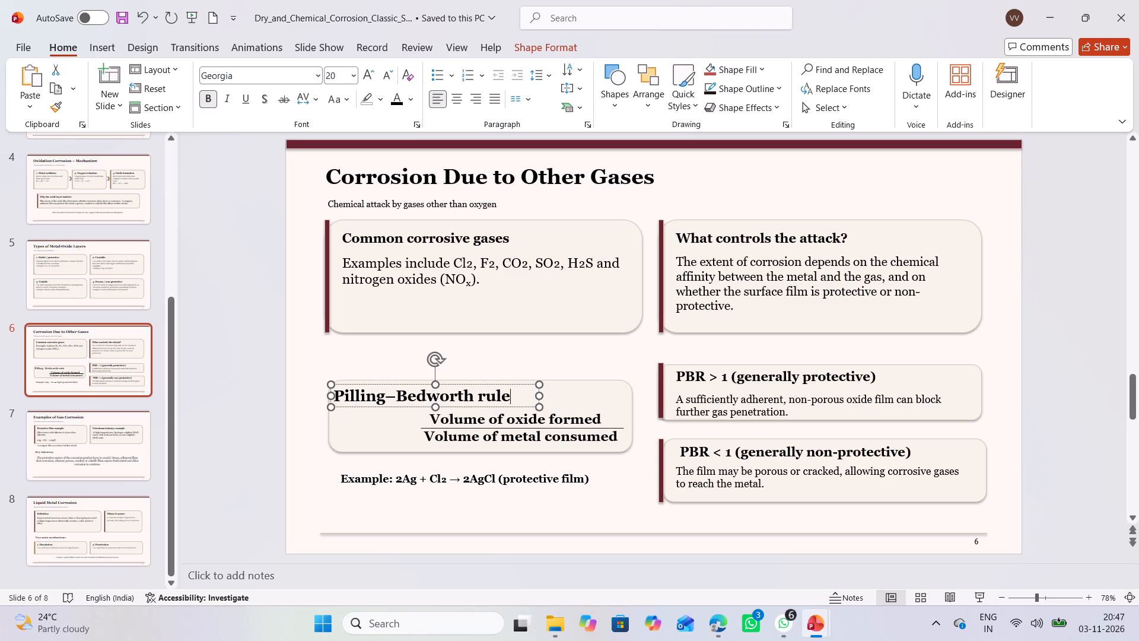
pyautogui.hotkey('shift', ':')
pyautogui.click(501, 363)
# Shift the fraction line and the volume fraction's text left under the heading, keeping the line centred between numerator and denominator.
pyautogui.click(495, 423)
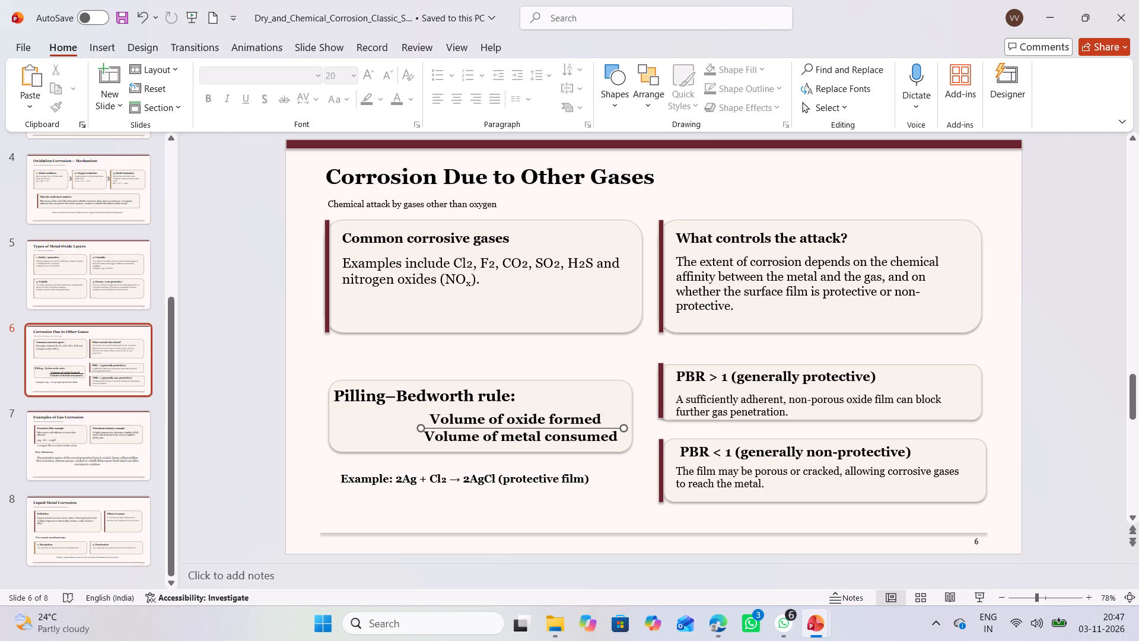
pyautogui.moveTo(498, 427); pyautogui.dragTo(461, 423)
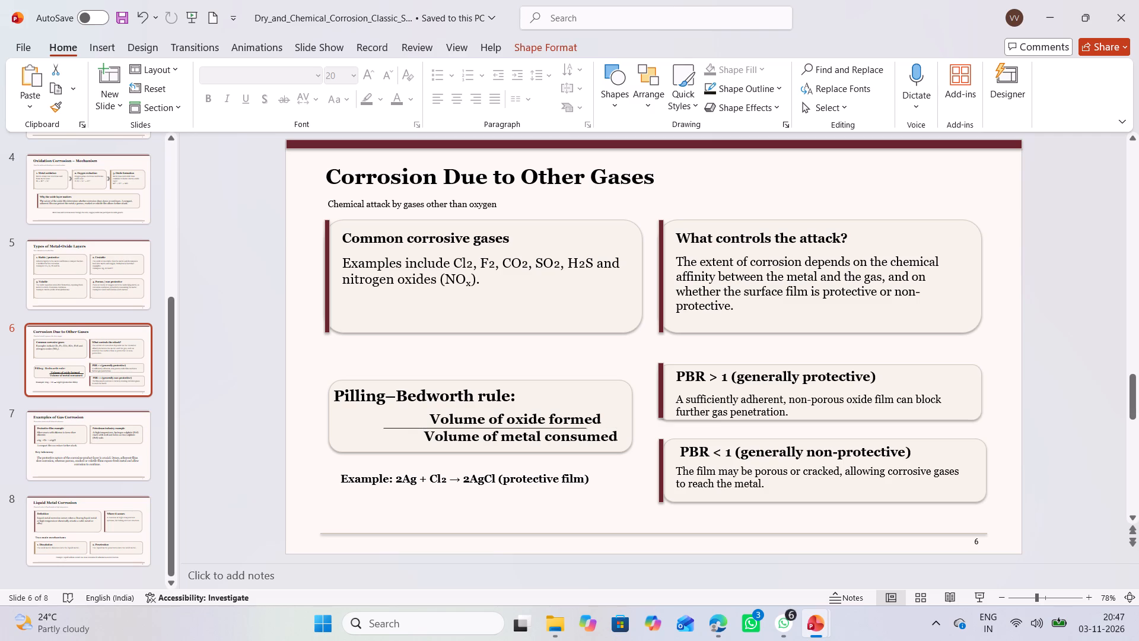
pyautogui.moveTo(461, 423); pyautogui.dragTo(450, 426)
pyautogui.moveTo(450, 426); pyautogui.dragTo(452, 424)
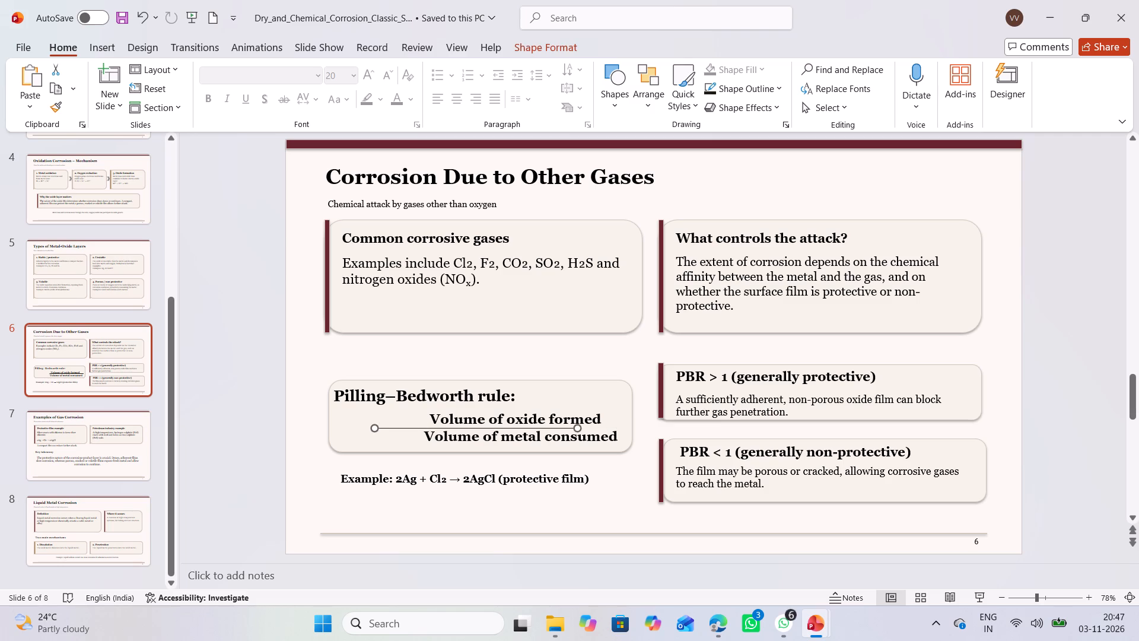
pyautogui.click(473, 418)
pyautogui.moveTo(502, 408); pyautogui.dragTo(467, 407)
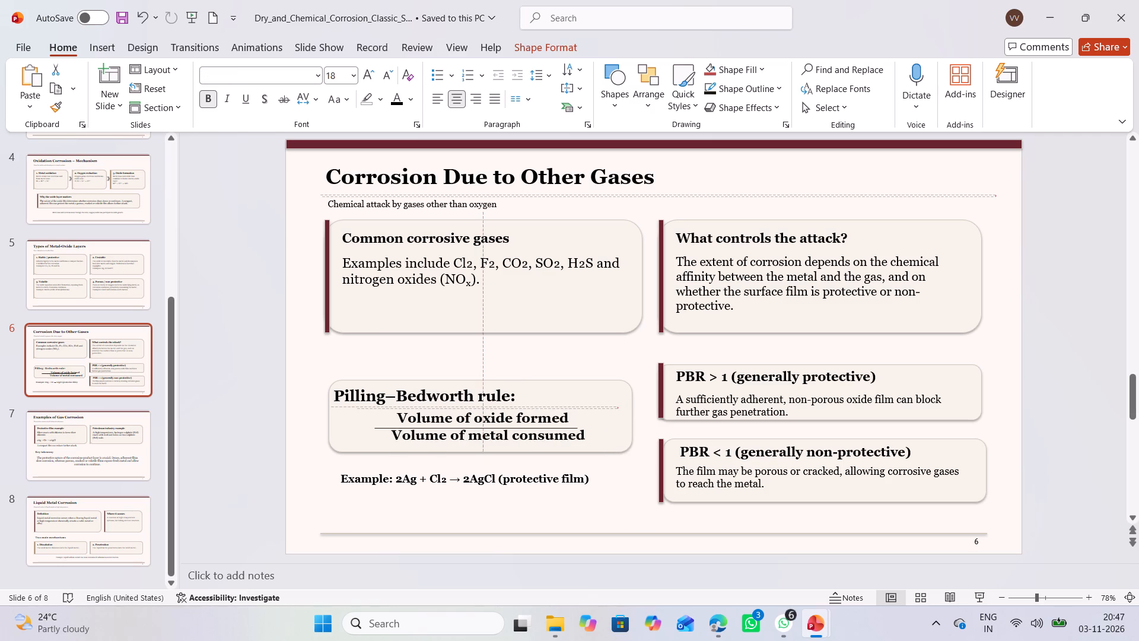
pyautogui.moveTo(467, 407); pyautogui.dragTo(456, 407)
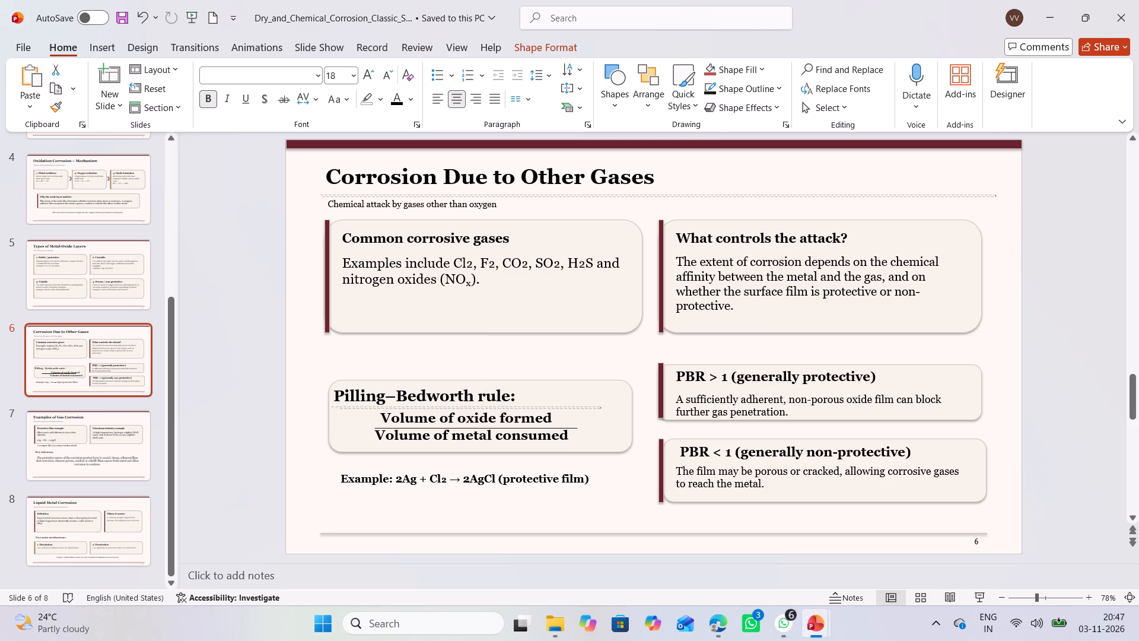
pyautogui.moveTo(456, 407); pyautogui.dragTo(457, 406)
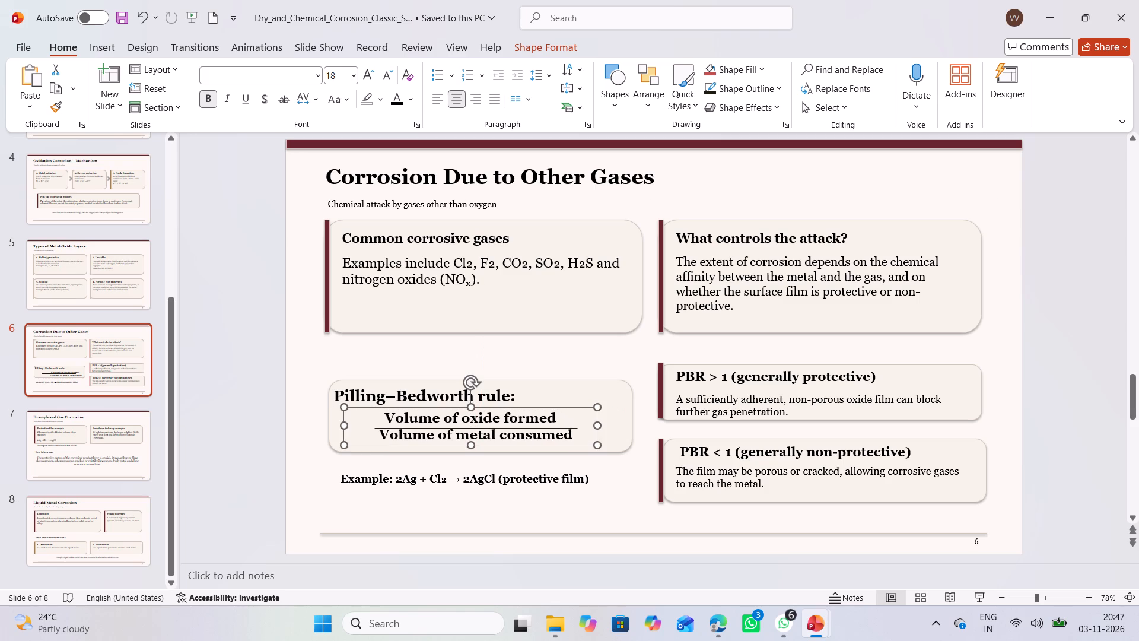
pyautogui.click(546, 366)
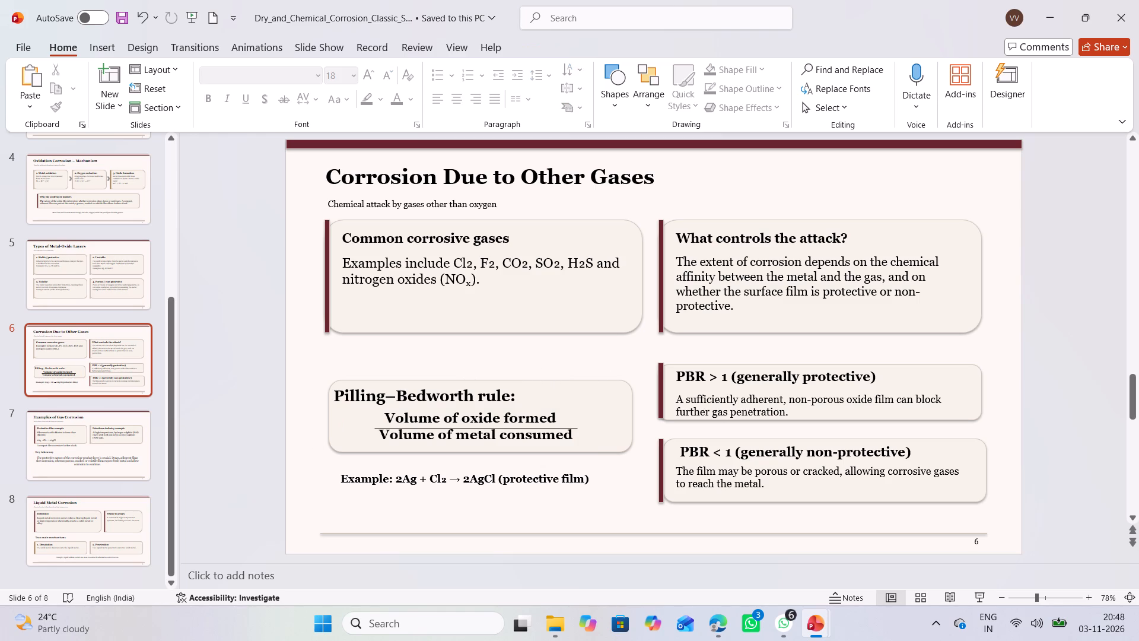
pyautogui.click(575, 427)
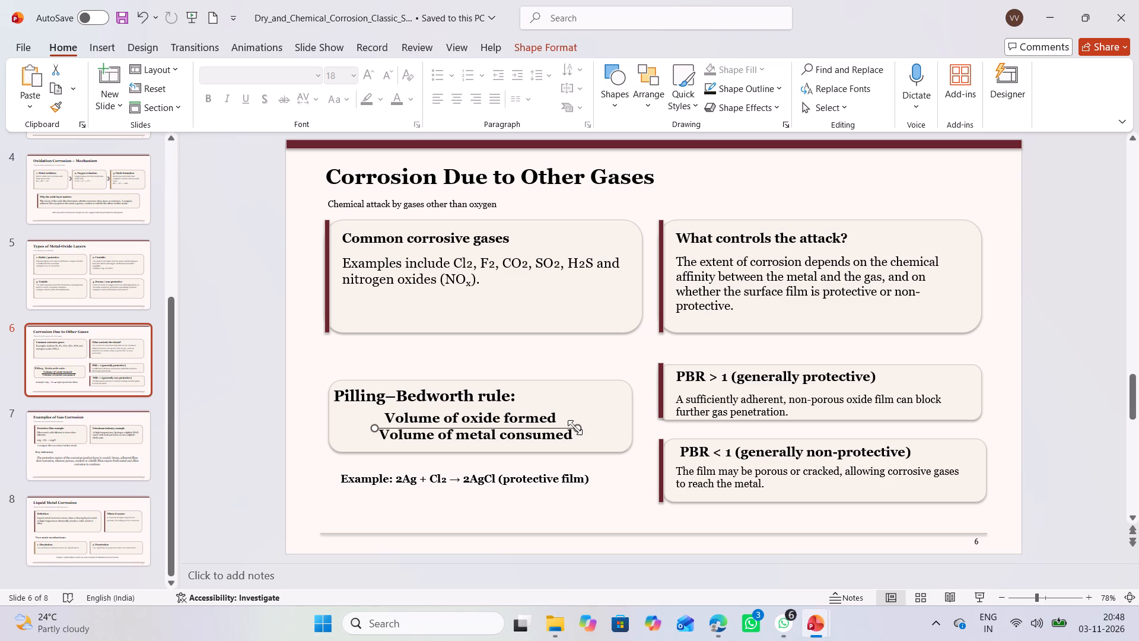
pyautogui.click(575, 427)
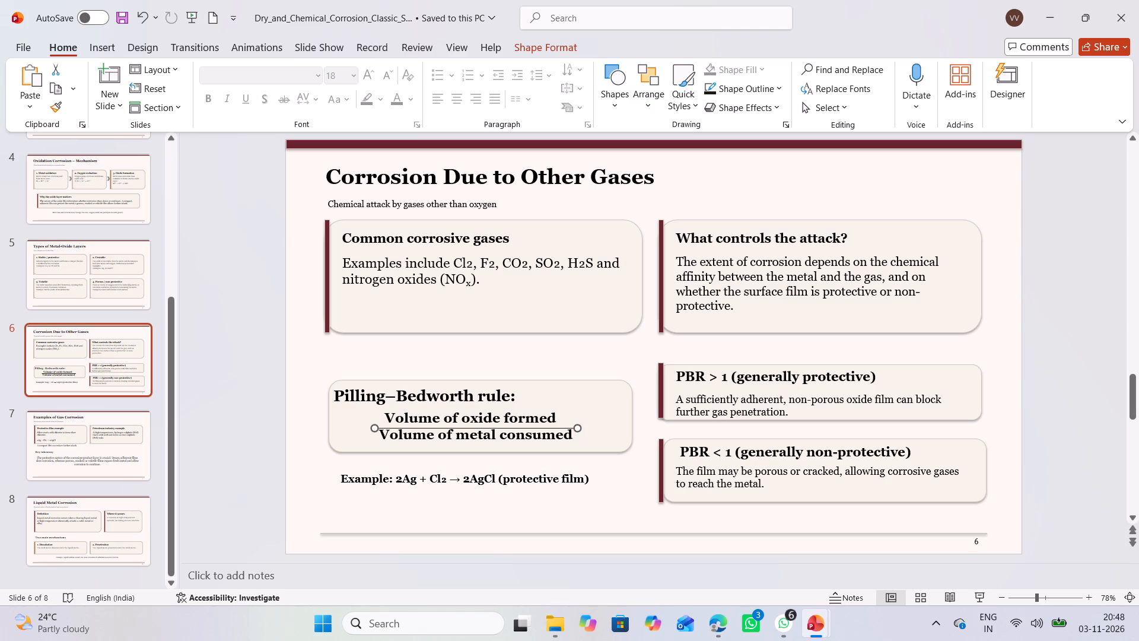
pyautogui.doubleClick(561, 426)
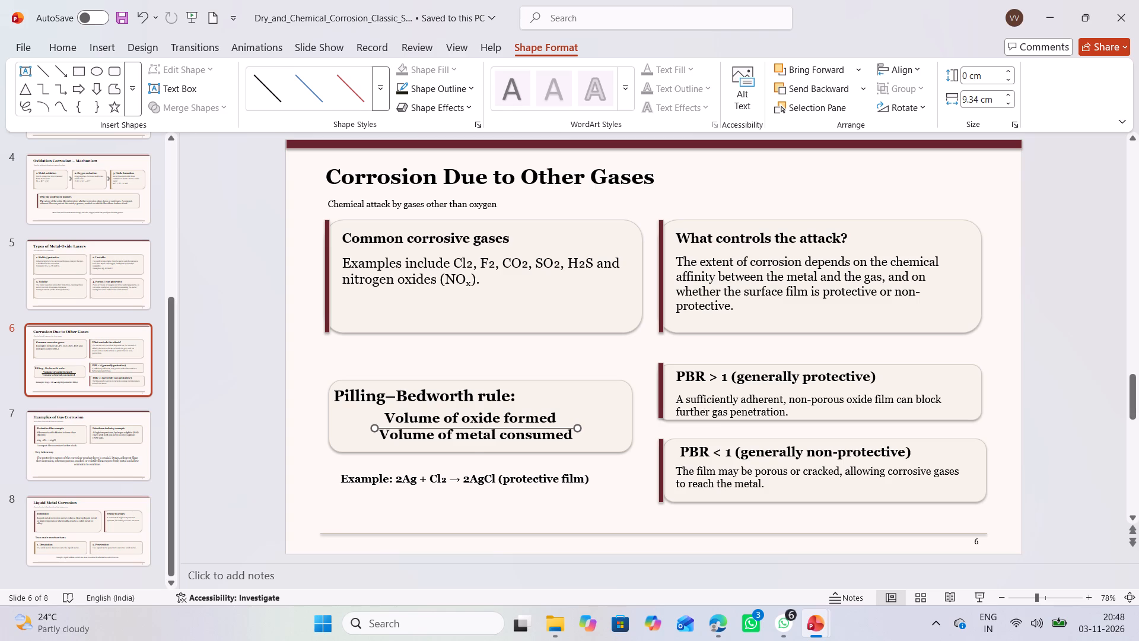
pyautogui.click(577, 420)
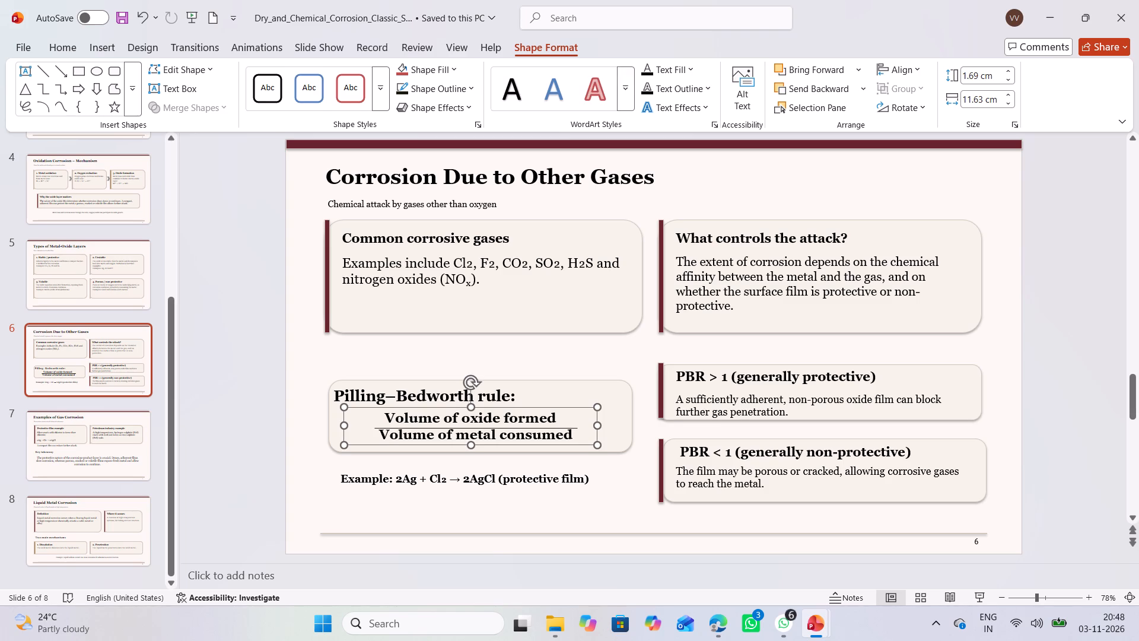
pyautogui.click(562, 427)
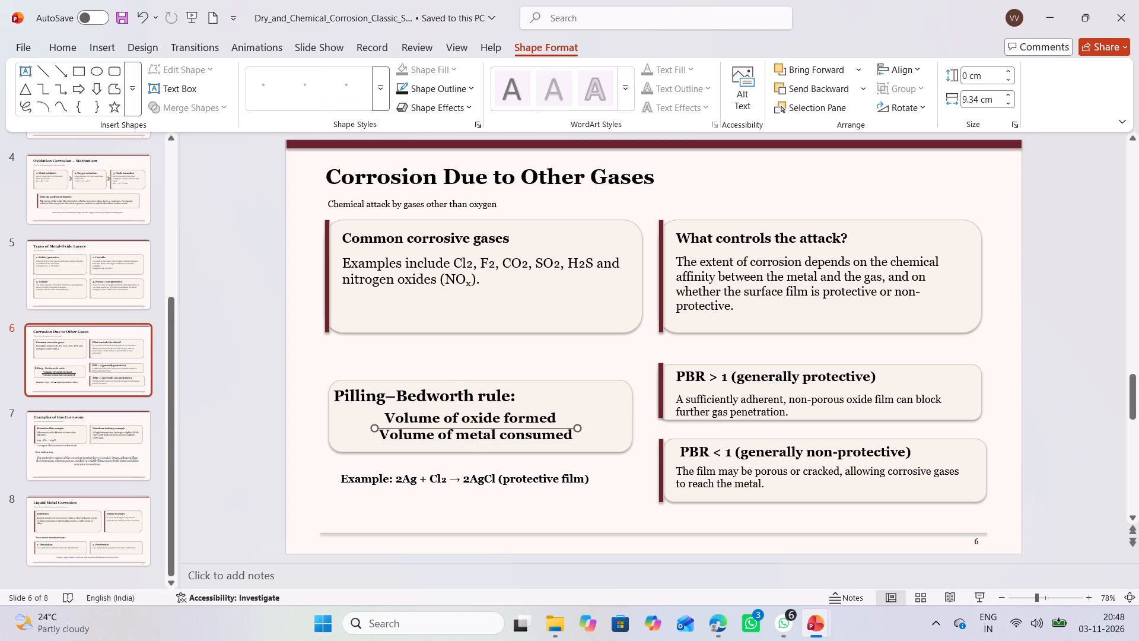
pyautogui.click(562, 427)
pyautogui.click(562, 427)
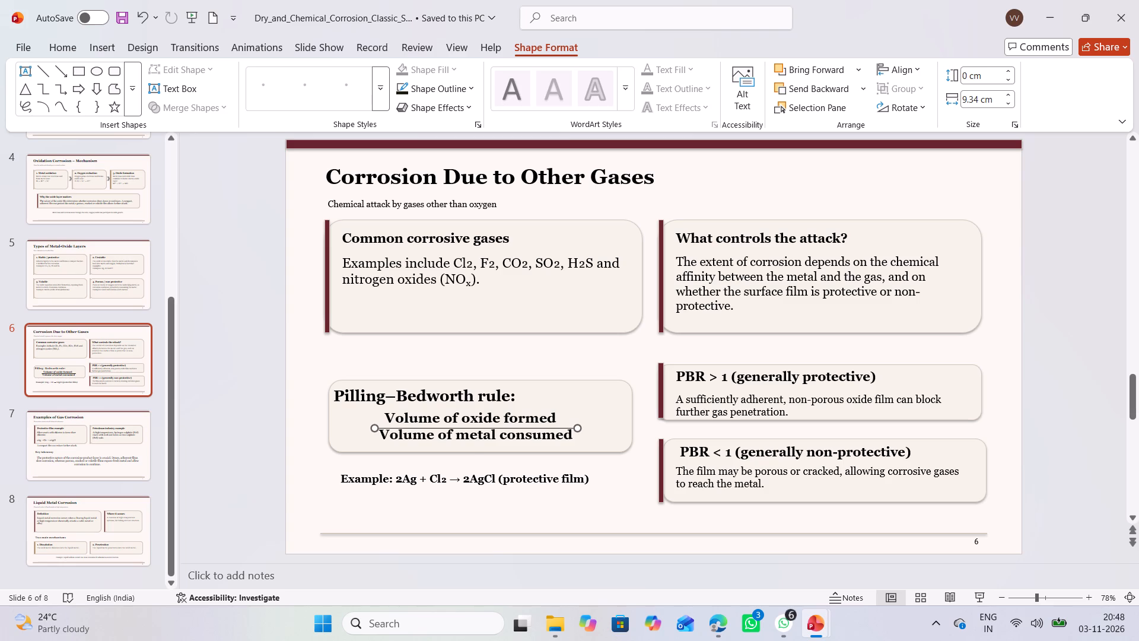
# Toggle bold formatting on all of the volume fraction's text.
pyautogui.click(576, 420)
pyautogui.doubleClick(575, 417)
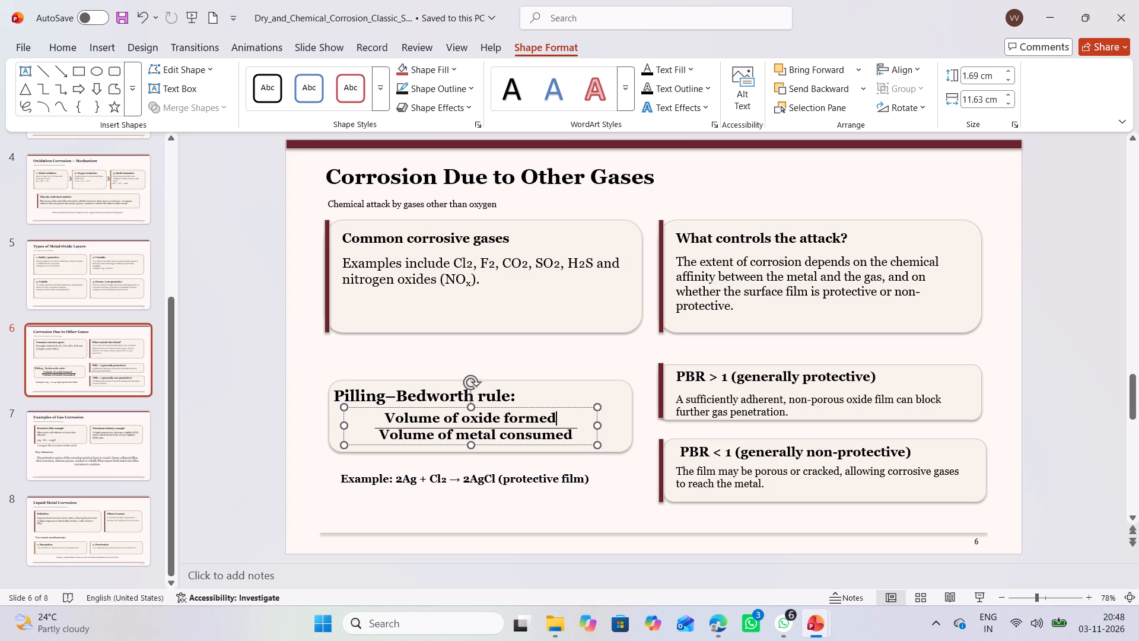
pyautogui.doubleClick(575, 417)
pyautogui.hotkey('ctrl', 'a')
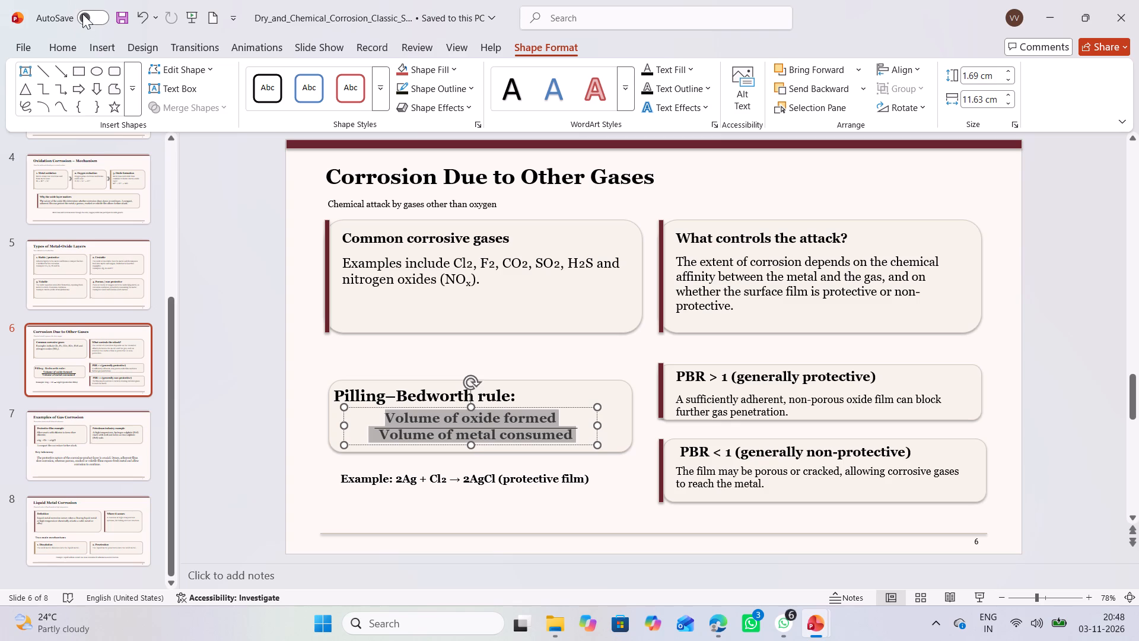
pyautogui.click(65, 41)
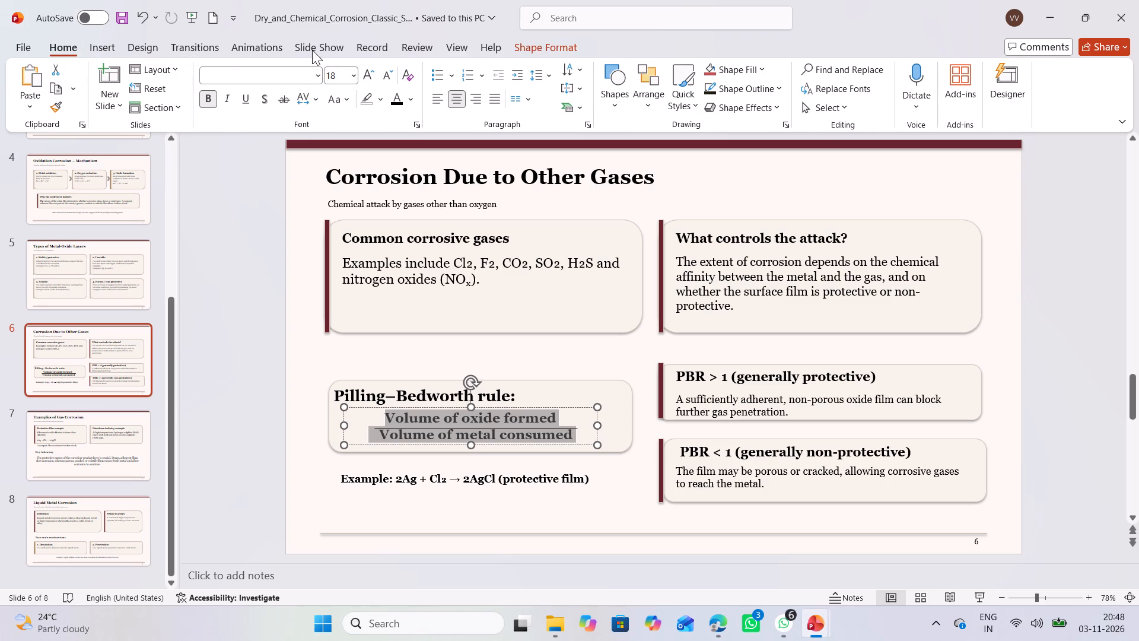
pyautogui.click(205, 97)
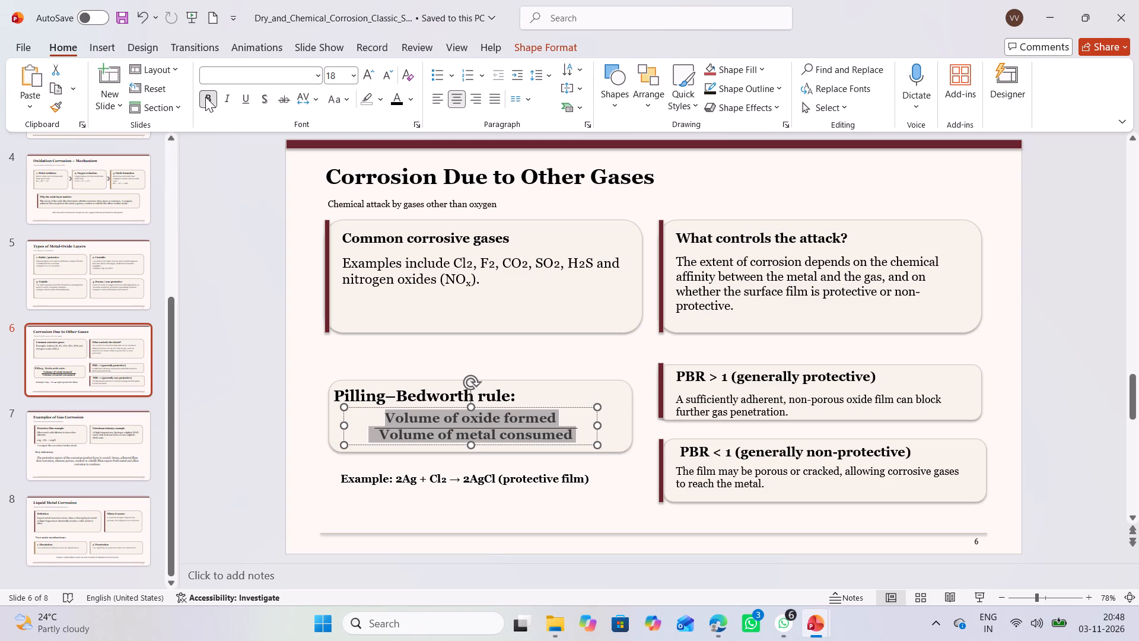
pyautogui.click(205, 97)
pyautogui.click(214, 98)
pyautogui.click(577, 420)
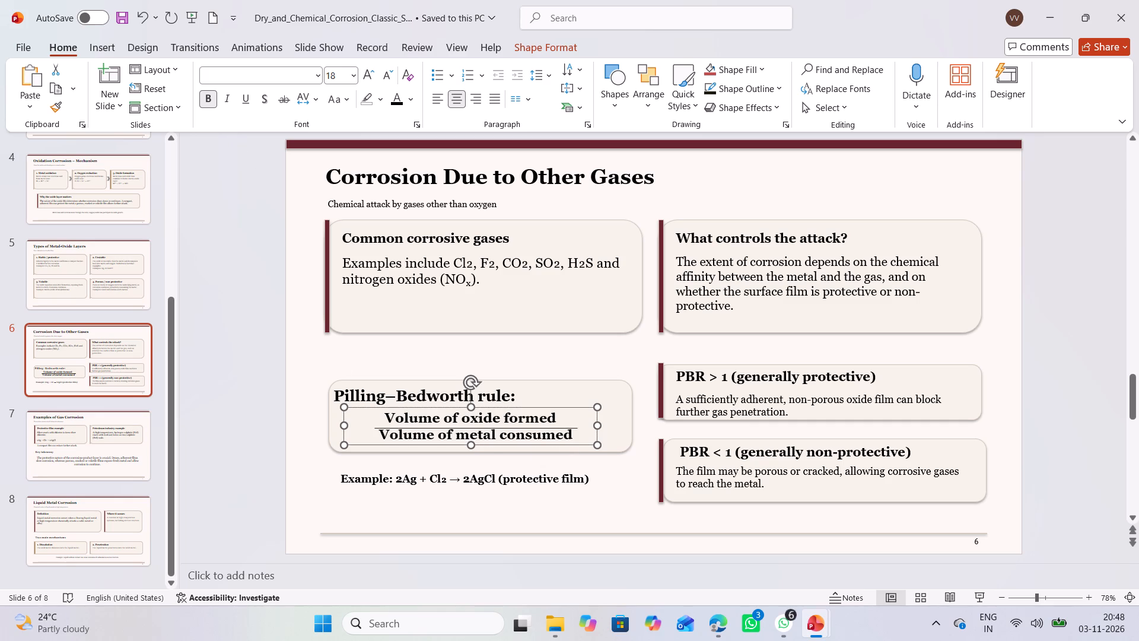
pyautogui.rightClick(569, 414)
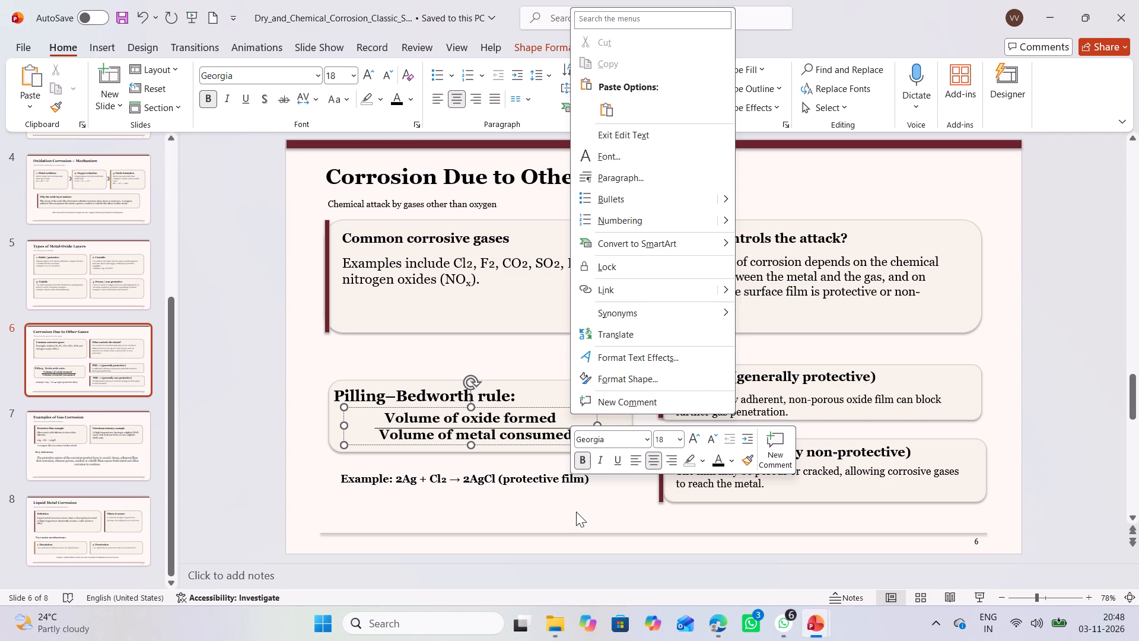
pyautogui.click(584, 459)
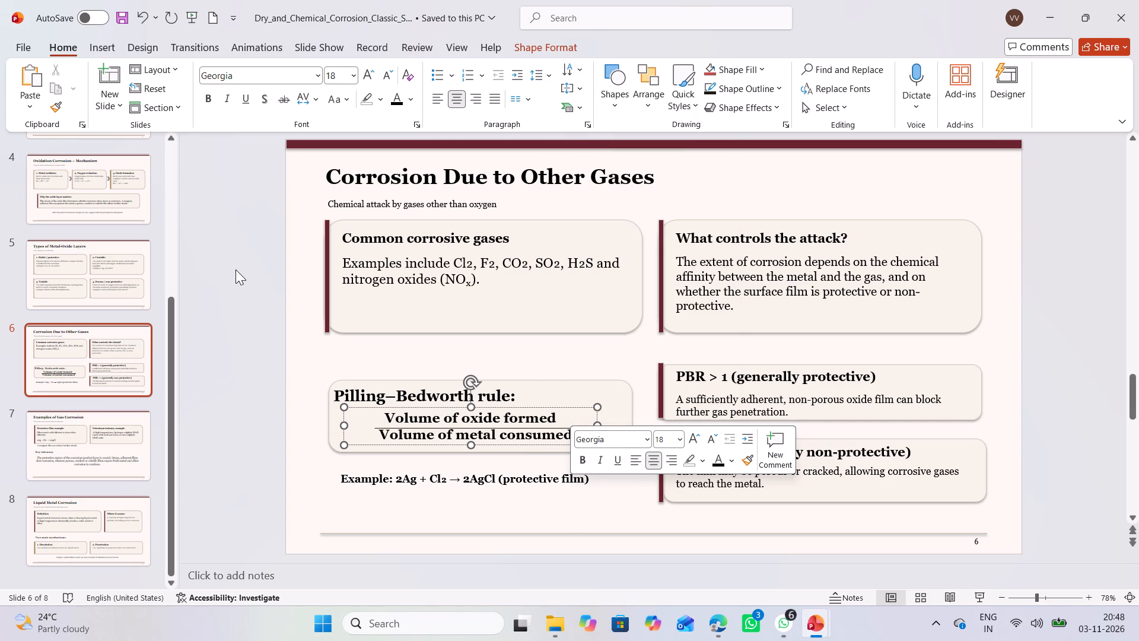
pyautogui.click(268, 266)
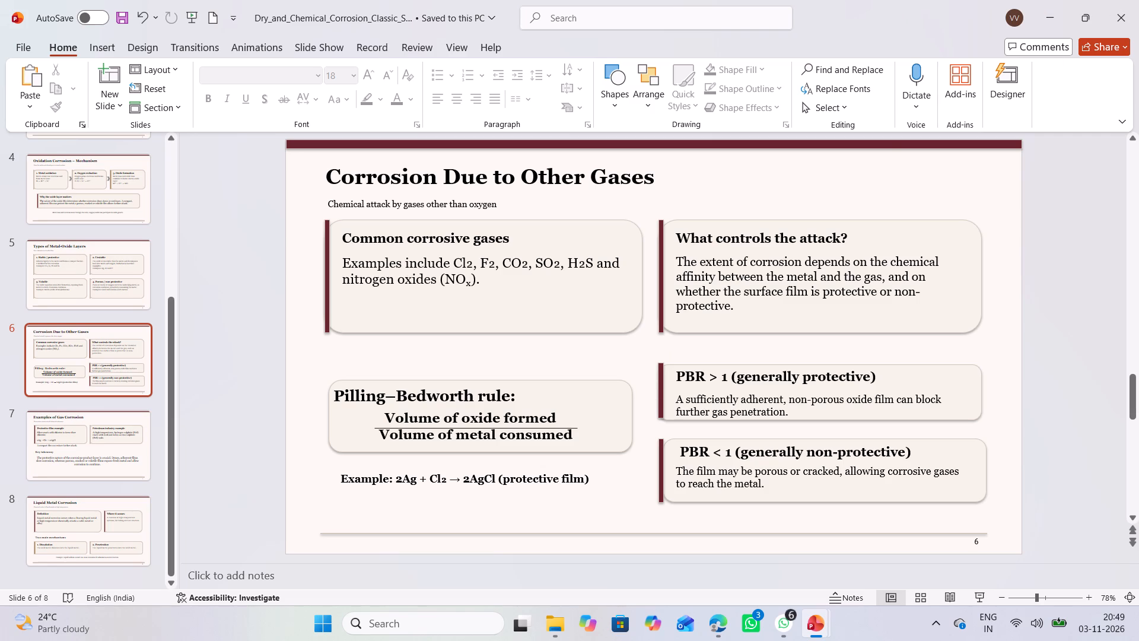
# Shorten "PBR" to "PB" in the heading of the generally protective card on slide 6.
pyautogui.click(707, 377)
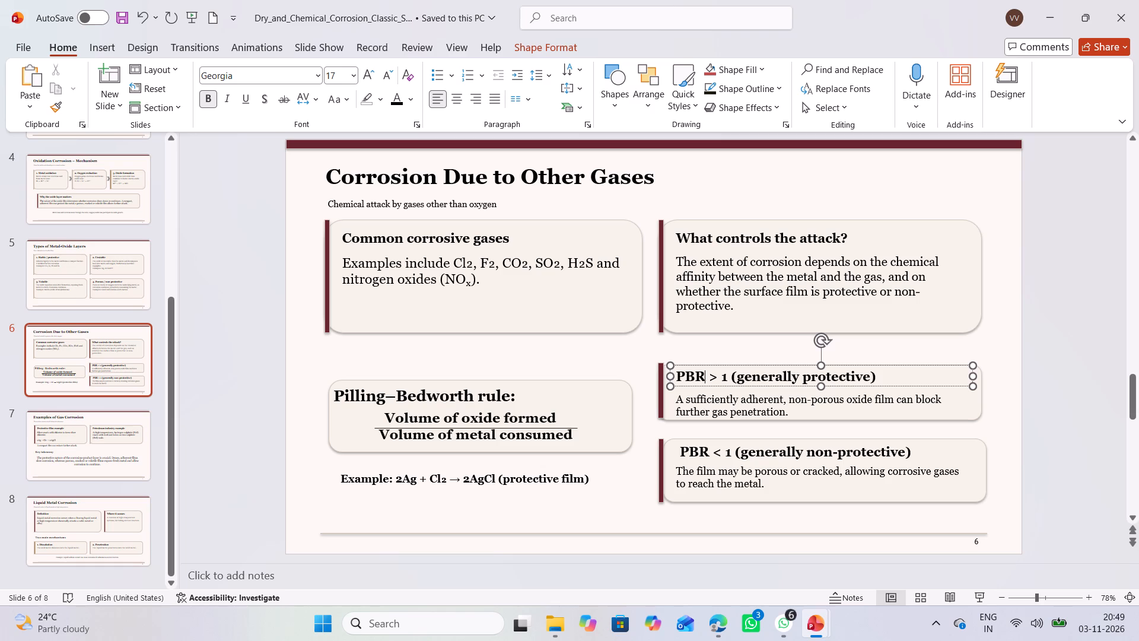
pyautogui.press('BackSpace')
pyautogui.press('BackSpace')
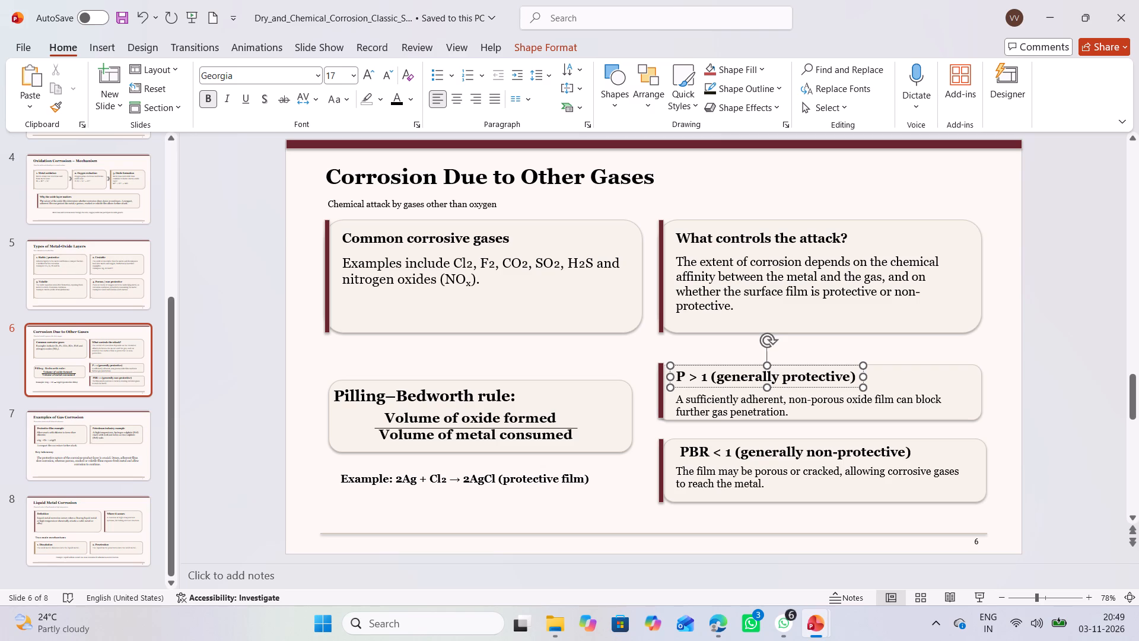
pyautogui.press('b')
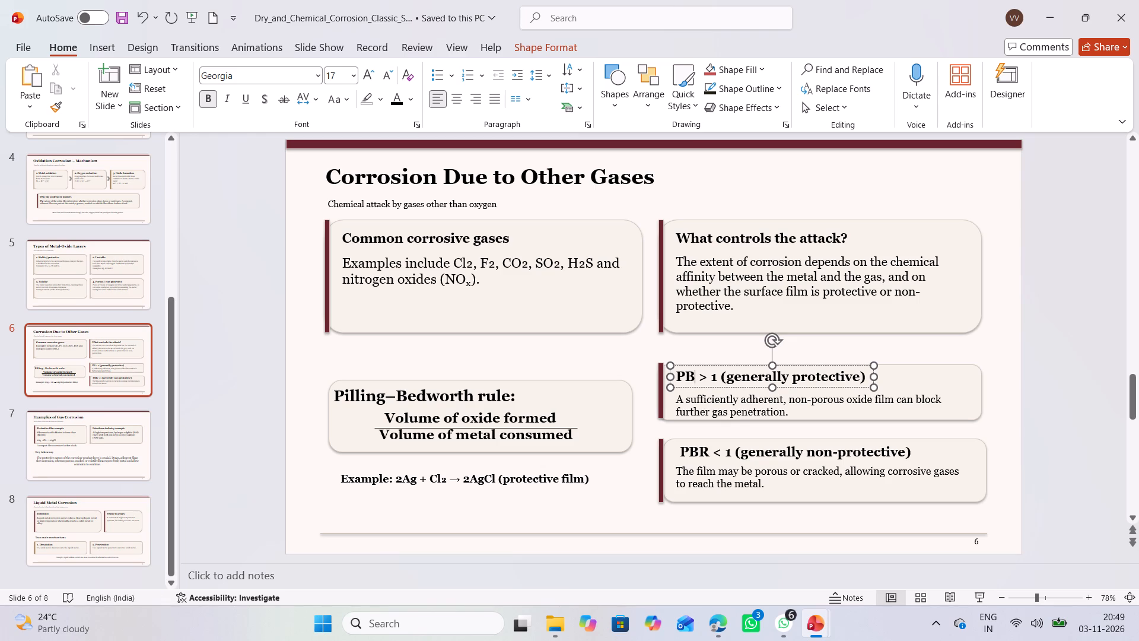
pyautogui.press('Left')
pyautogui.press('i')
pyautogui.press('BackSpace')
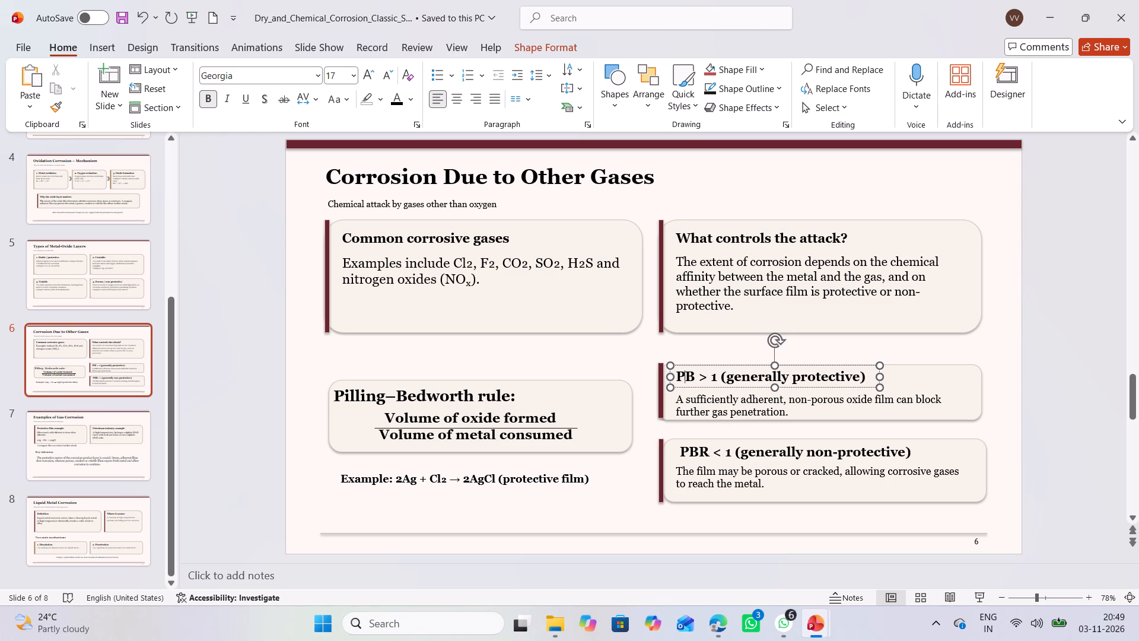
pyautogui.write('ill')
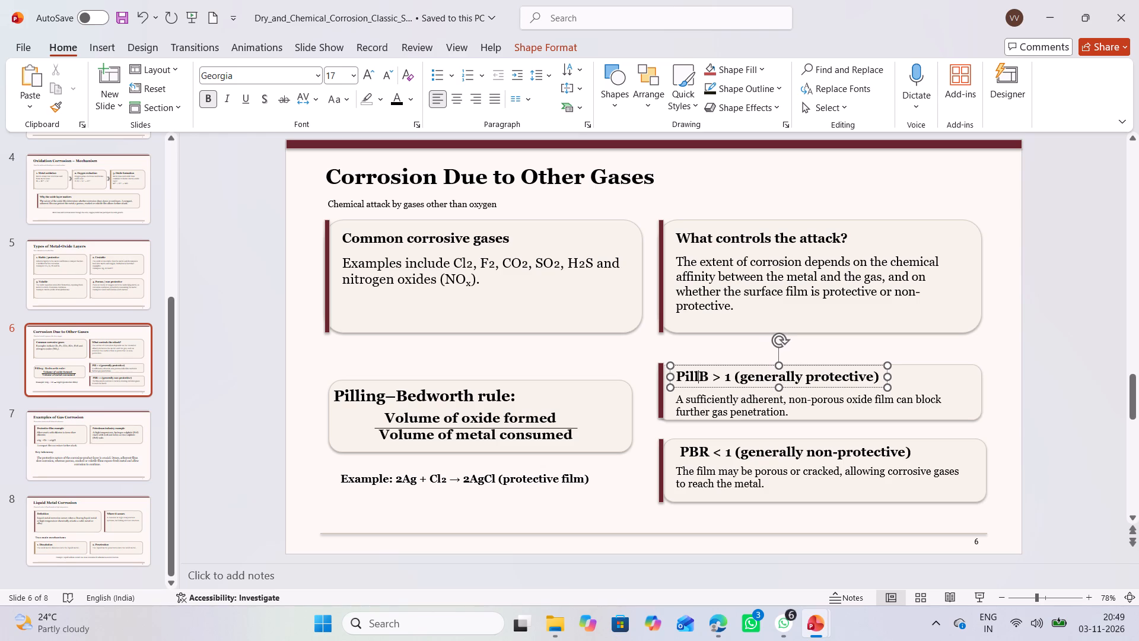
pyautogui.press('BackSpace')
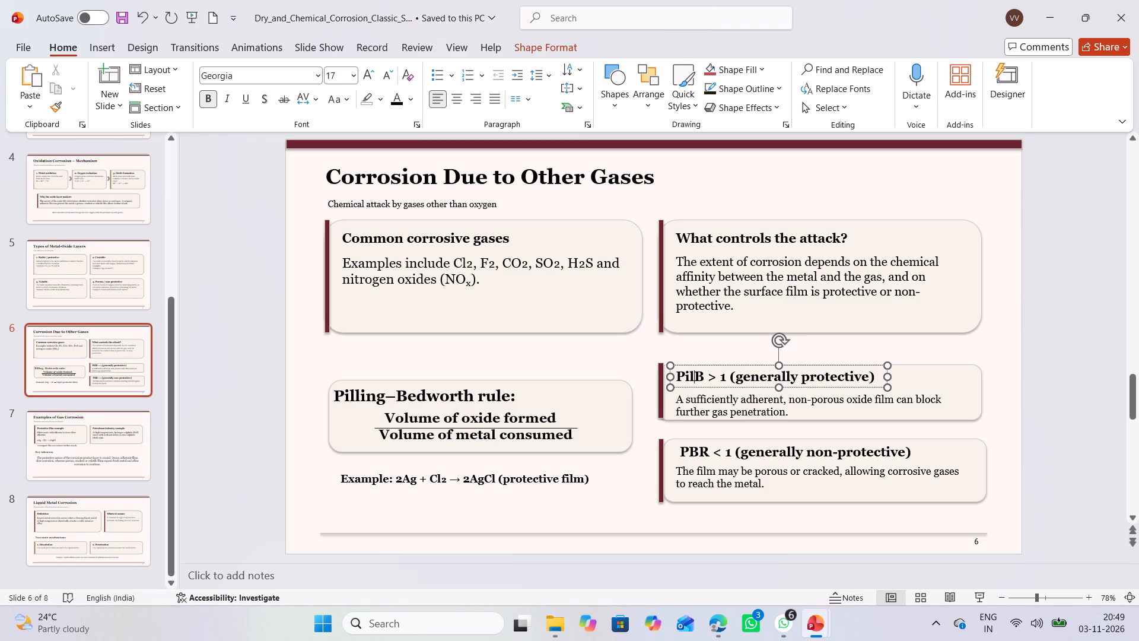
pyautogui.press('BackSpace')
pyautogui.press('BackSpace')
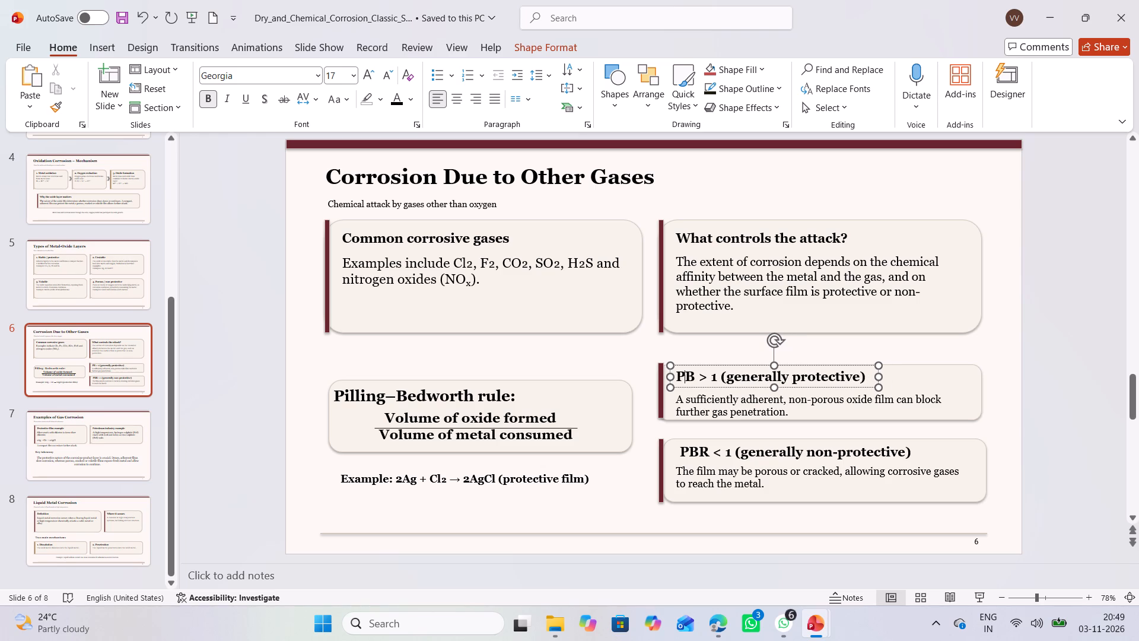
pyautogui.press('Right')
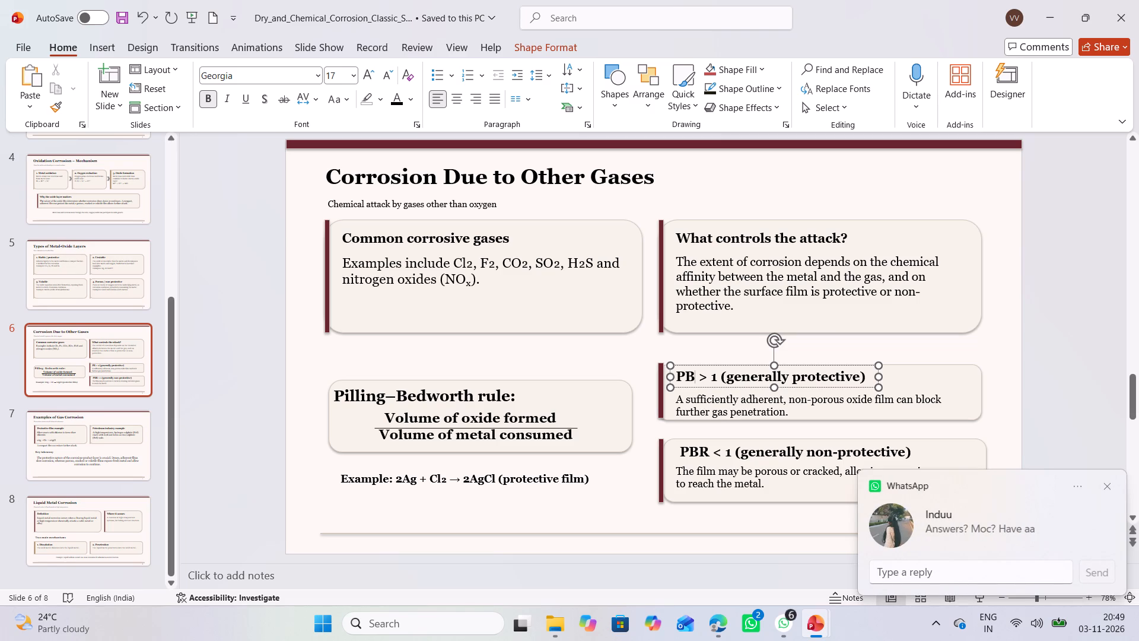
# Change "PBR" to "PBr" in the heading of the generally non-protective card.
pyautogui.click(708, 449)
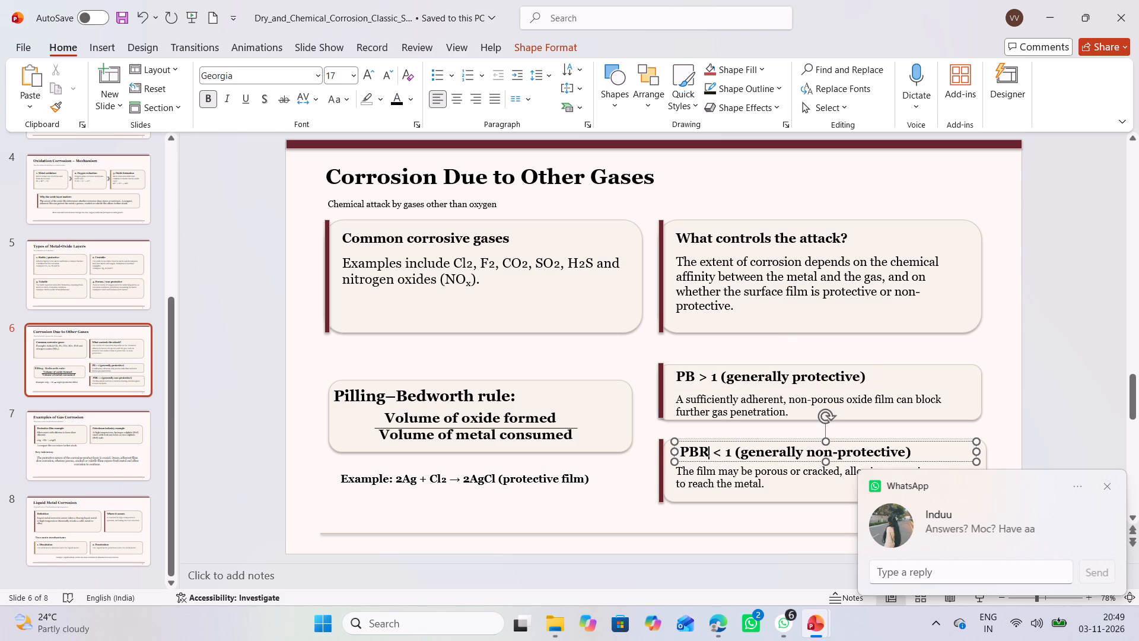
pyautogui.press('BackSpace')
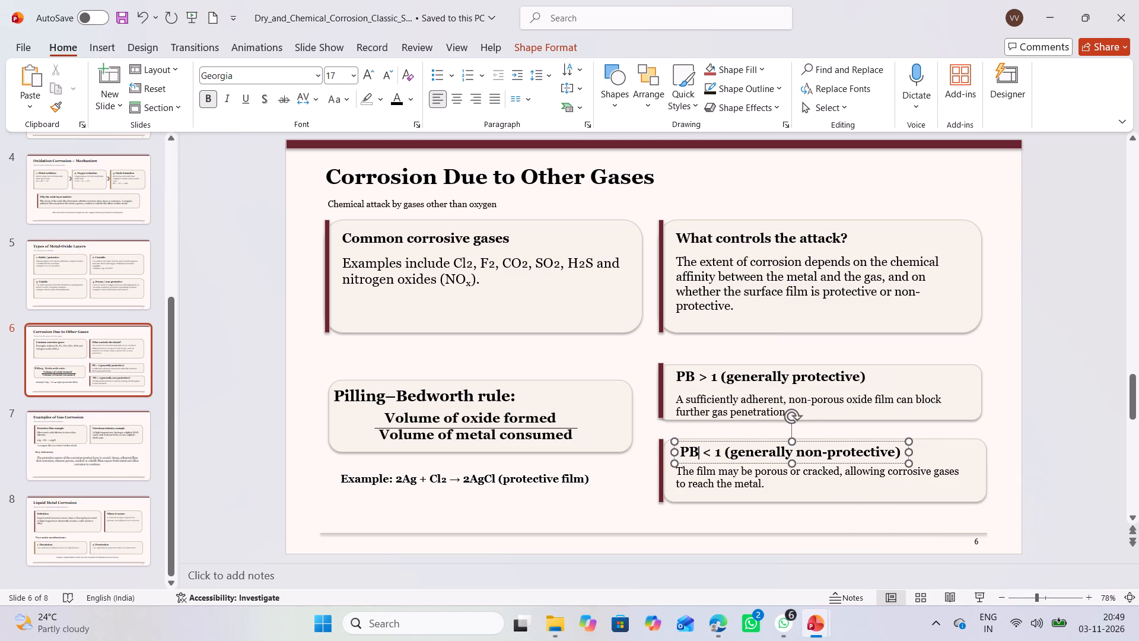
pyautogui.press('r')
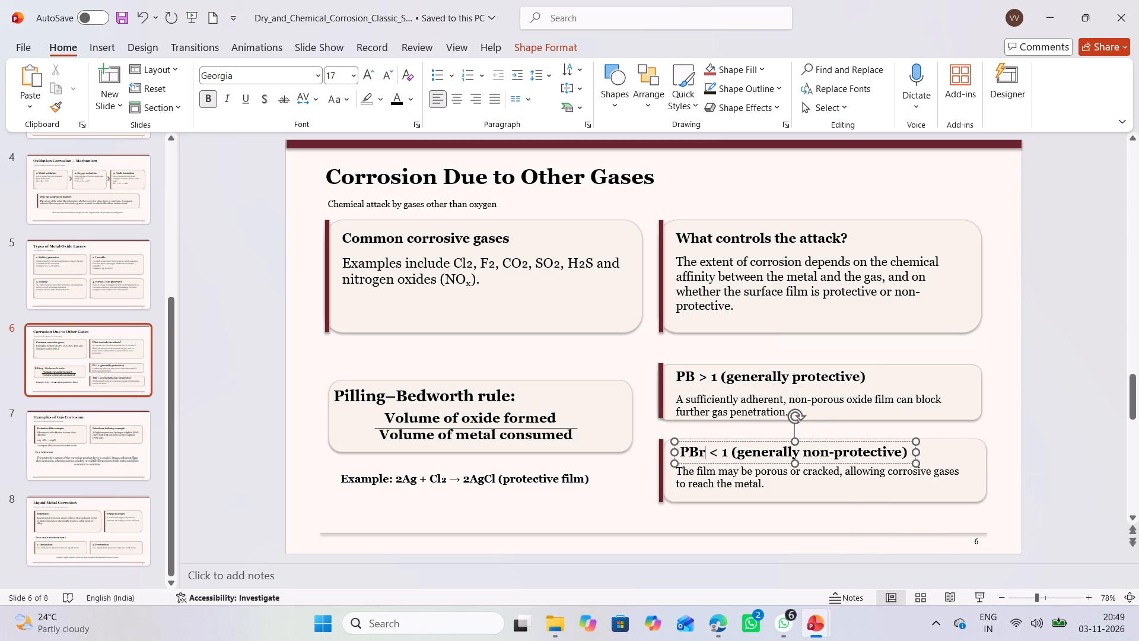
pyautogui.press('BackSpace')
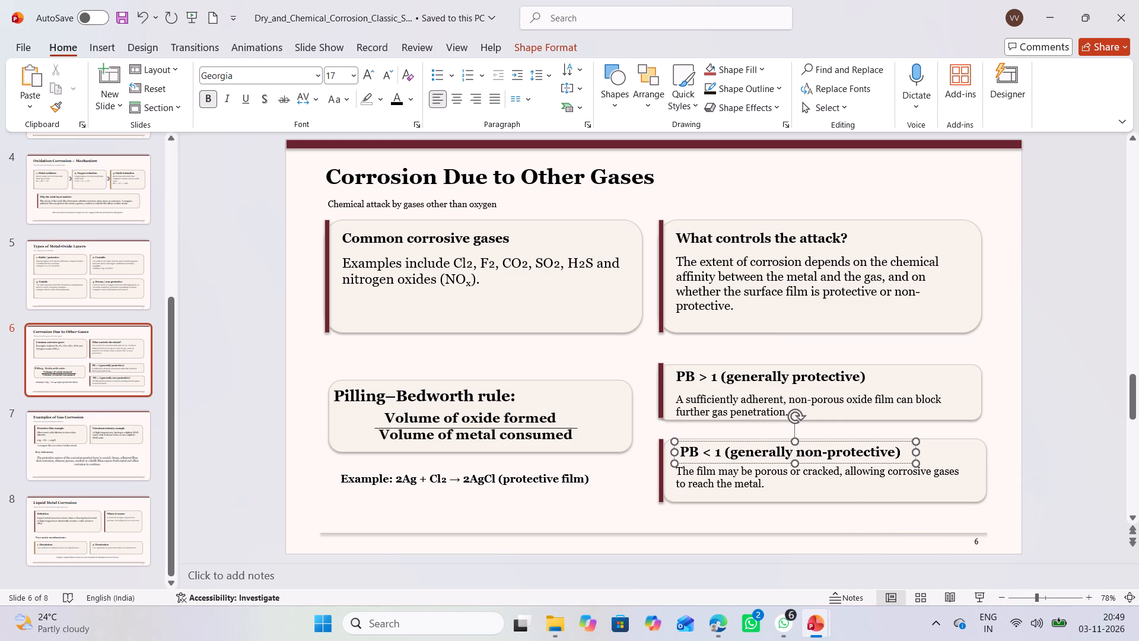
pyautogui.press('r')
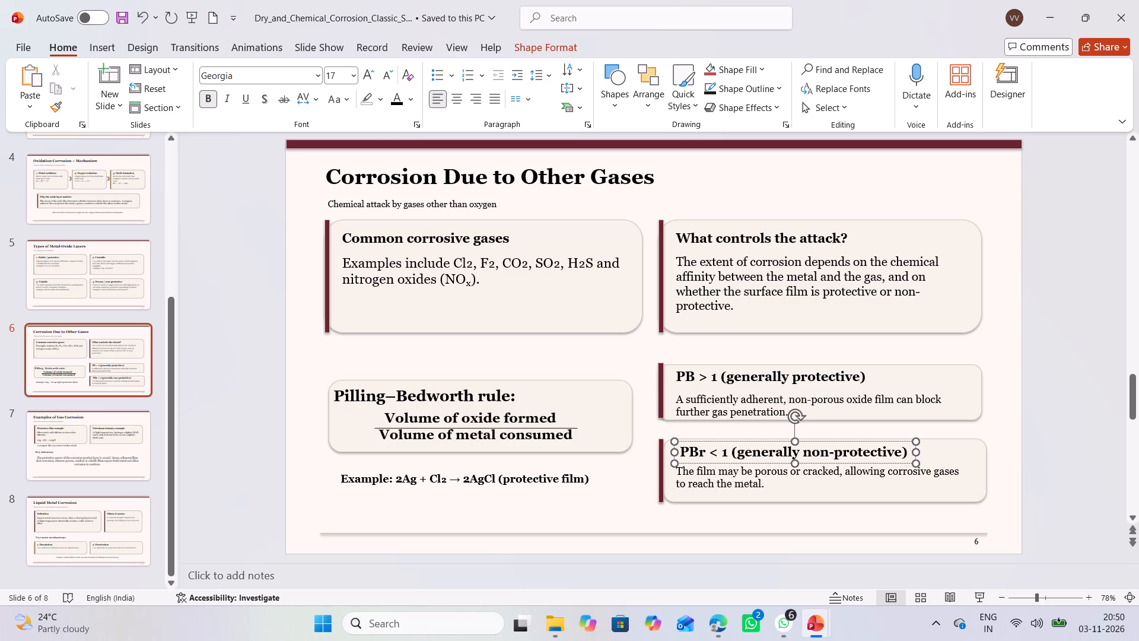
# Add a lowercase "r" after "PB" in the generally protective card's heading so it reads "PBr > 1".
pyautogui.click(696, 375)
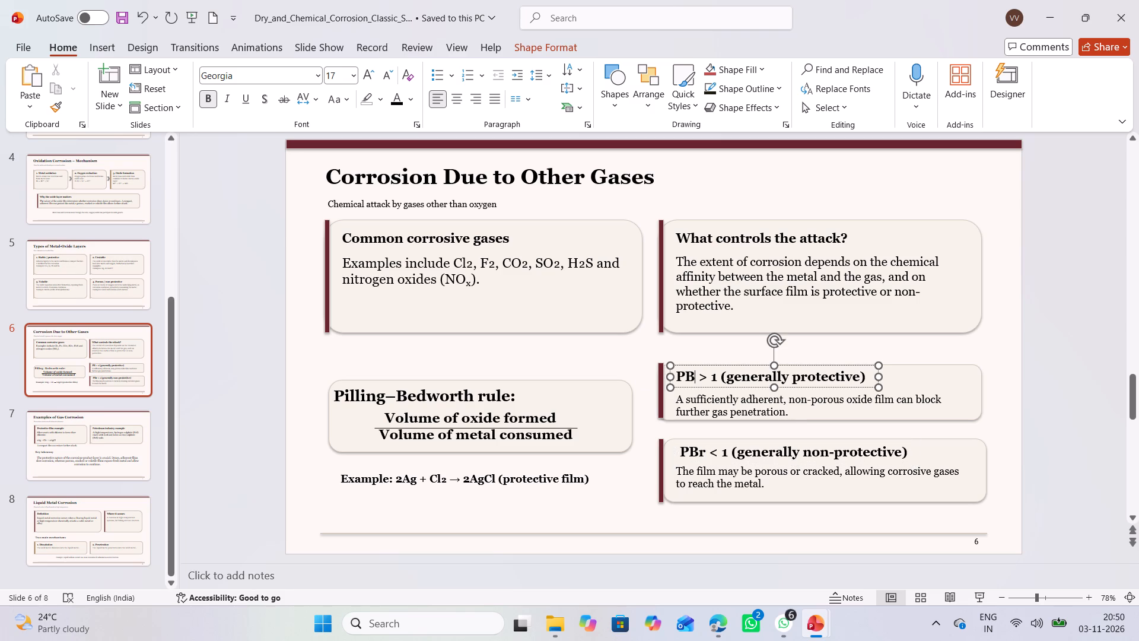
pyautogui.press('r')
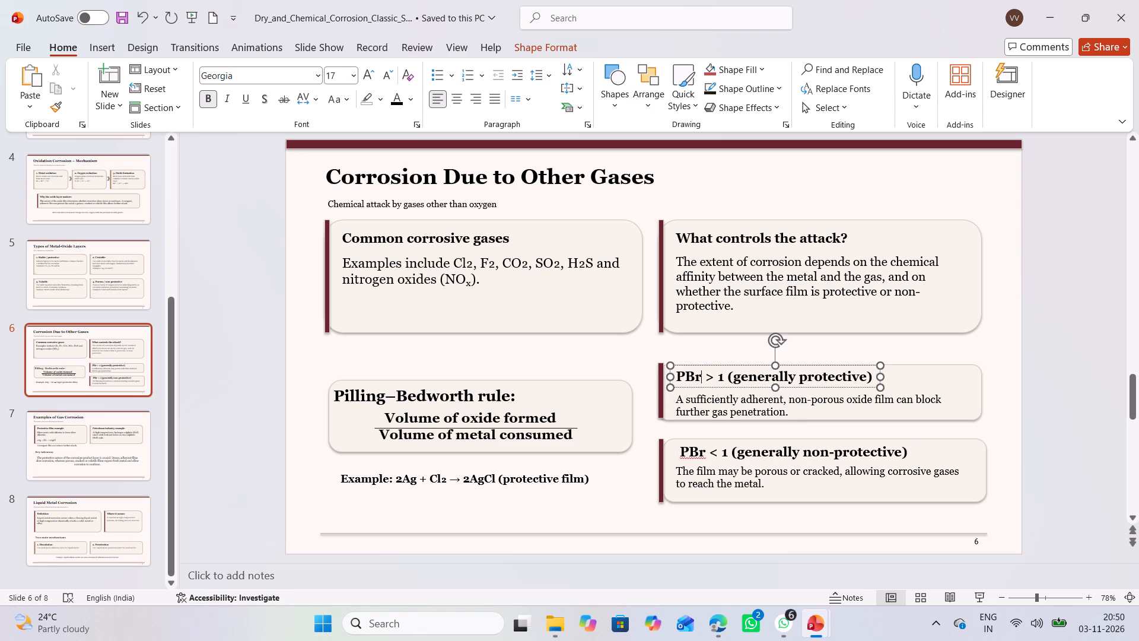
# Insert the abbreviation (PBr) before the colon in the Pilling–Bedworth rule heading.
pyautogui.click(511, 395)
pyautogui.press('space')
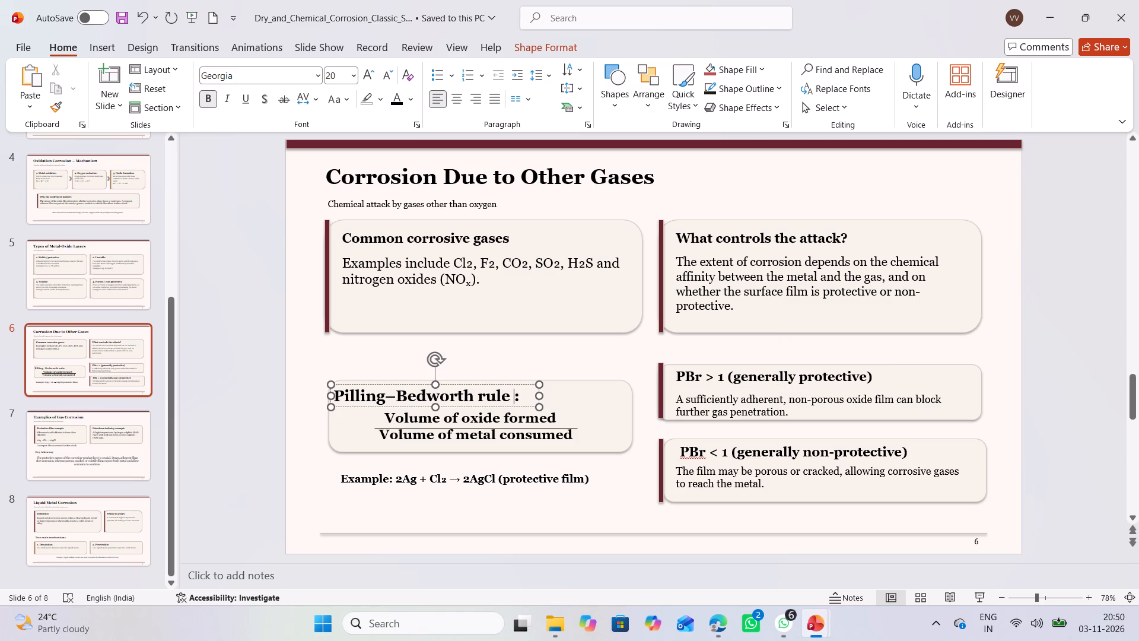
pyautogui.hotkey('shift', '(')
pyautogui.write('PB')
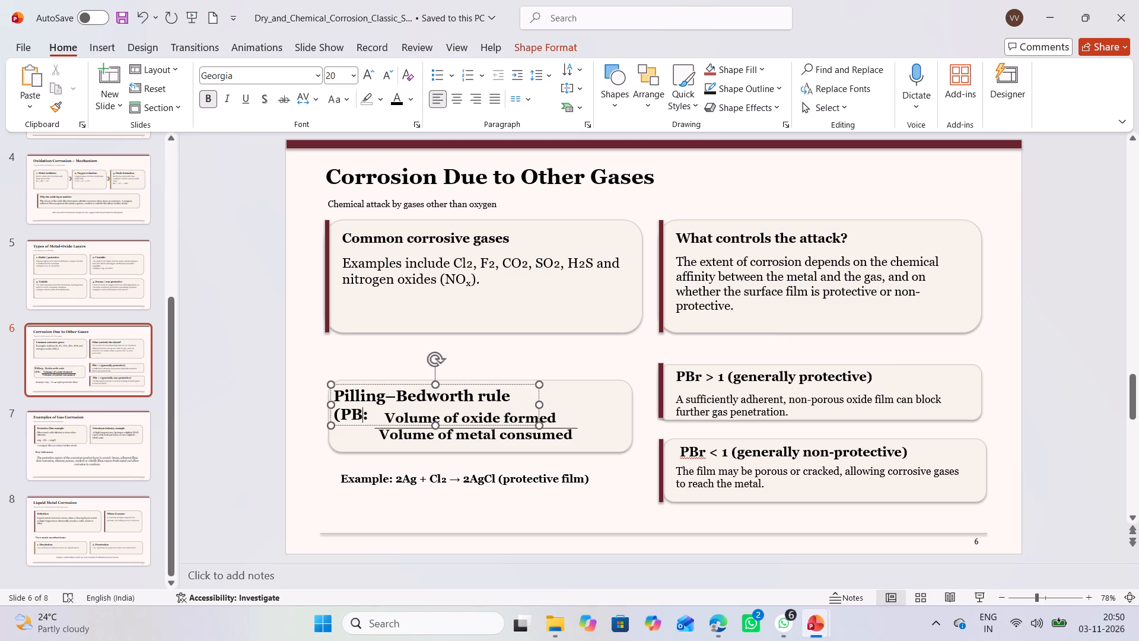
pyautogui.press('r')
pyautogui.hotkey('shift', ')')
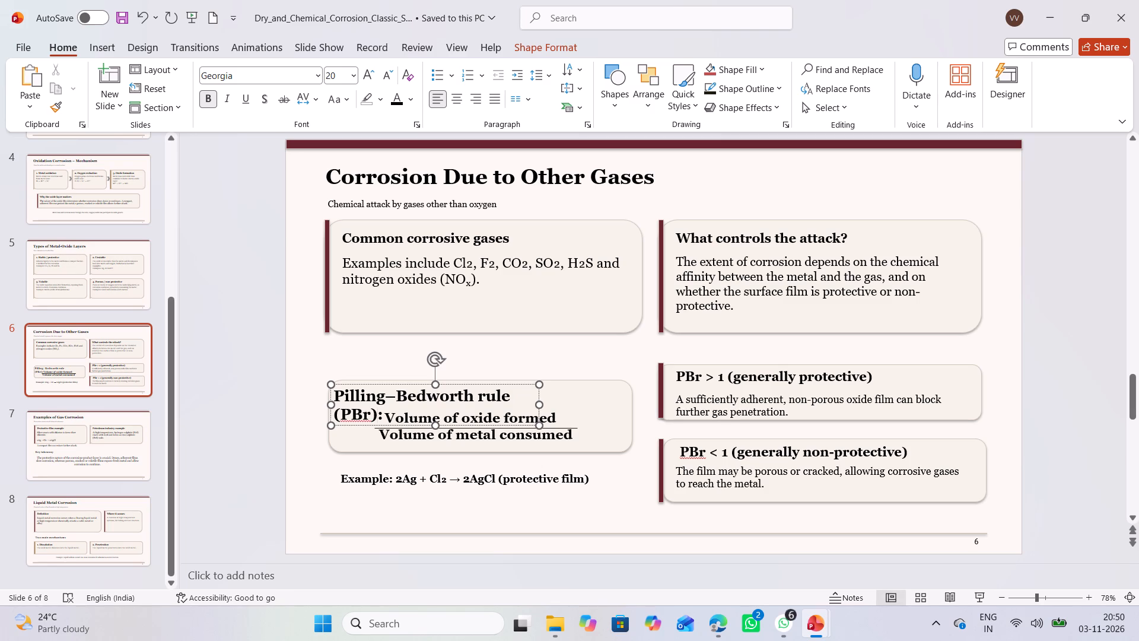
# Shift the rounded background box behind the Pilling–Bedworth rule slightly to the left.
pyautogui.moveTo(543, 404); pyautogui.dragTo(560, 391)
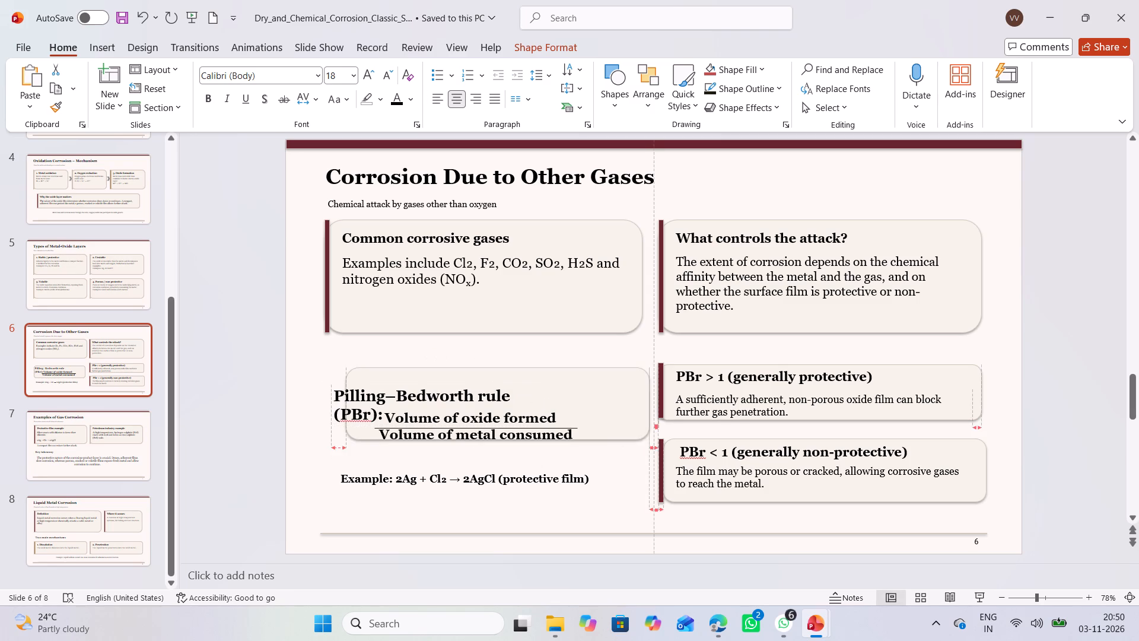
pyautogui.moveTo(560, 391); pyautogui.dragTo(535, 404)
# Widen the Pilling–Bedworth rule heading's text box so the heading fits on one line.
pyautogui.click(507, 399)
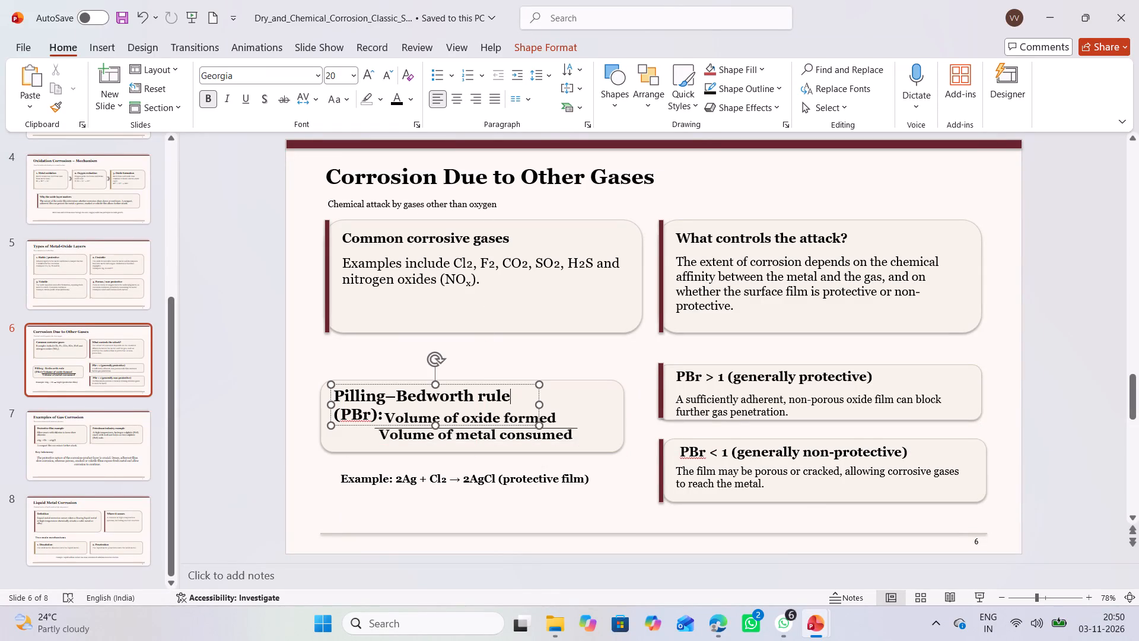
pyautogui.moveTo(540, 405); pyautogui.dragTo(551, 401)
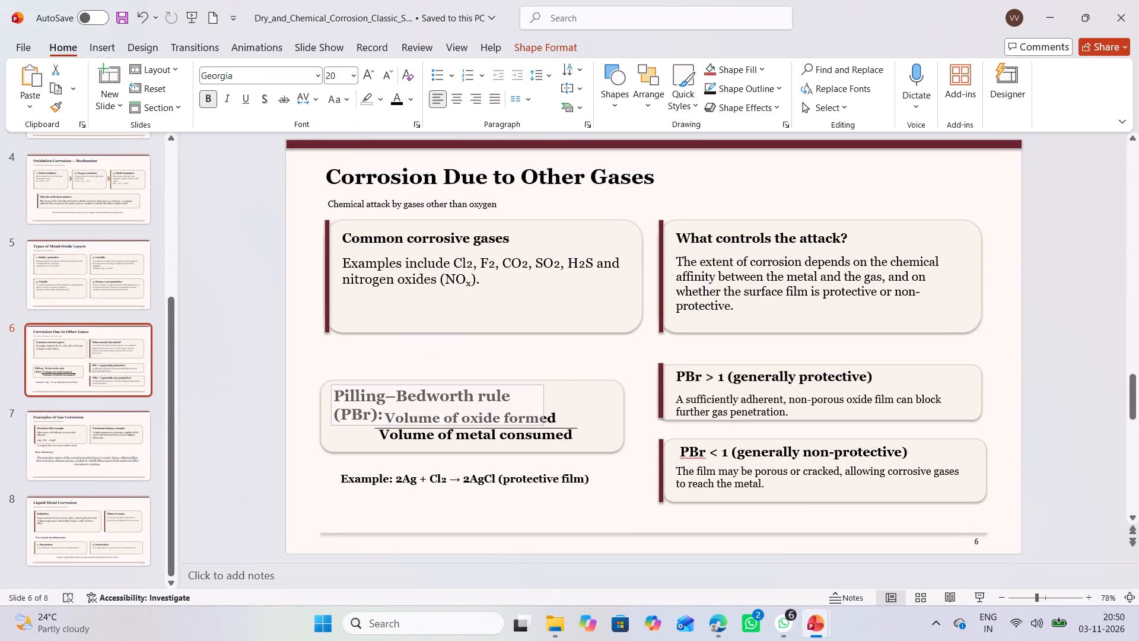
pyautogui.moveTo(551, 401); pyautogui.dragTo(583, 396)
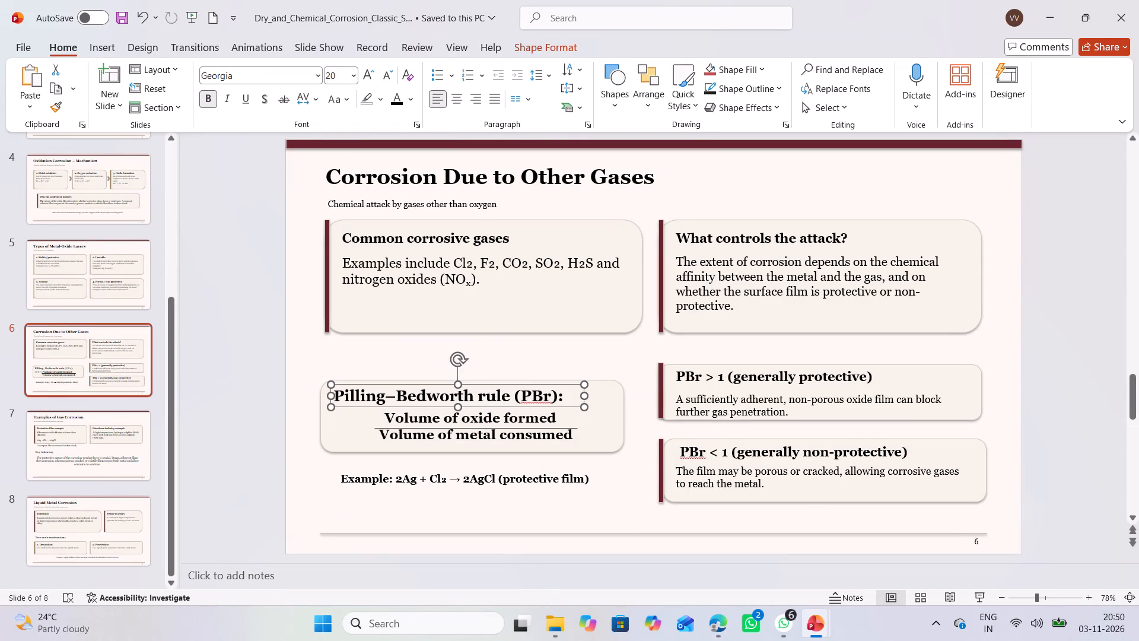
pyautogui.click(629, 459)
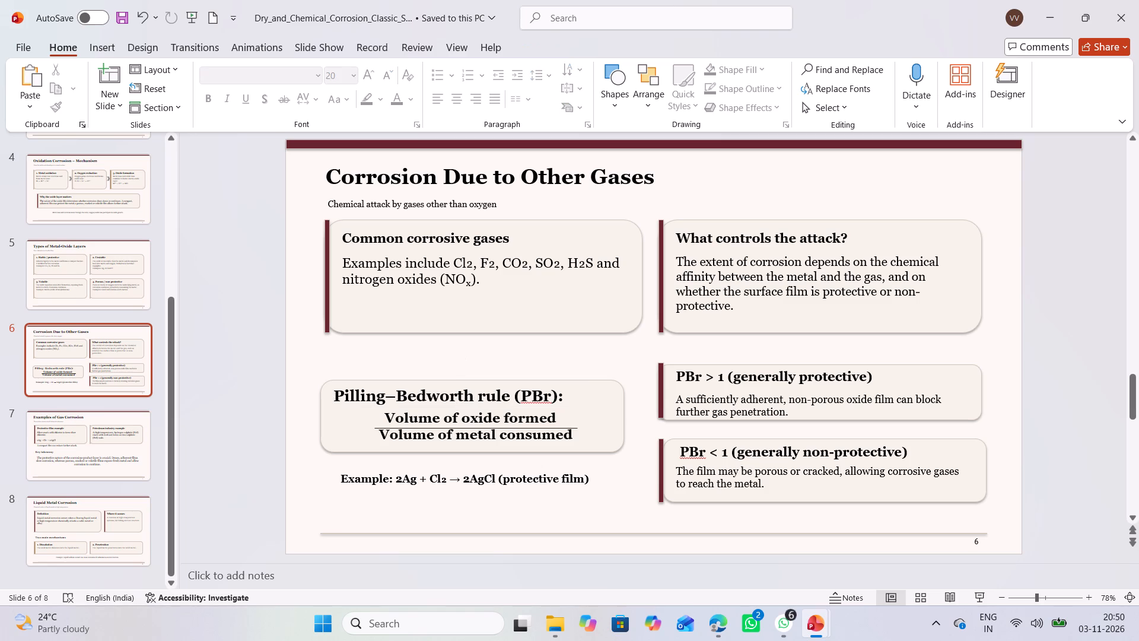
pyautogui.click(549, 398)
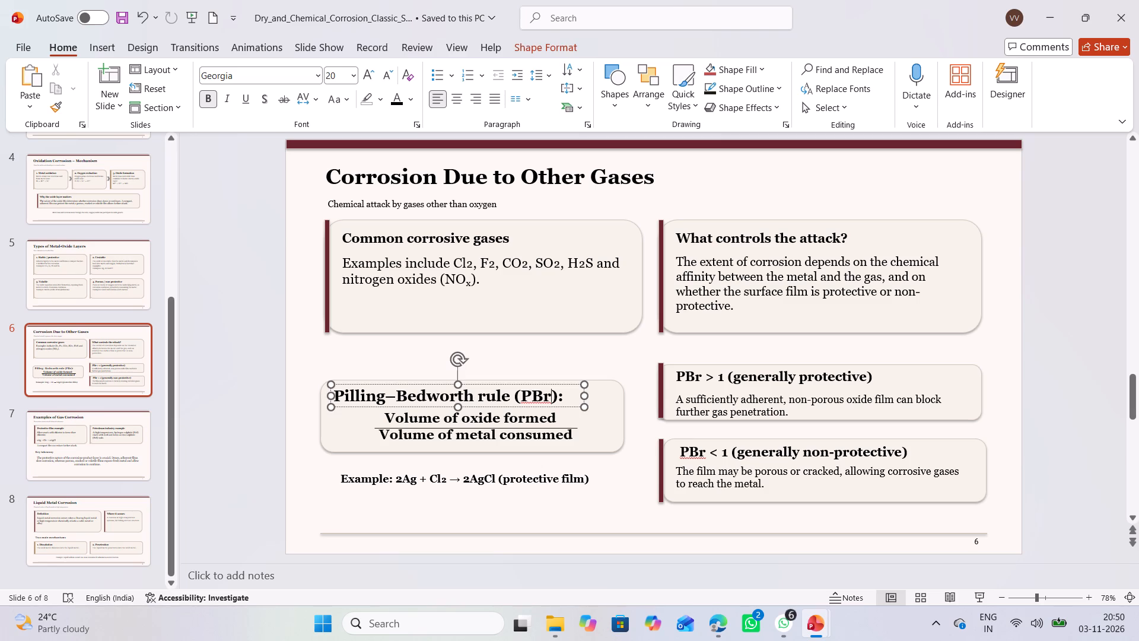
pyautogui.click(613, 465)
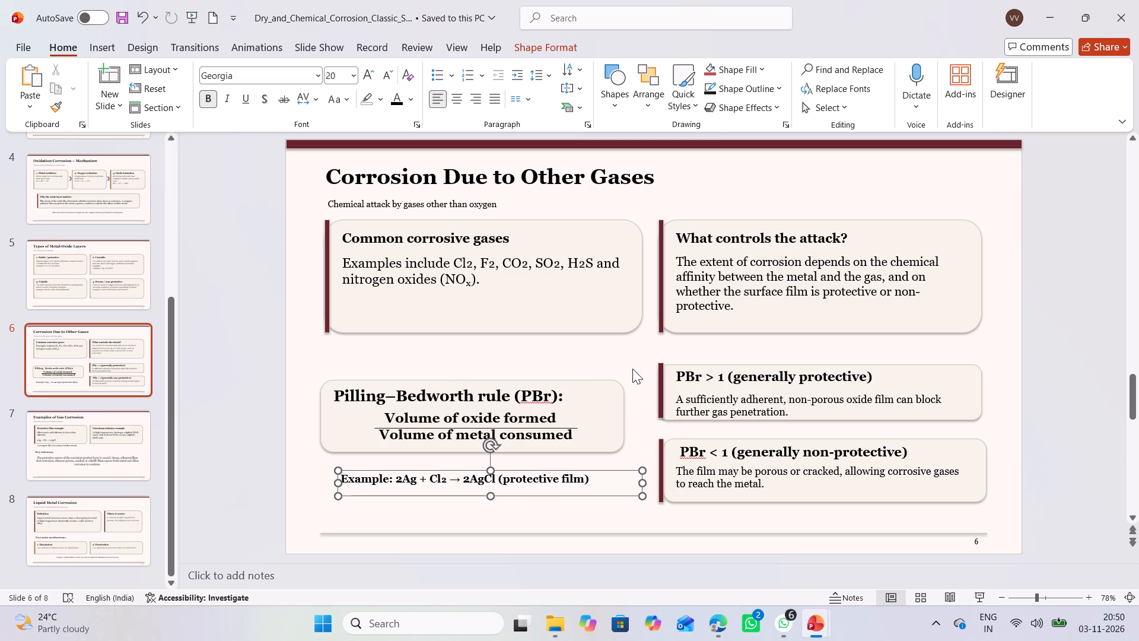
pyautogui.click(633, 367)
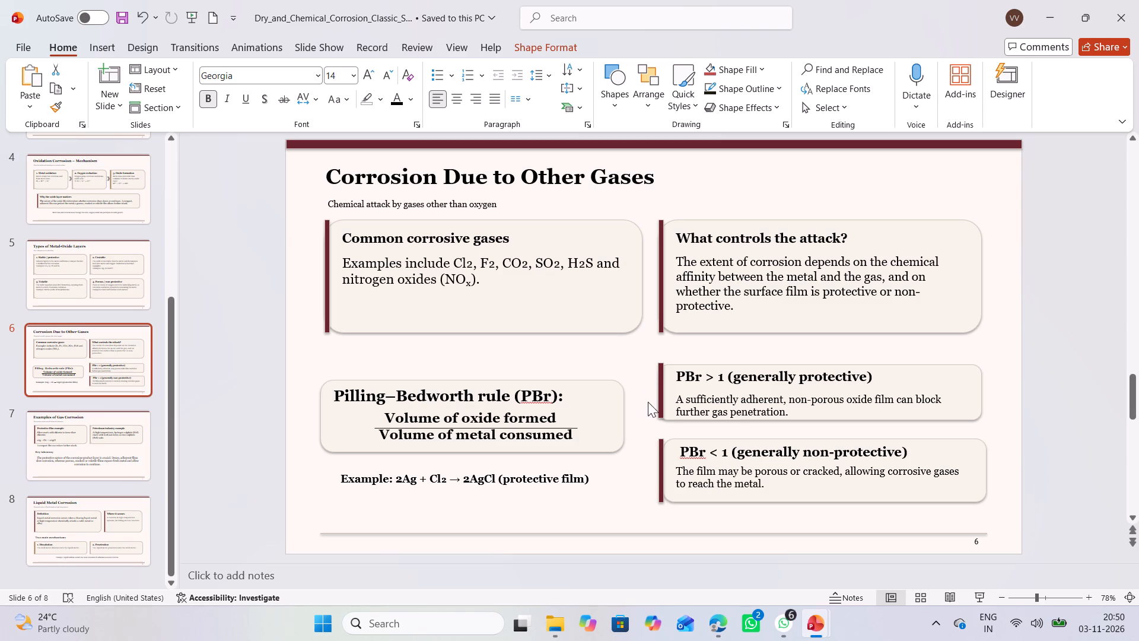
# Look through slides 4 to 8 to check their content and layout, and come back to slide 6.
pyautogui.scroll(-3, 619, 354)
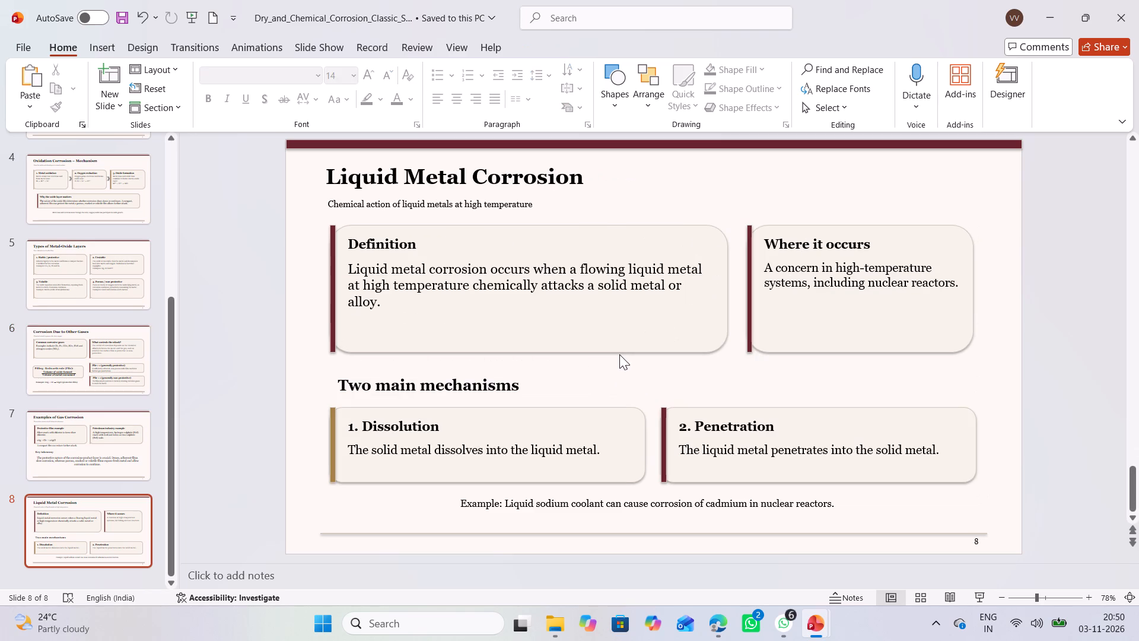
pyautogui.scroll(4, 619, 354)
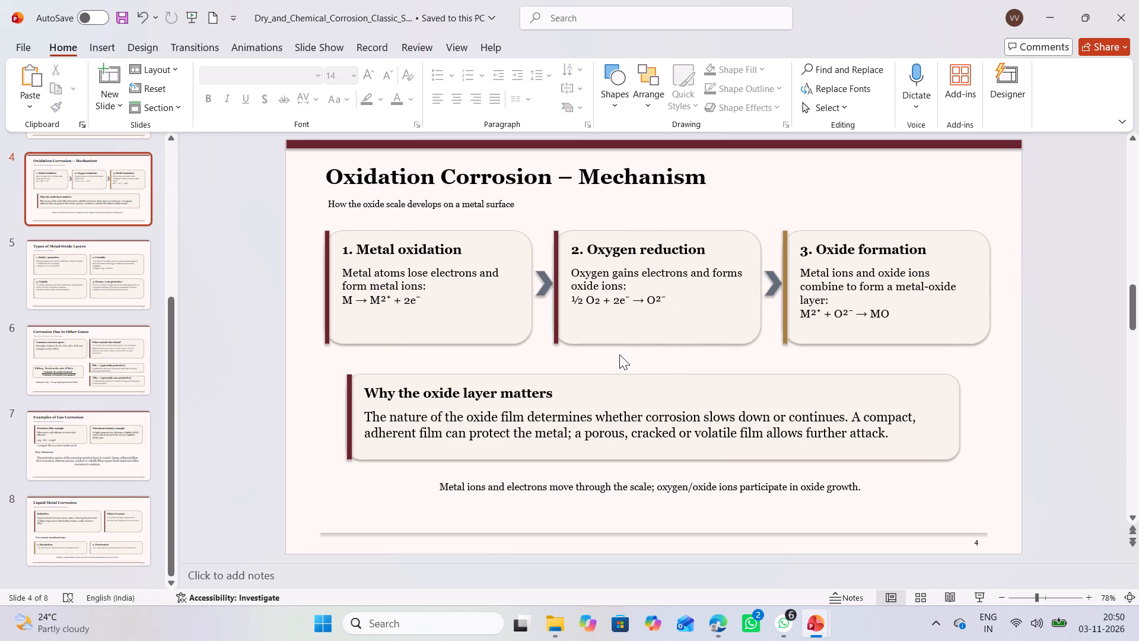
pyautogui.scroll(-4, 619, 354)
pyautogui.scroll(1, 619, 354)
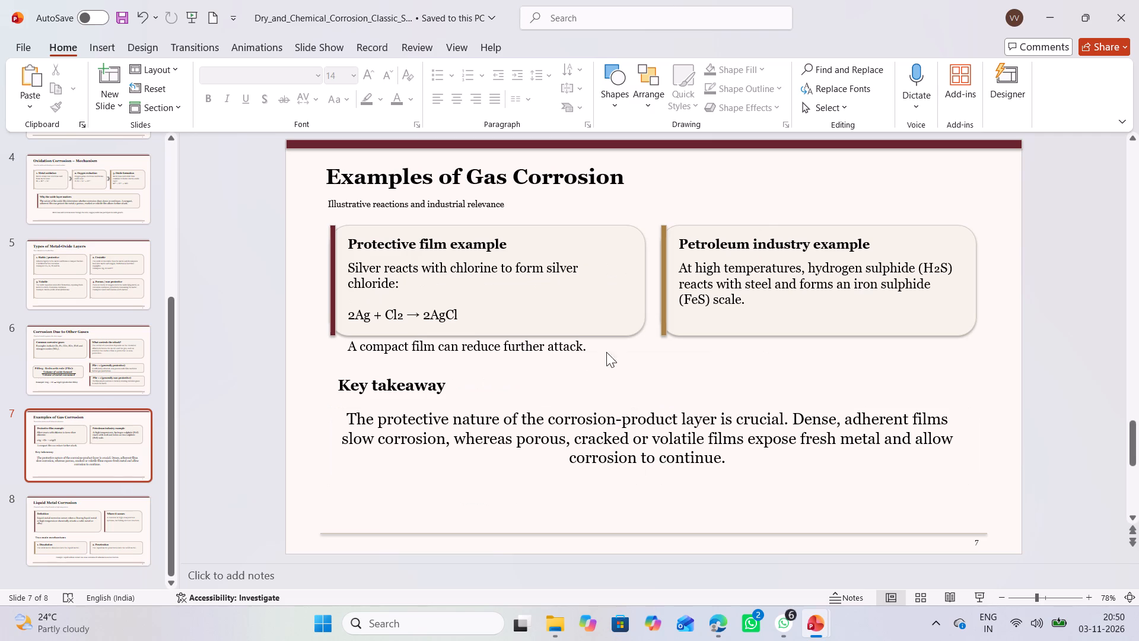
pyautogui.scroll(3, 588, 345)
pyautogui.scroll(-1, 589, 355)
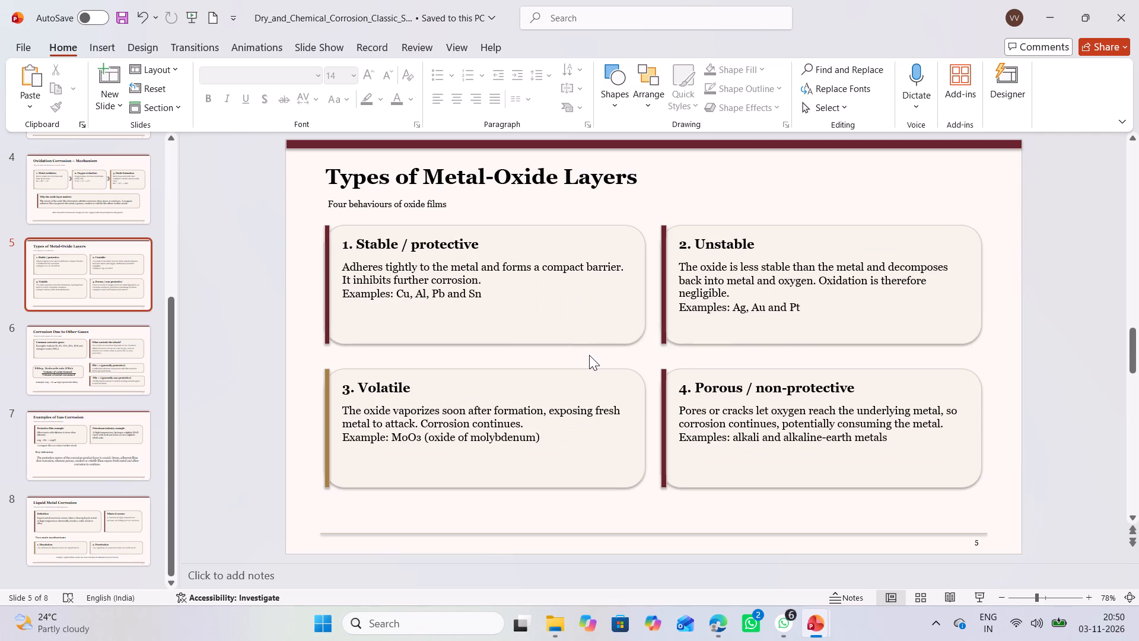
pyautogui.scroll(-1, 589, 355)
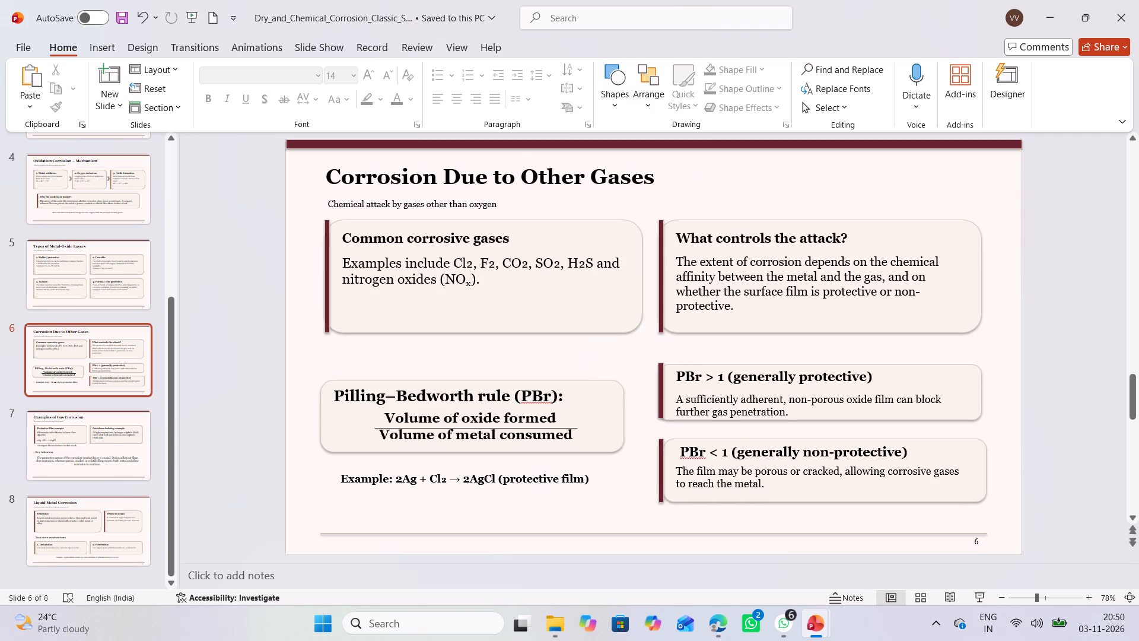
# Resize the reaction example's text box below the rule, extending it left so its text starts near the rule box's left edge.
pyautogui.click(597, 481)
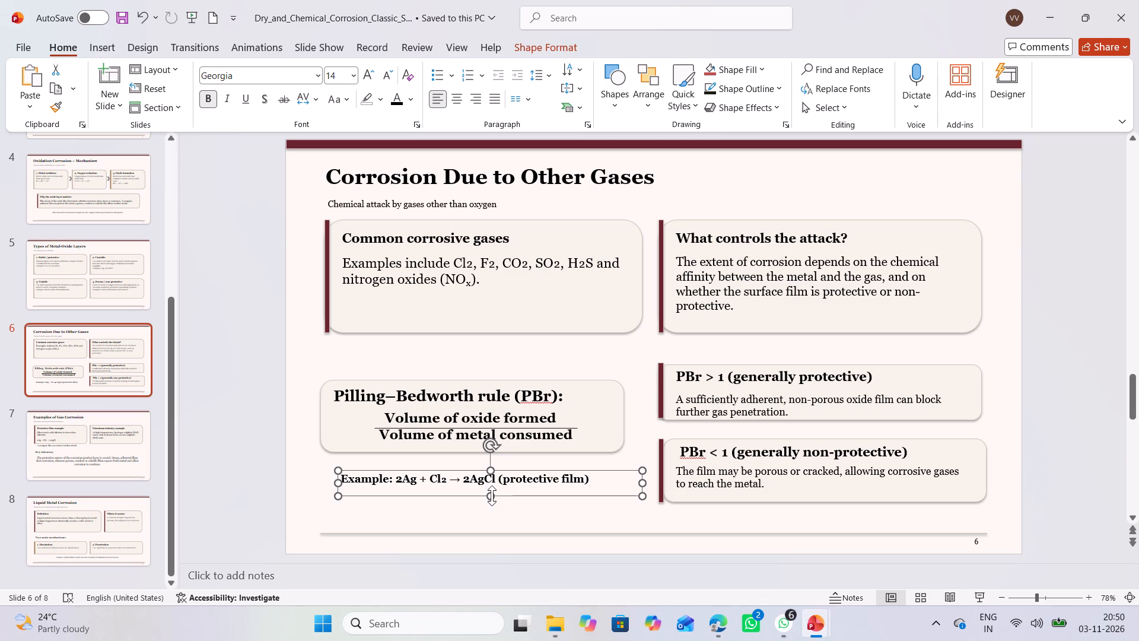
pyautogui.moveTo(492, 496); pyautogui.dragTo(491, 511)
pyautogui.moveTo(492, 494); pyautogui.dragTo(494, 508)
pyautogui.moveTo(491, 467); pyautogui.dragTo(489, 483)
pyautogui.moveTo(339, 497); pyautogui.dragTo(335, 497)
pyautogui.moveTo(335, 497); pyautogui.dragTo(324, 509)
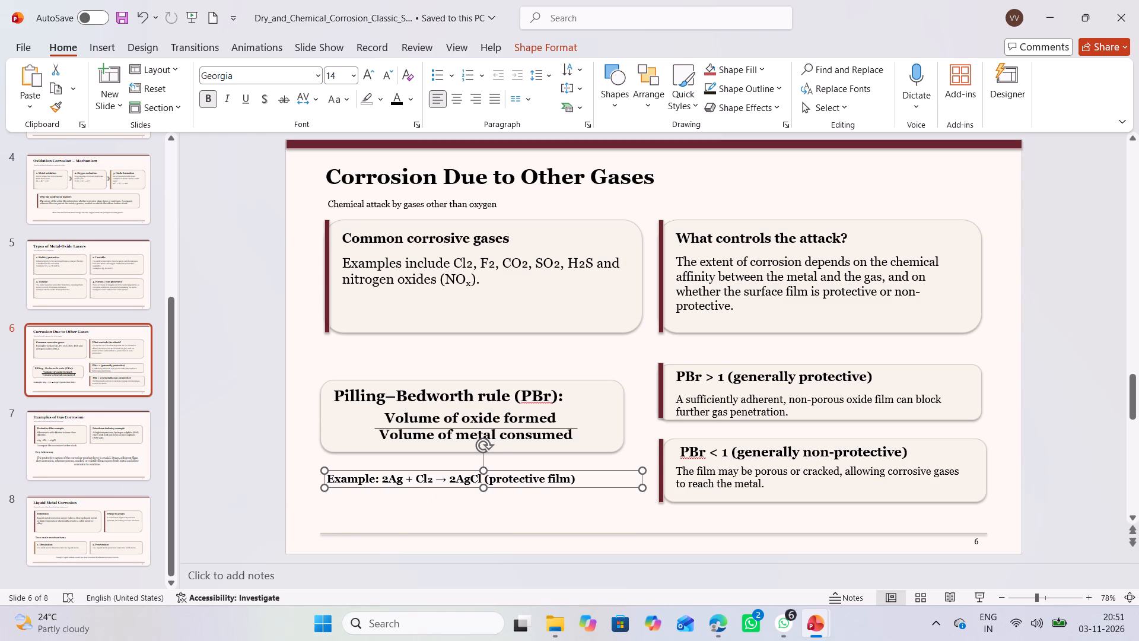
pyautogui.click(531, 518)
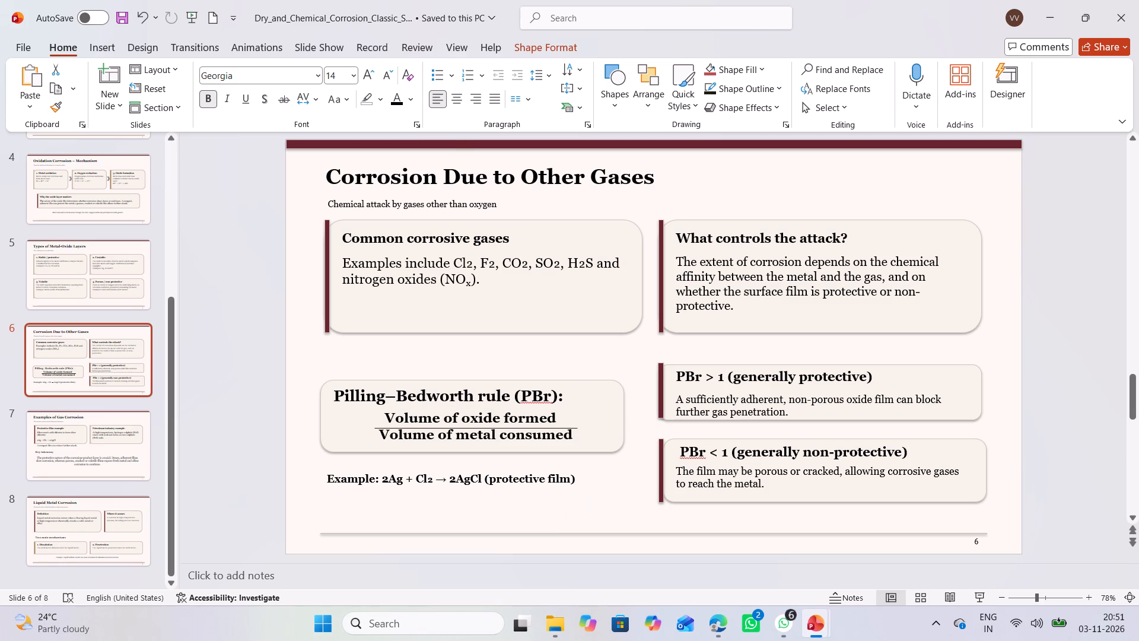
# Narrow the slide 6 subtitle's text box and shift it slightly right, keeping it between the title and the upper boxes.
pyautogui.click(502, 200)
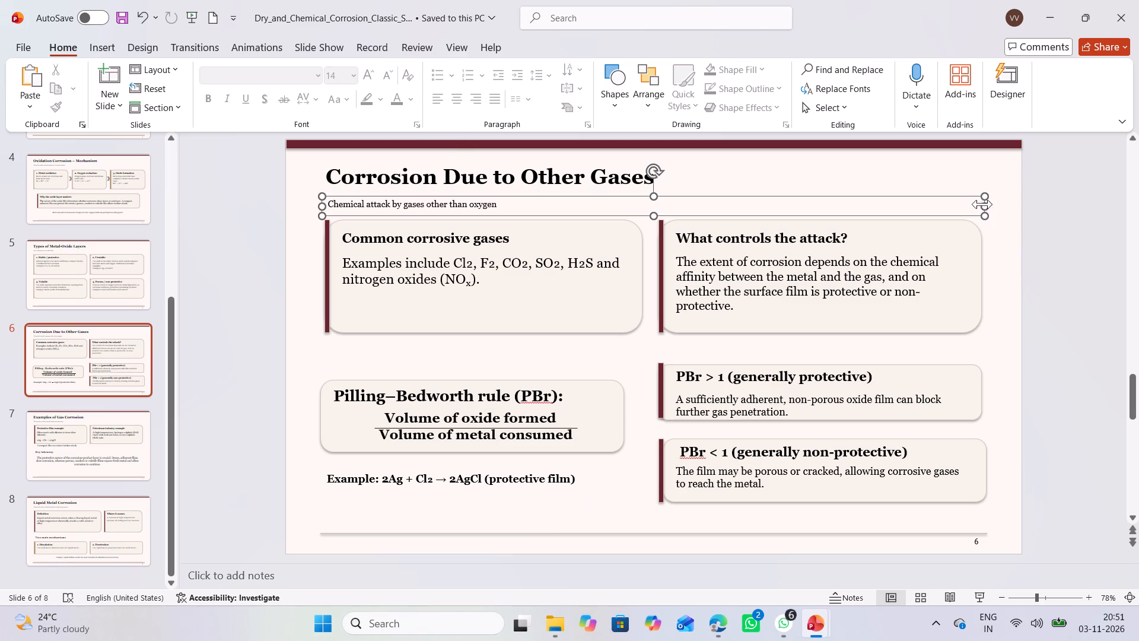
pyautogui.moveTo(982, 208); pyautogui.dragTo(908, 212)
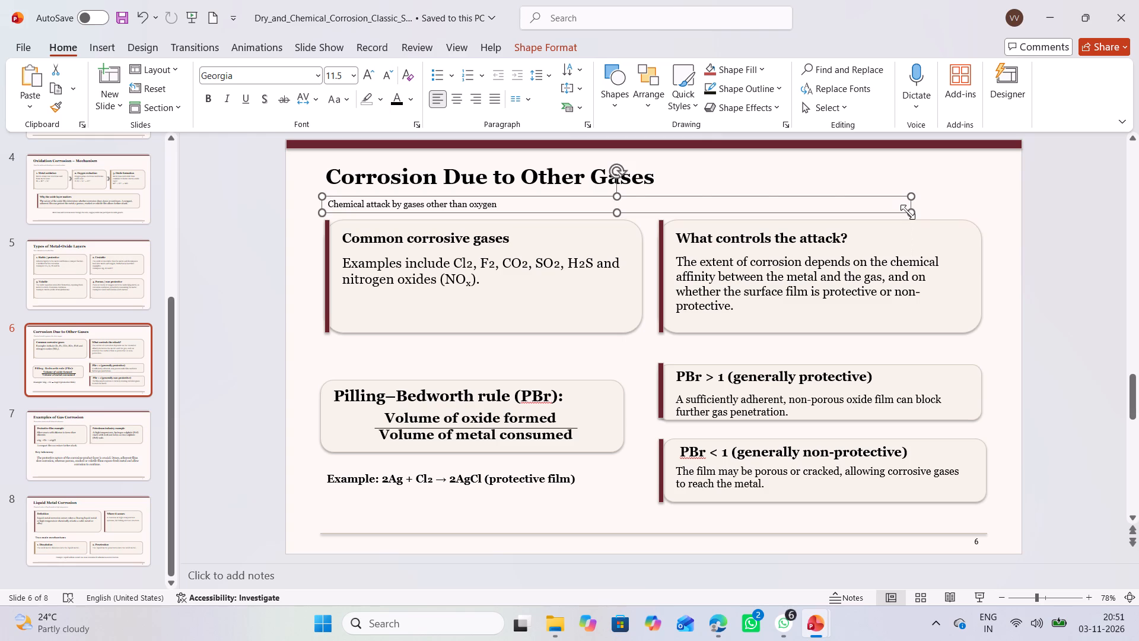
pyautogui.moveTo(901, 211); pyautogui.dragTo(914, 199)
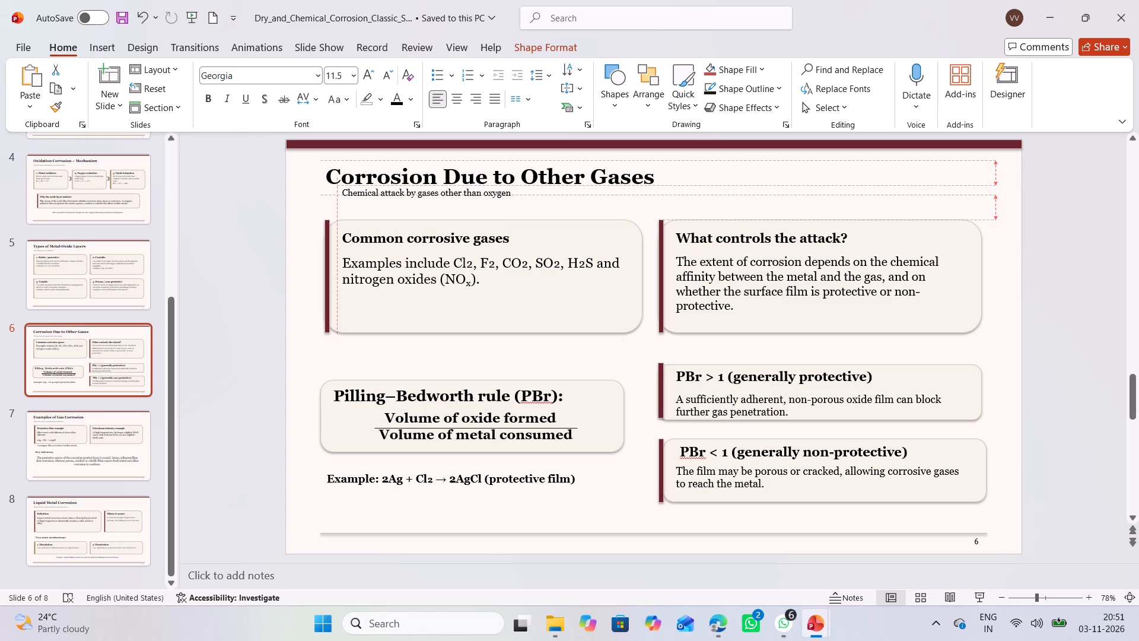
pyautogui.moveTo(914, 199); pyautogui.dragTo(925, 211)
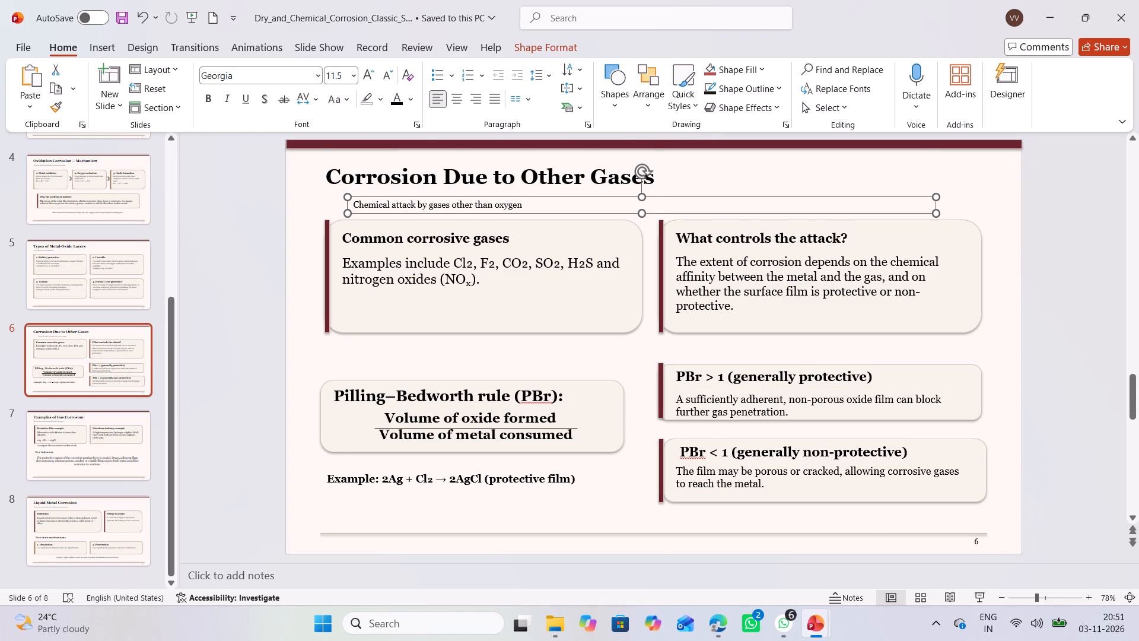
pyautogui.click(893, 177)
pyautogui.click(1011, 210)
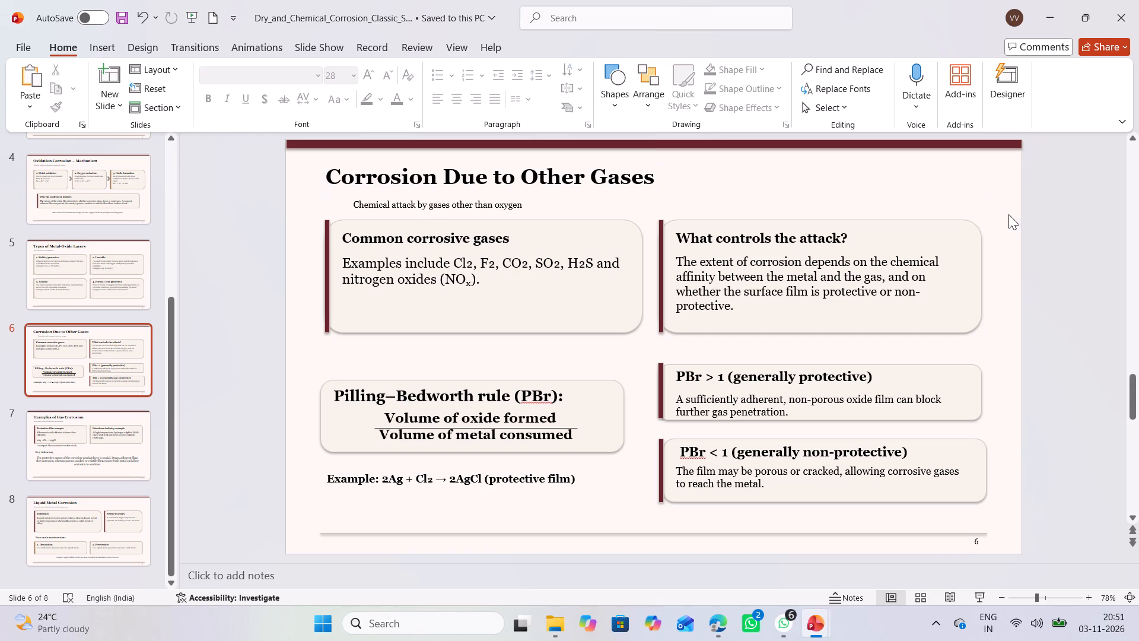
# Replace the "Key takeaway" heading on slide 7 with "Why is corrosion product layer".
pyautogui.scroll(-1, 715, 205)
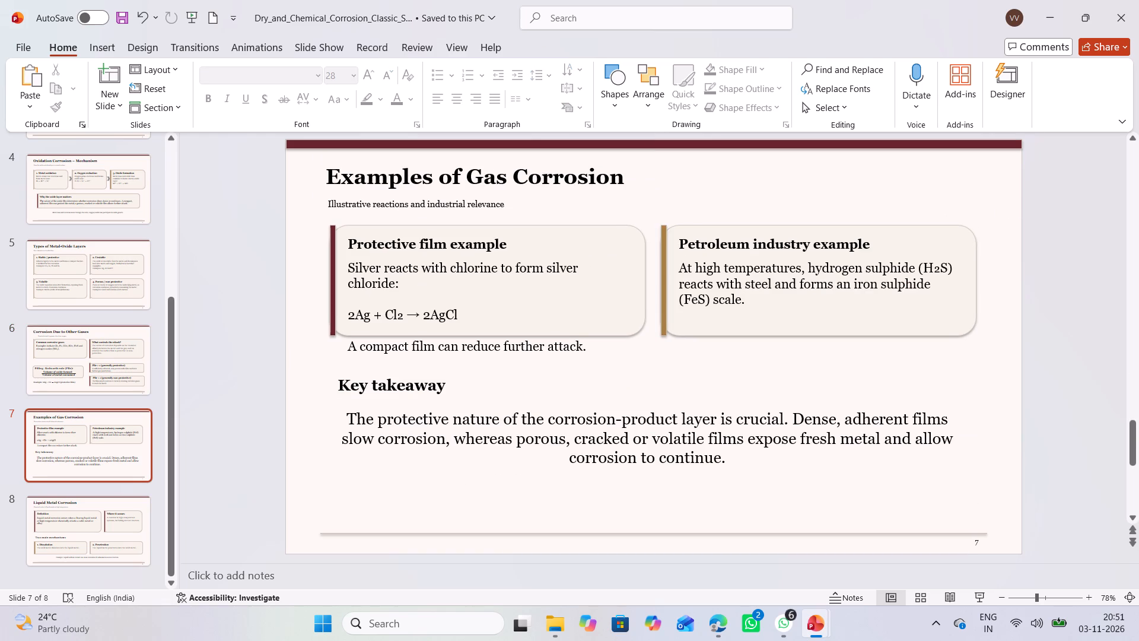
pyautogui.scroll(-1, 723, 209)
pyautogui.scroll(1, 723, 209)
pyautogui.click(469, 389)
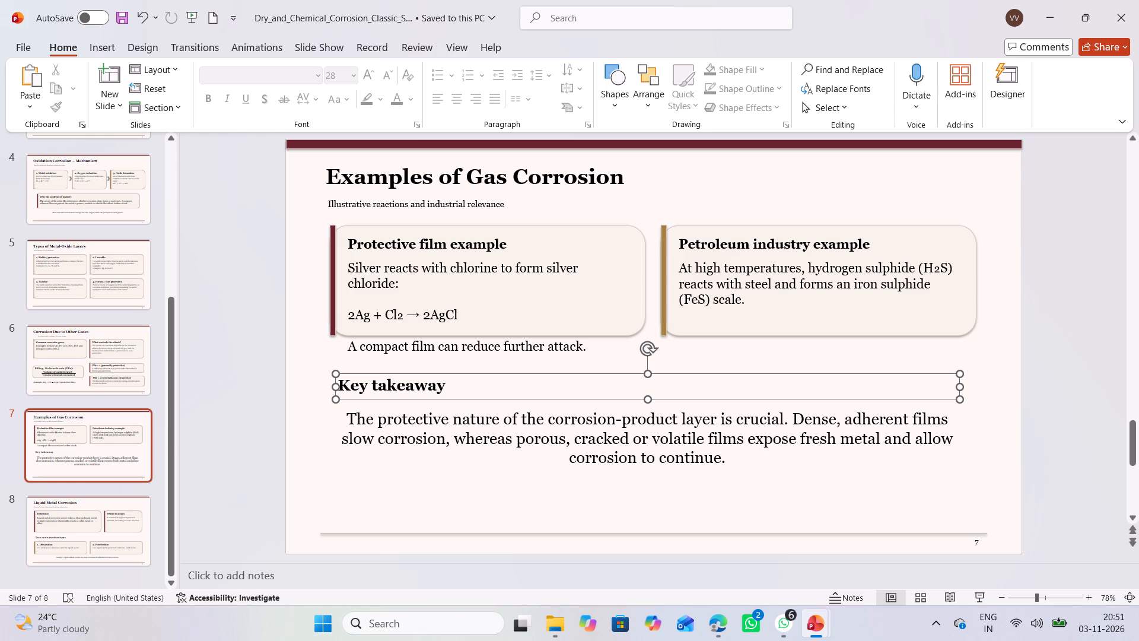
pyautogui.click(469, 389)
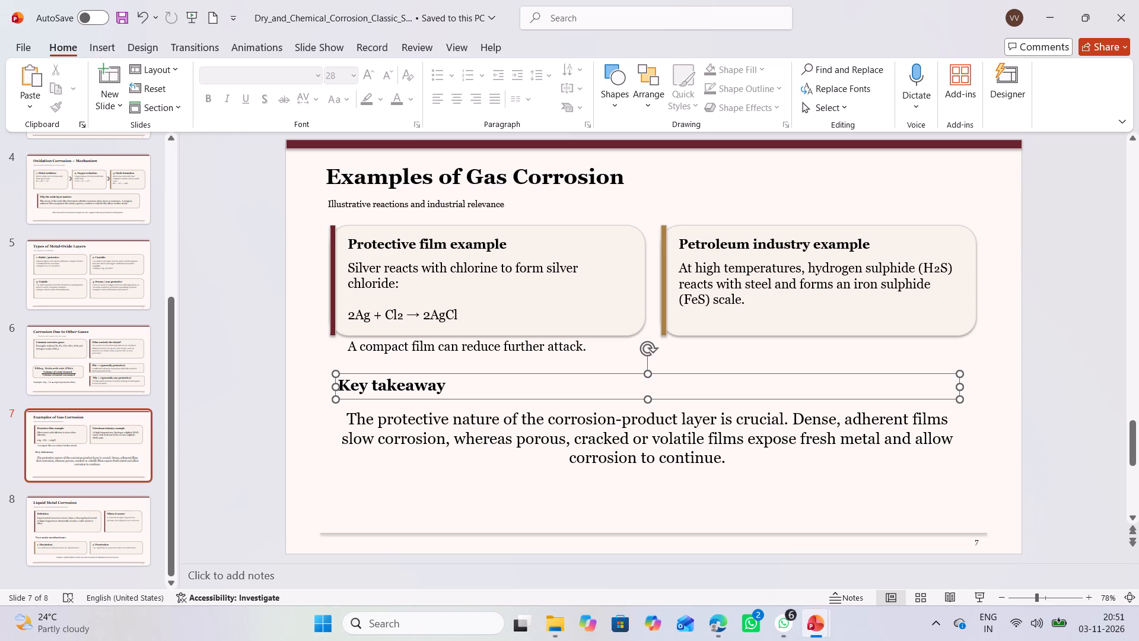
pyautogui.doubleClick(469, 389)
pyautogui.press('BackSpace')
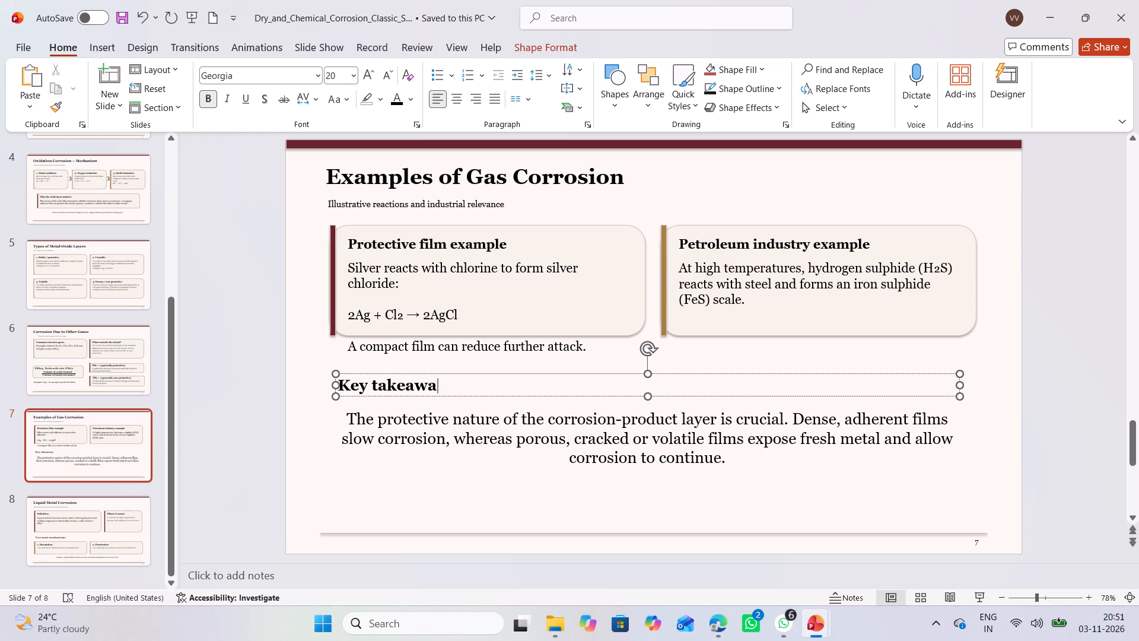
pyautogui.press('BackSpace')
pyautogui.press('BackSpace')
pyautogui.press('BackSpace')
pyautogui.press('BackSpace')
pyautogui.press('BackSpace')
pyautogui.press('BackSpace')
pyautogui.press('BackSpace')
pyautogui.press('BackSpace')
pyautogui.press('BackSpace')
pyautogui.press('BackSpace')
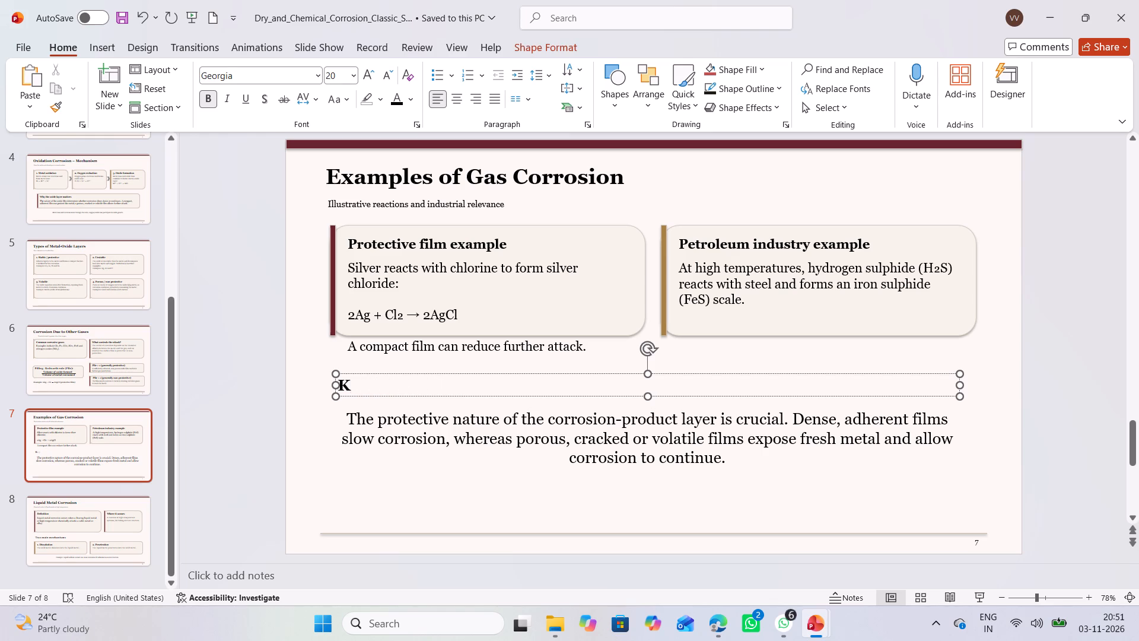
pyautogui.press('BackSpace')
pyautogui.press('w')
pyautogui.write('hy is')
pyautogui.press('space')
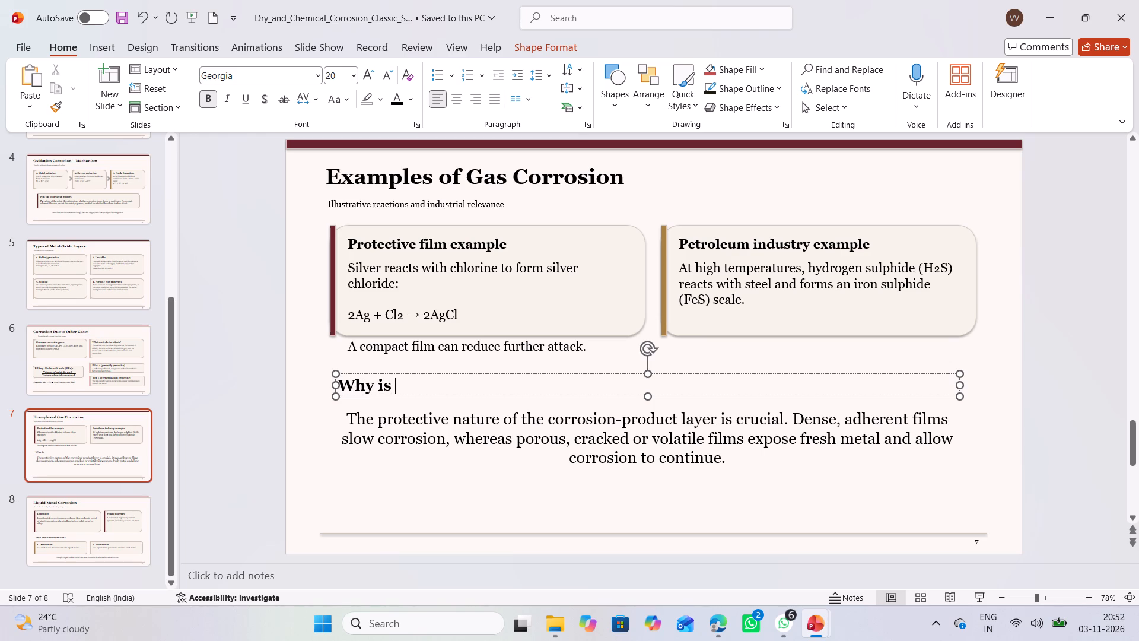
pyautogui.write('corr')
pyautogui.write('osion')
pyautogui.press('space')
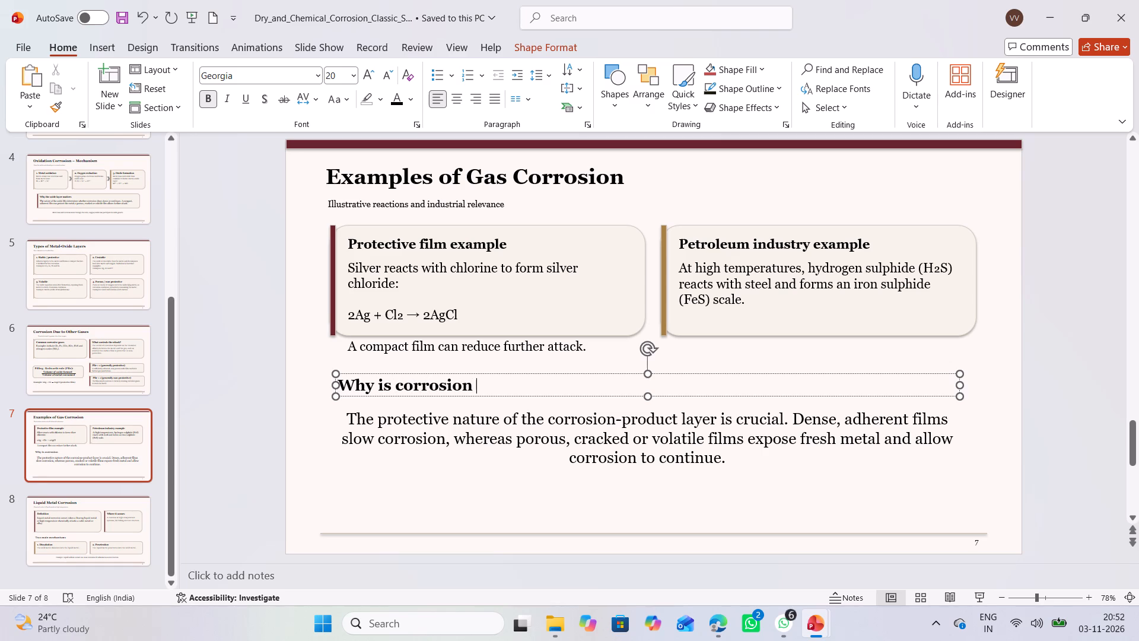
pyautogui.write('product')
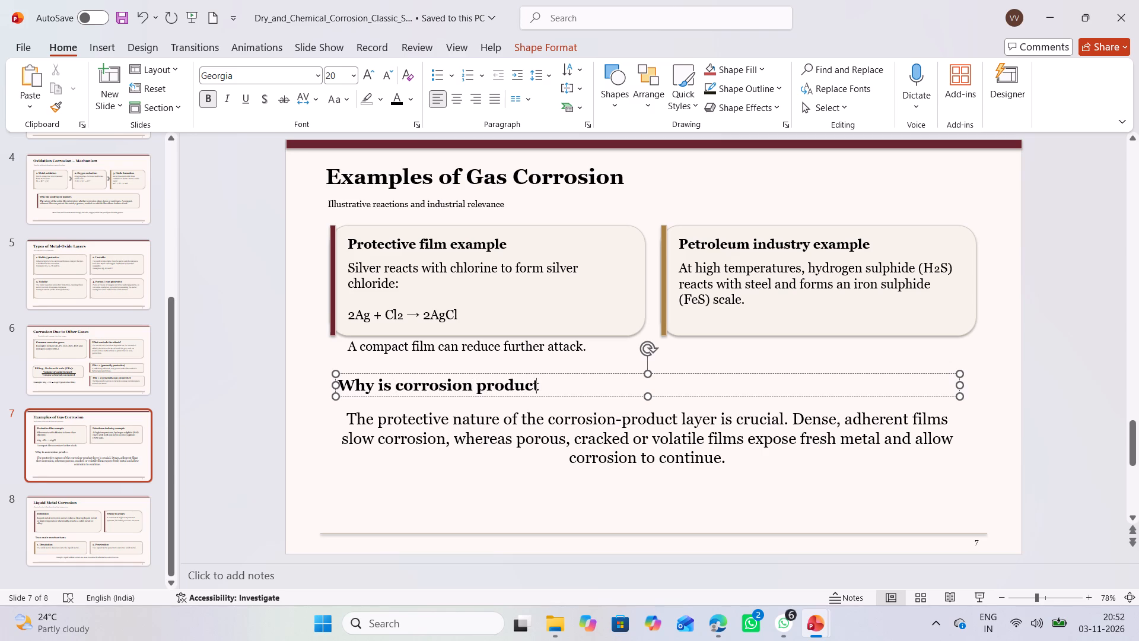
pyautogui.press('space')
pyautogui.write('la')
pyautogui.write('yer')
# Reword the start of the heading above slide 7's bottom paragraph so it reads "Benefits of corrosion product layer".
pyautogui.press('Left')
pyautogui.press('Left')
pyautogui.press('Left')
pyautogui.press('Left')
pyautogui.press('Left')
pyautogui.press('Left')
pyautogui.press('Left')
pyautogui.press('Left')
pyautogui.press('Left')
pyautogui.press('Left')
pyautogui.press('Left')
pyautogui.press('Left')
pyautogui.press('Left')
pyautogui.press('Left')
pyautogui.press('Left')
pyautogui.press('Left')
pyautogui.press('Left')
pyautogui.press('Left')
pyautogui.press('Left')
pyautogui.press('Left')
pyautogui.press('Left')
pyautogui.press('Left')
pyautogui.press('Left')
pyautogui.press('Left')
pyautogui.press('BackSpace')
pyautogui.press('BackSpace')
pyautogui.press('BackSpace')
pyautogui.press('BackSpace')
pyautogui.press('BackSpace')
pyautogui.press('BackSpace')
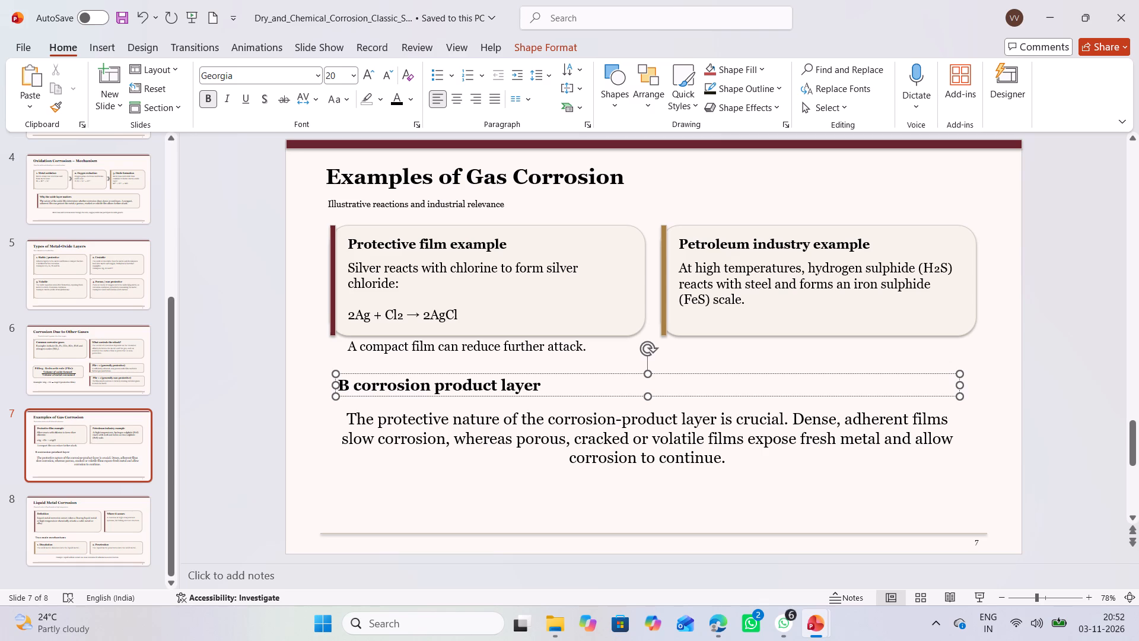
pyautogui.write('ene')
pyautogui.write('fit')
pyautogui.write('s')
pyautogui.press('space')
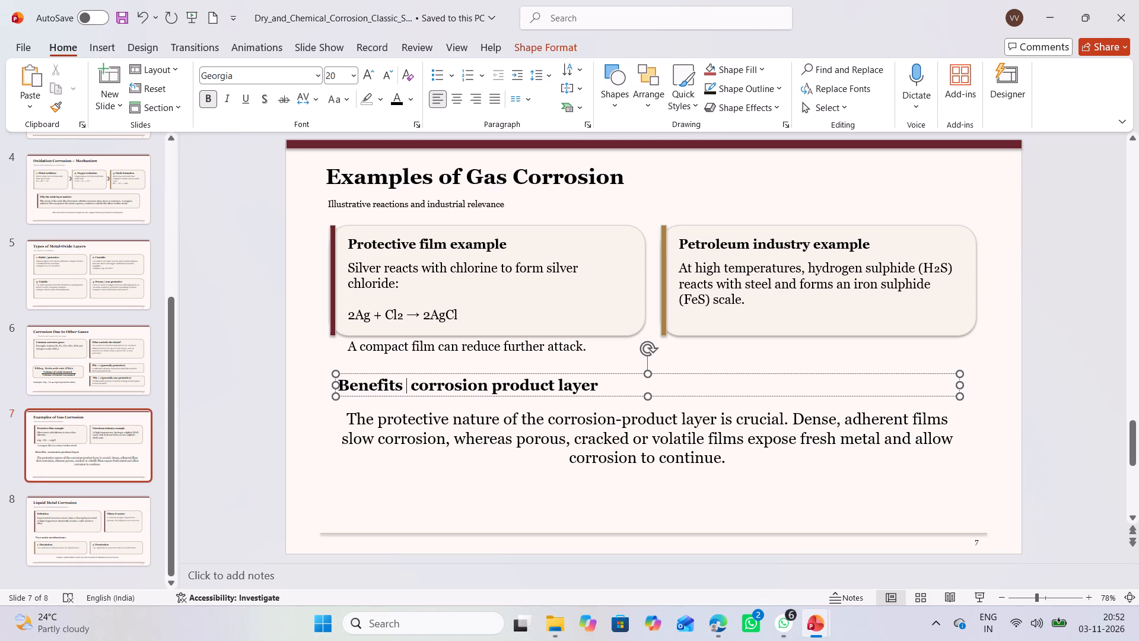
pyautogui.write('of')
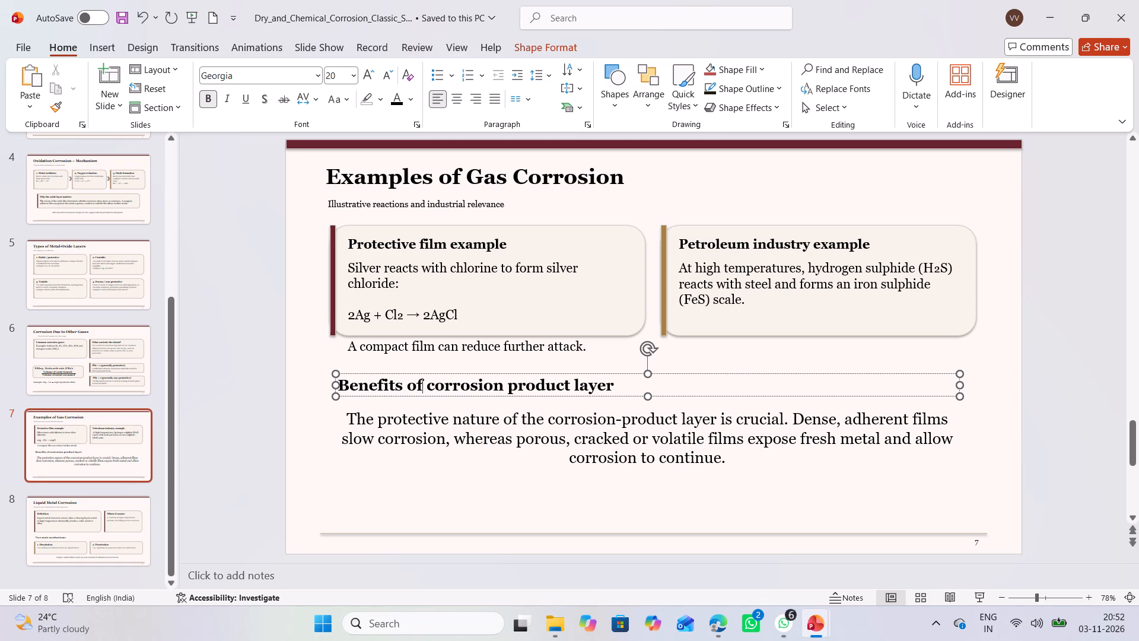
pyautogui.press('Right')
pyautogui.press('Right')
pyautogui.press('Right')
pyautogui.press('Right')
pyautogui.press('Right')
pyautogui.press('Right')
pyautogui.press('Right')
pyautogui.press('Right')
pyautogui.press('Right')
pyautogui.press('Right')
pyautogui.press('Right')
pyautogui.press('Right')
pyautogui.press('Right')
pyautogui.press('Right')
pyautogui.press('Right')
pyautogui.press('Right')
pyautogui.press('Right')
pyautogui.press('Right')
pyautogui.press('Right')
pyautogui.press('Right')
pyautogui.press('Right')
pyautogui.press('Right')
pyautogui.press('Right')
pyautogui.press('Right')
pyautogui.press('Right')
pyautogui.click(287, 345)
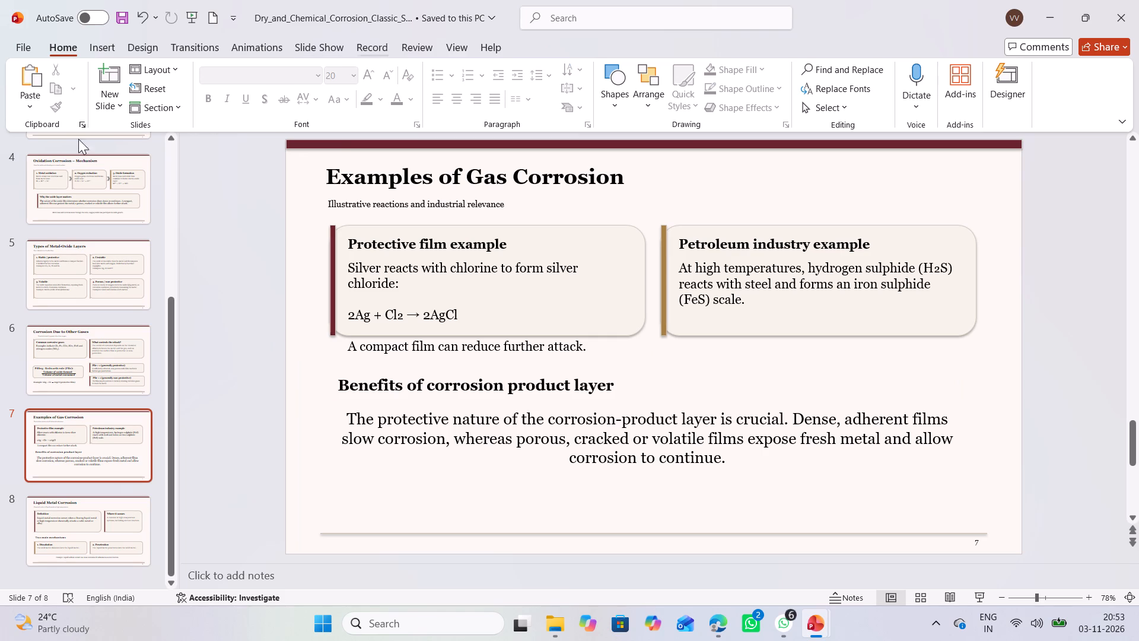
# Insert a rounded rectangle on slide 7 over the benefits heading and much of its paragraph, about 19.53 cm wide and 7.47 cm high.
pyautogui.click(98, 48)
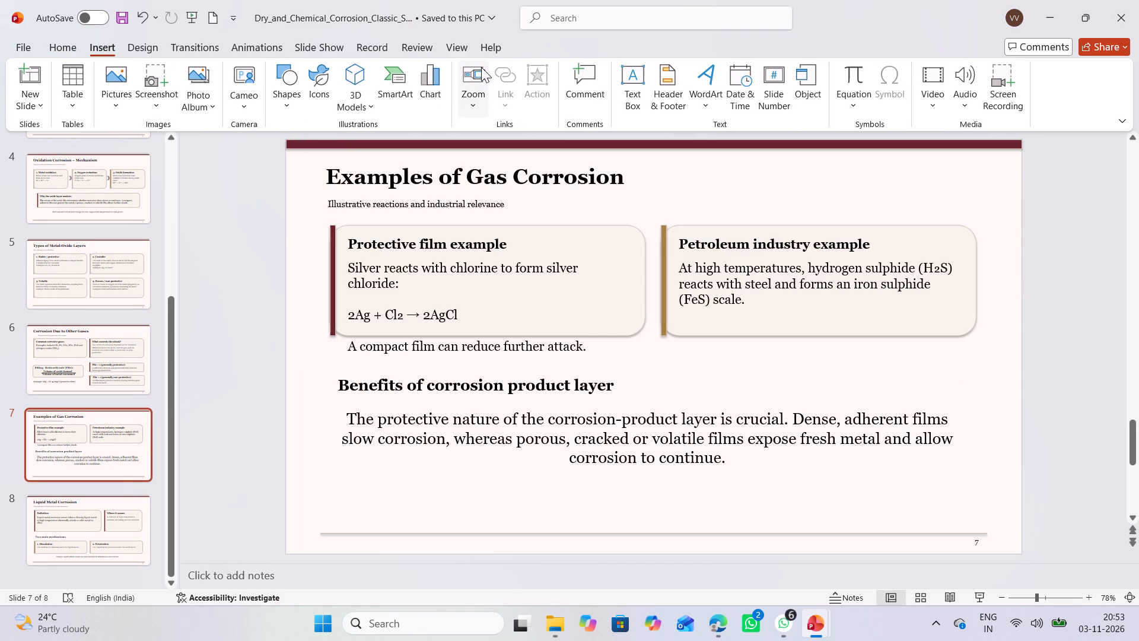
pyautogui.click(285, 87)
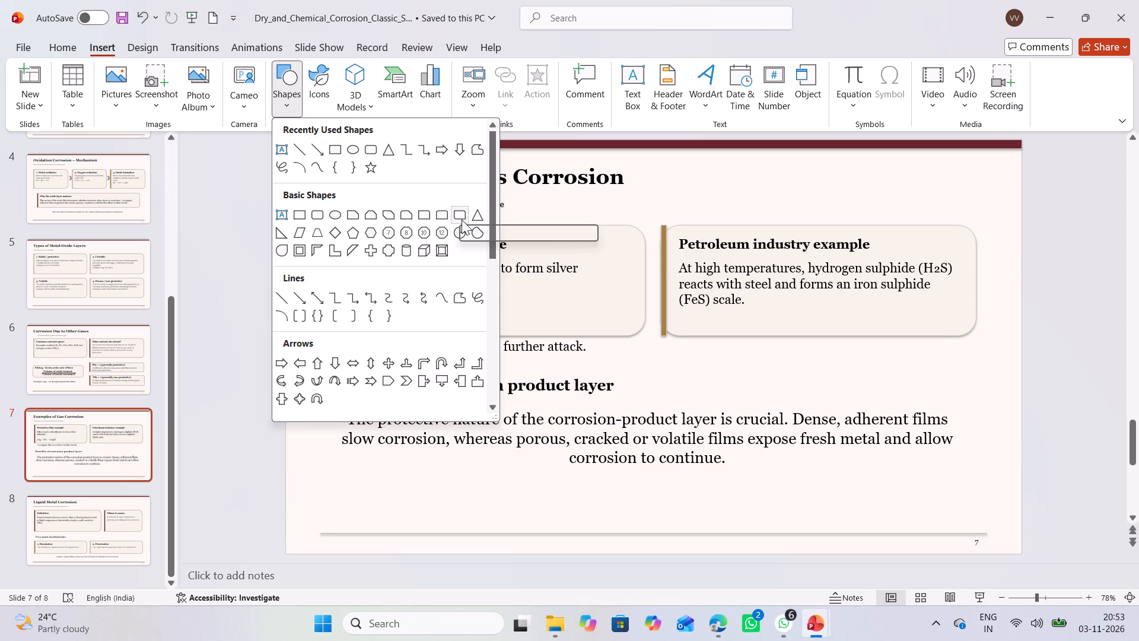
pyautogui.click(320, 216)
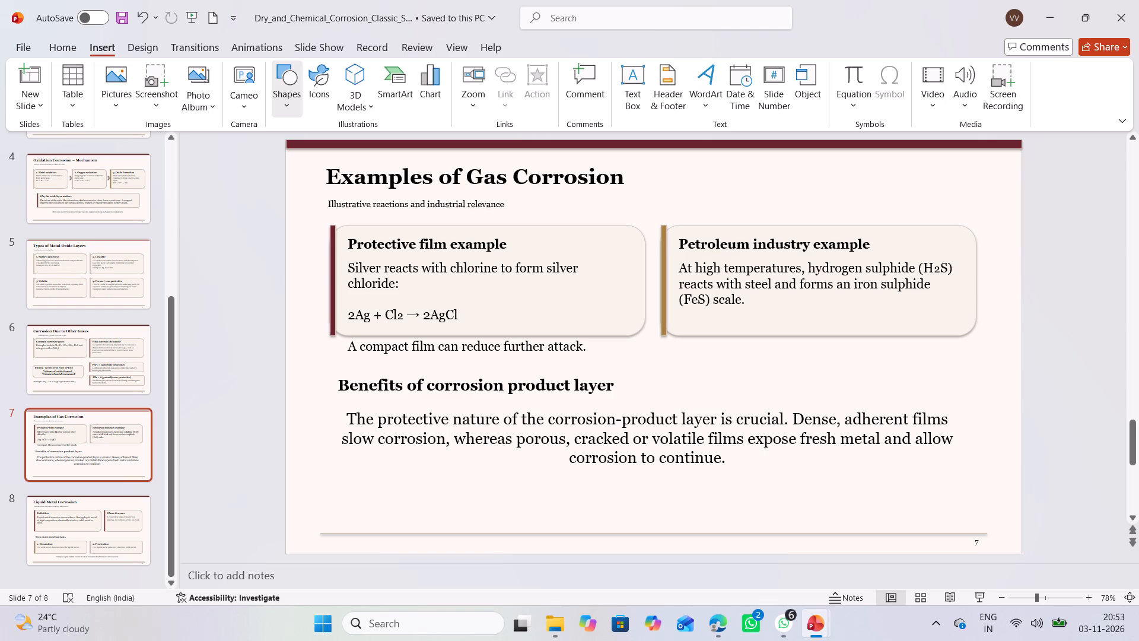
pyautogui.moveTo(333, 380); pyautogui.dragTo(525, 388)
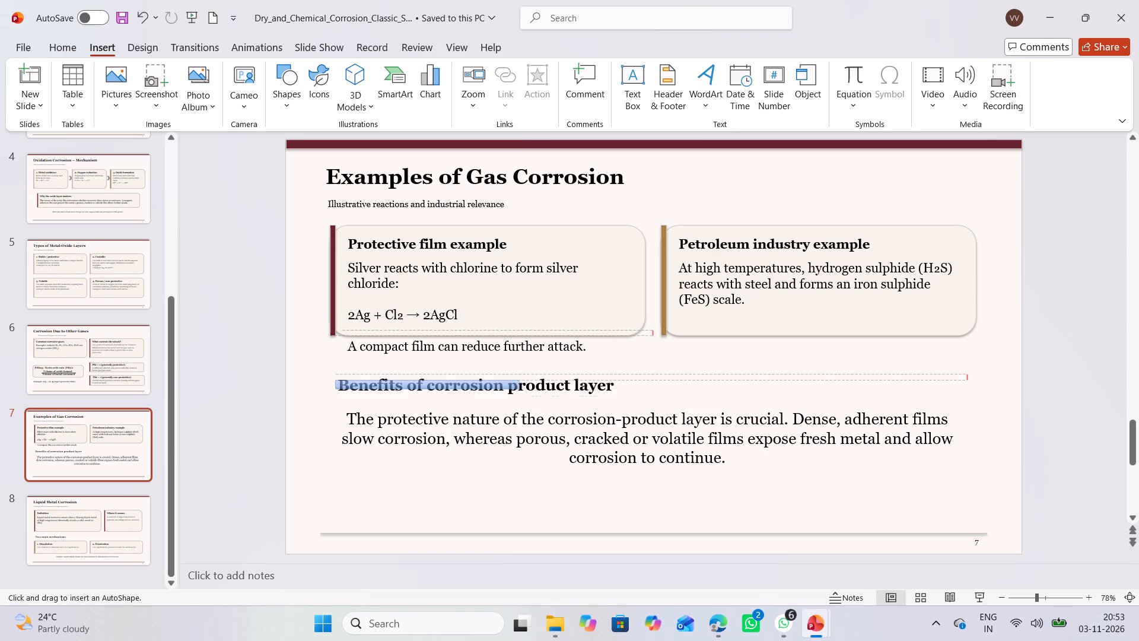
pyautogui.moveTo(525, 388); pyautogui.dragTo(623, 374)
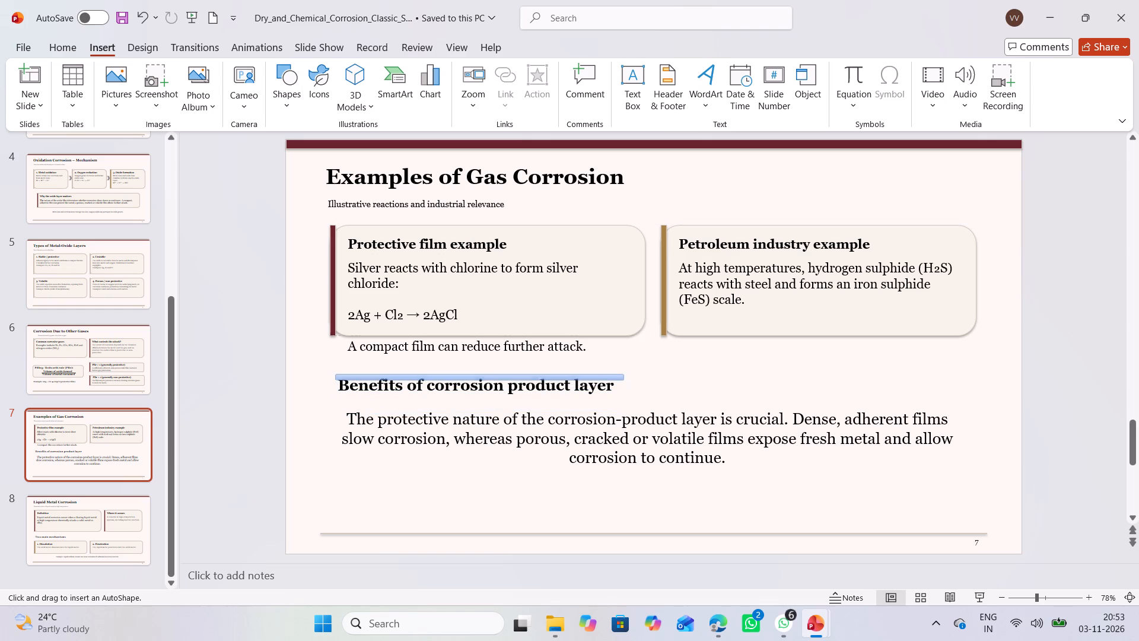
pyautogui.moveTo(623, 374); pyautogui.dragTo(612, 358)
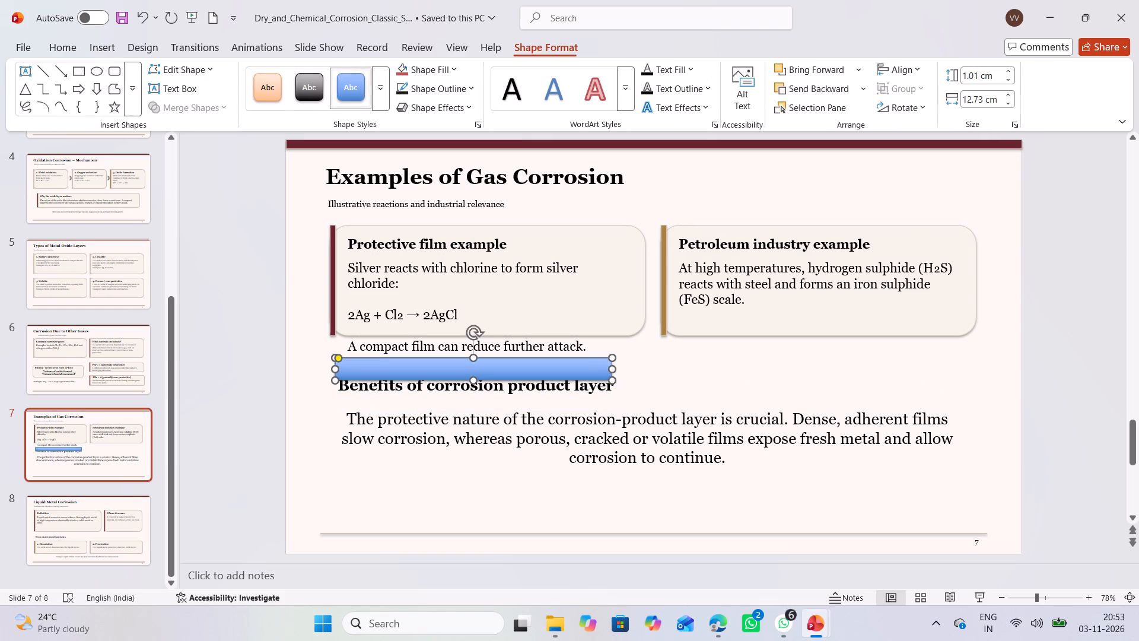
pyautogui.moveTo(612, 379); pyautogui.dragTo(618, 403)
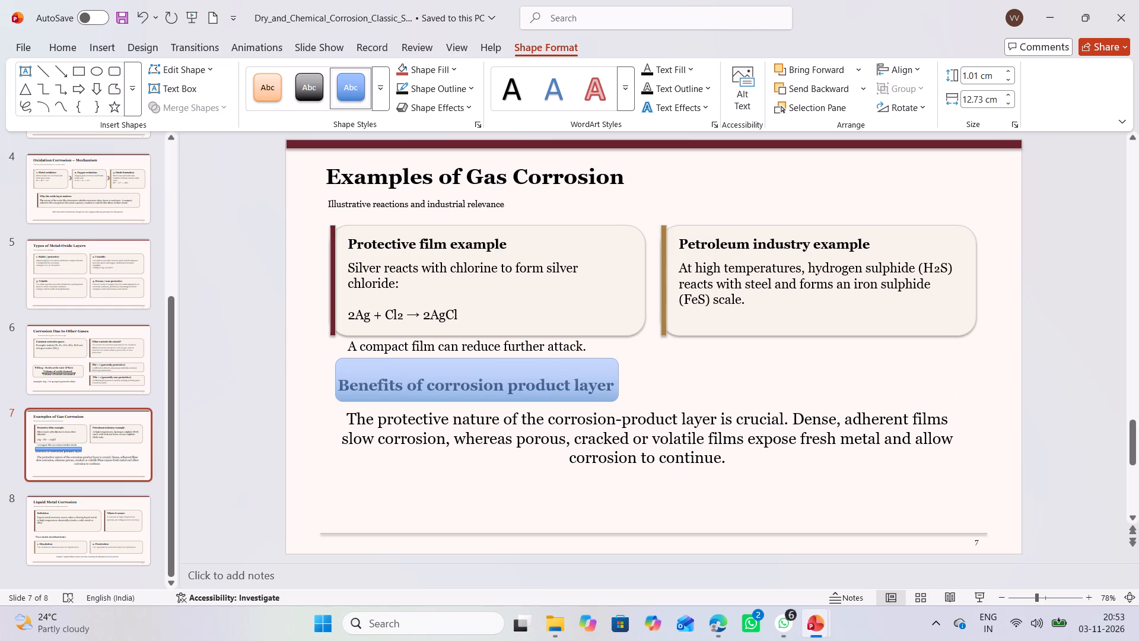
pyautogui.moveTo(618, 403); pyautogui.dragTo(616, 407)
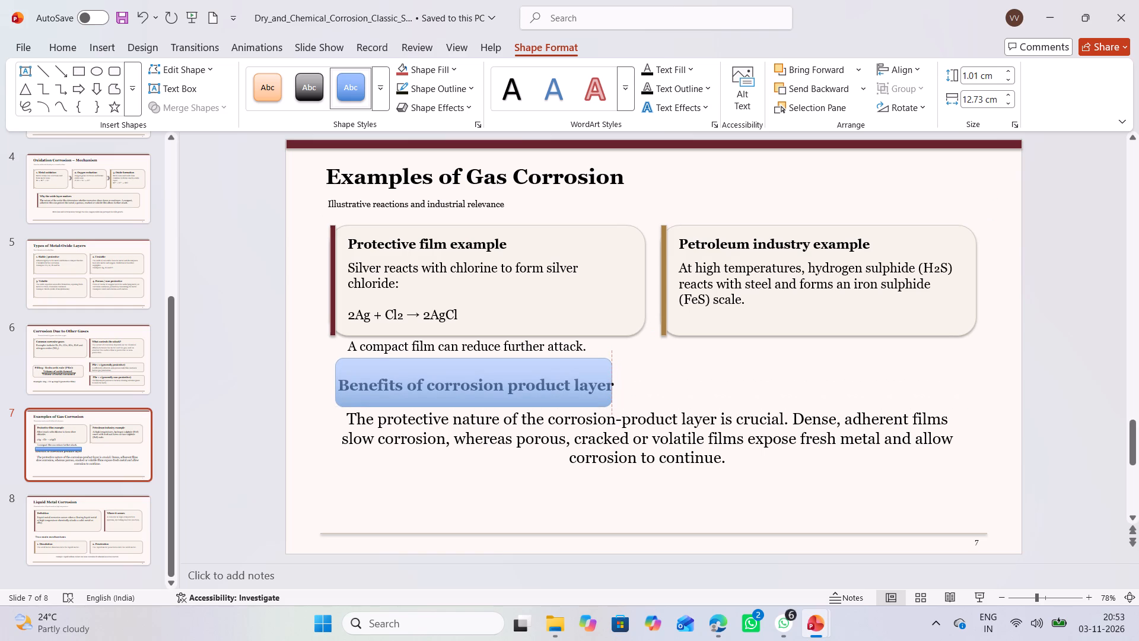
pyautogui.moveTo(616, 407); pyautogui.dragTo(754, 522)
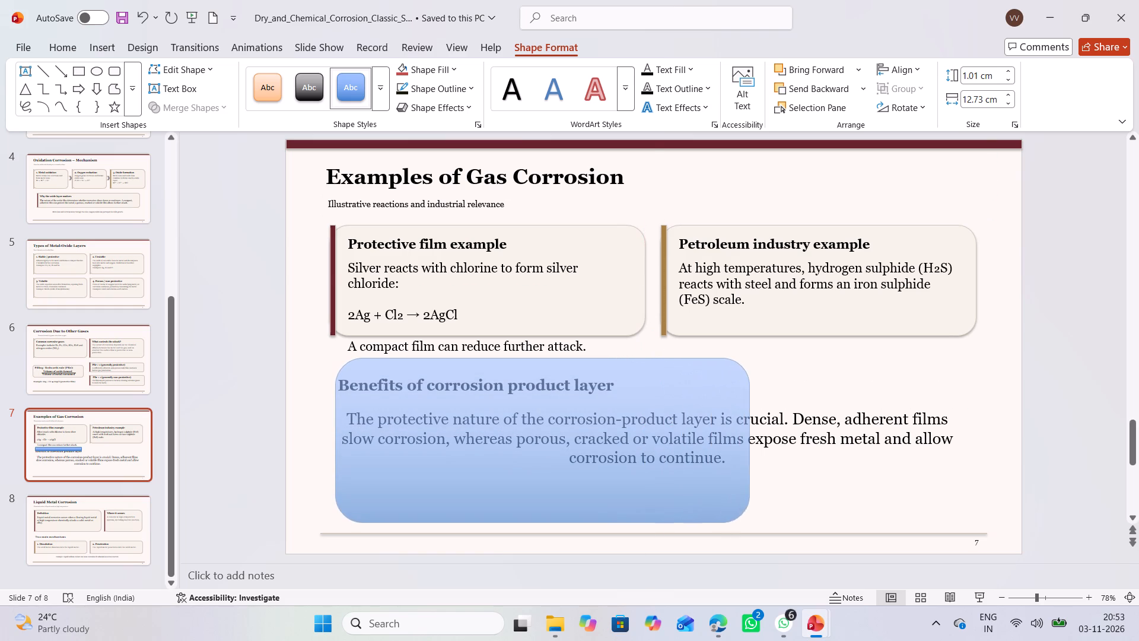
pyautogui.moveTo(754, 522); pyautogui.dragTo(760, 522)
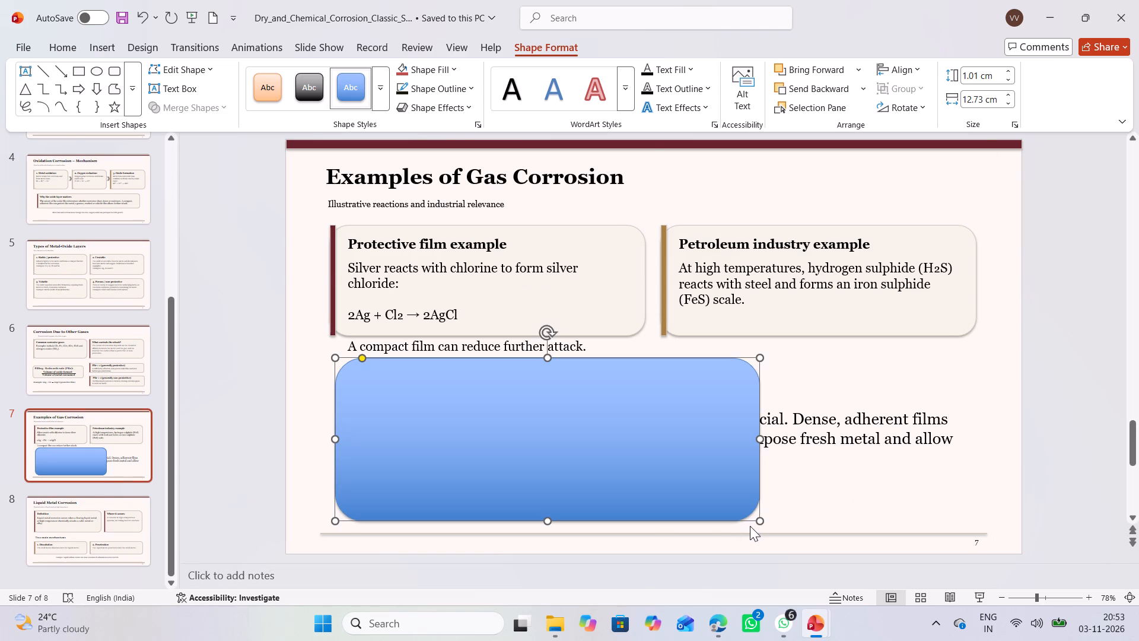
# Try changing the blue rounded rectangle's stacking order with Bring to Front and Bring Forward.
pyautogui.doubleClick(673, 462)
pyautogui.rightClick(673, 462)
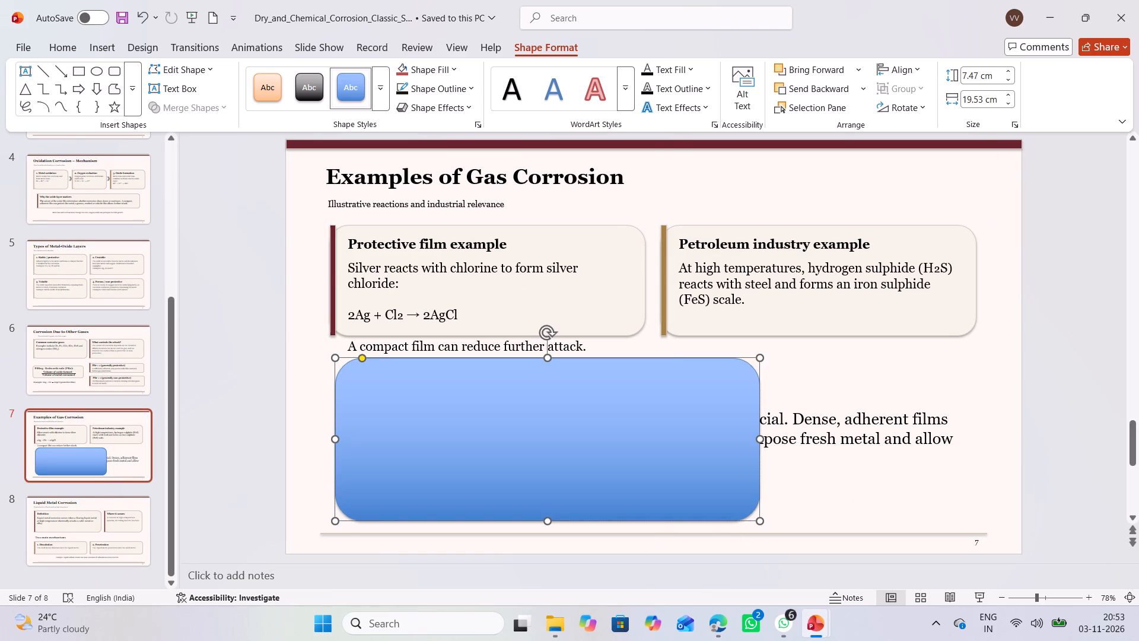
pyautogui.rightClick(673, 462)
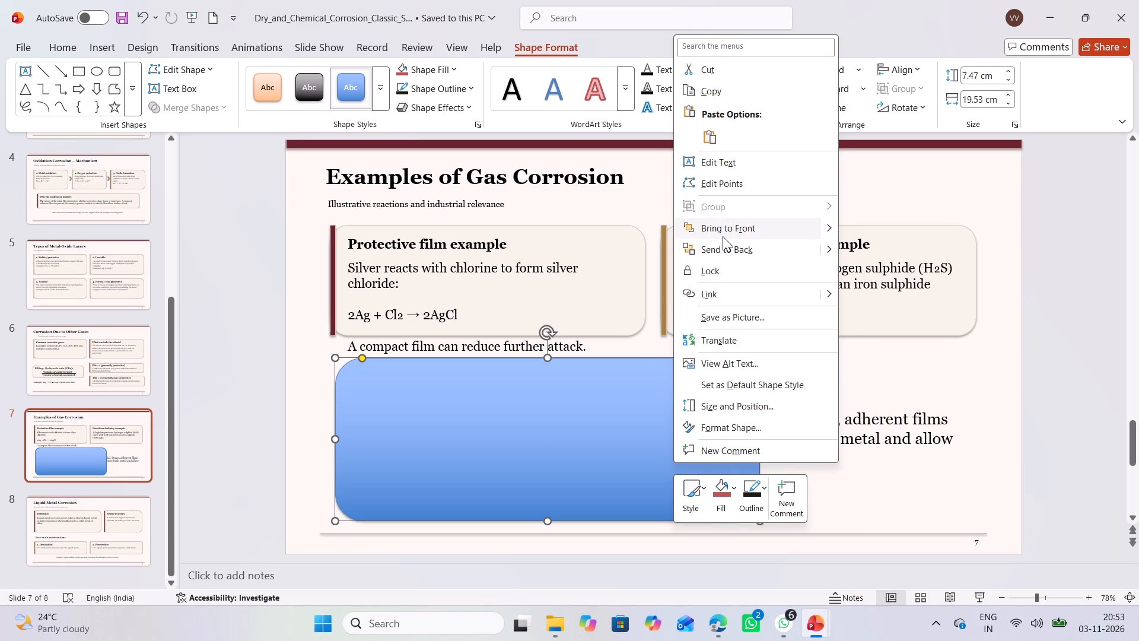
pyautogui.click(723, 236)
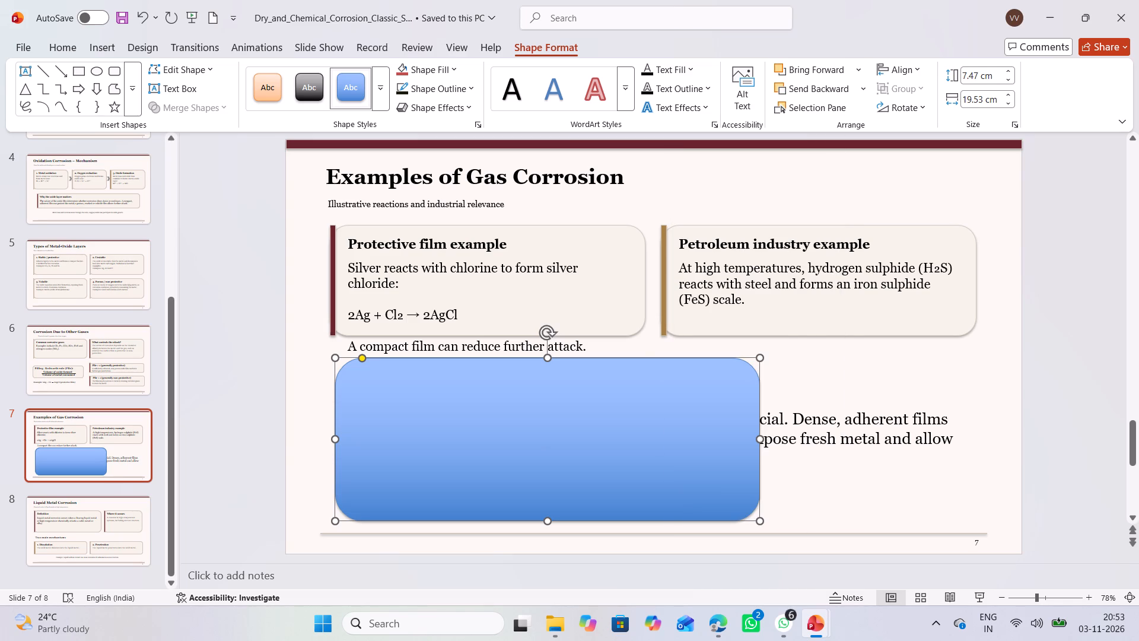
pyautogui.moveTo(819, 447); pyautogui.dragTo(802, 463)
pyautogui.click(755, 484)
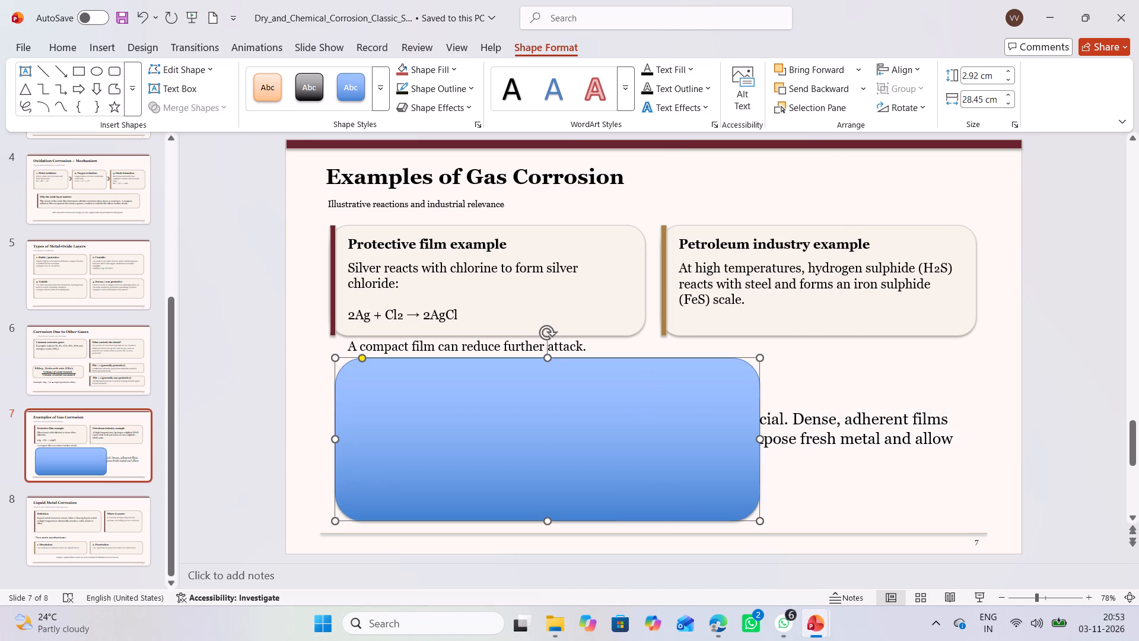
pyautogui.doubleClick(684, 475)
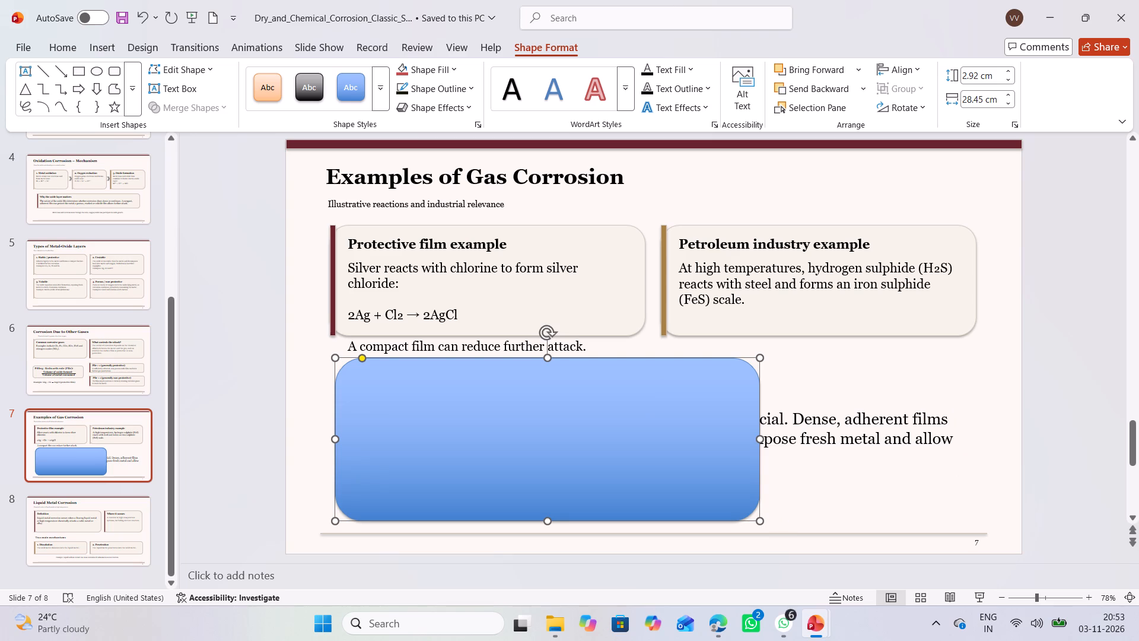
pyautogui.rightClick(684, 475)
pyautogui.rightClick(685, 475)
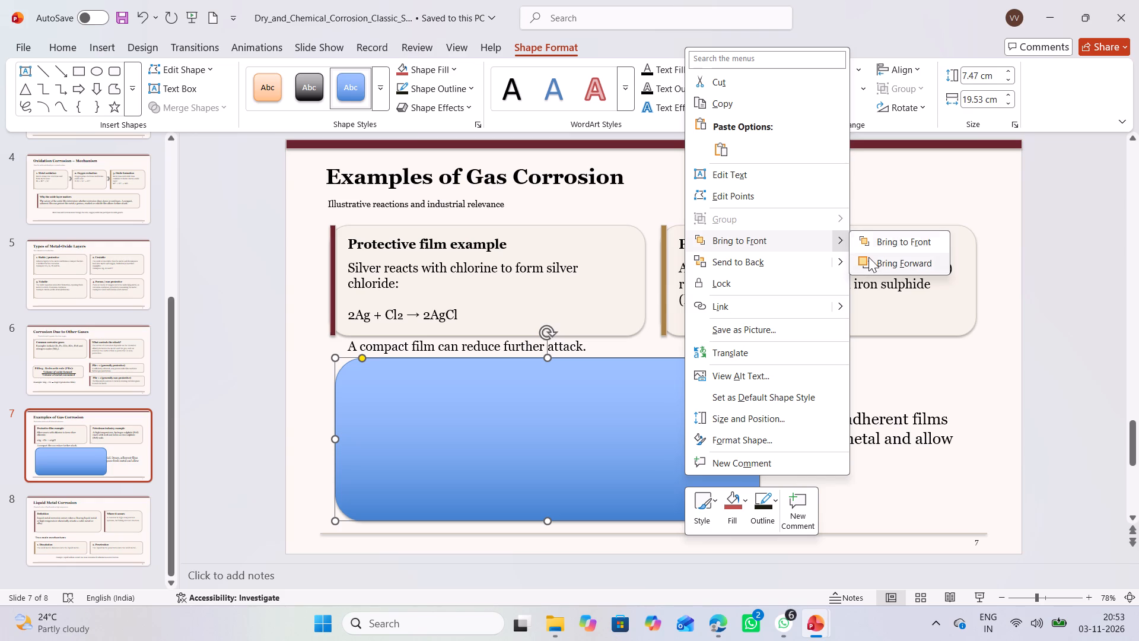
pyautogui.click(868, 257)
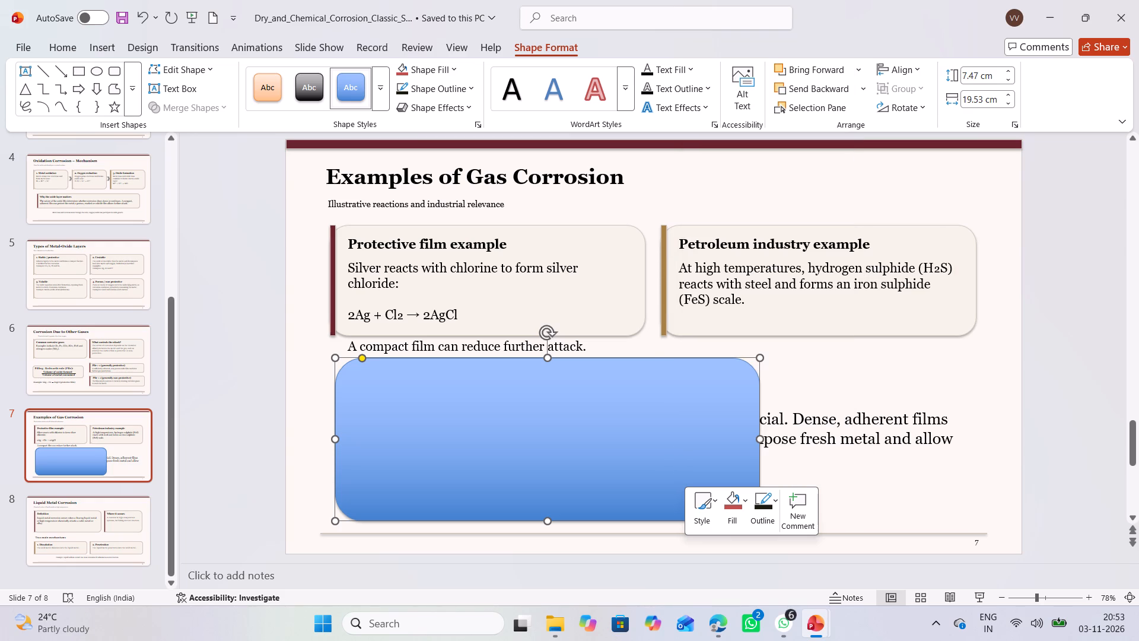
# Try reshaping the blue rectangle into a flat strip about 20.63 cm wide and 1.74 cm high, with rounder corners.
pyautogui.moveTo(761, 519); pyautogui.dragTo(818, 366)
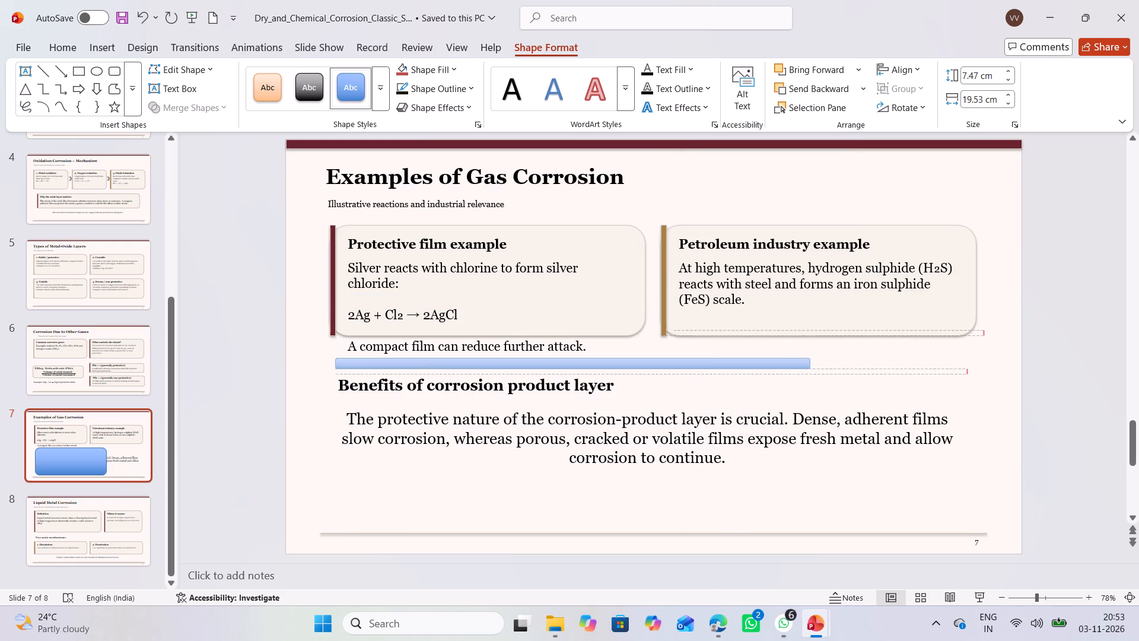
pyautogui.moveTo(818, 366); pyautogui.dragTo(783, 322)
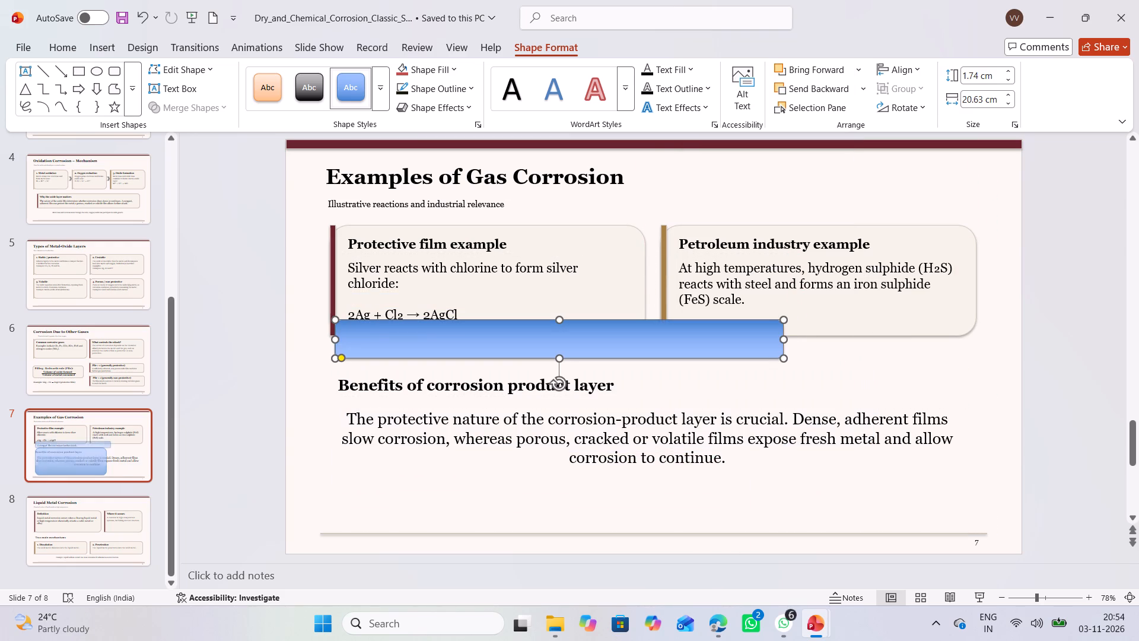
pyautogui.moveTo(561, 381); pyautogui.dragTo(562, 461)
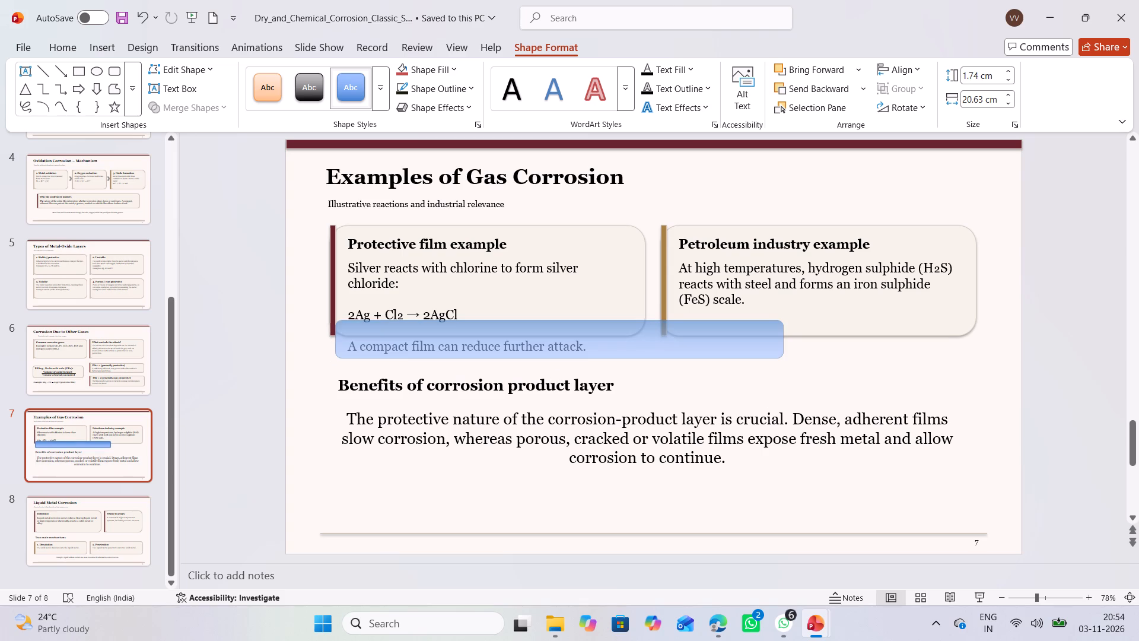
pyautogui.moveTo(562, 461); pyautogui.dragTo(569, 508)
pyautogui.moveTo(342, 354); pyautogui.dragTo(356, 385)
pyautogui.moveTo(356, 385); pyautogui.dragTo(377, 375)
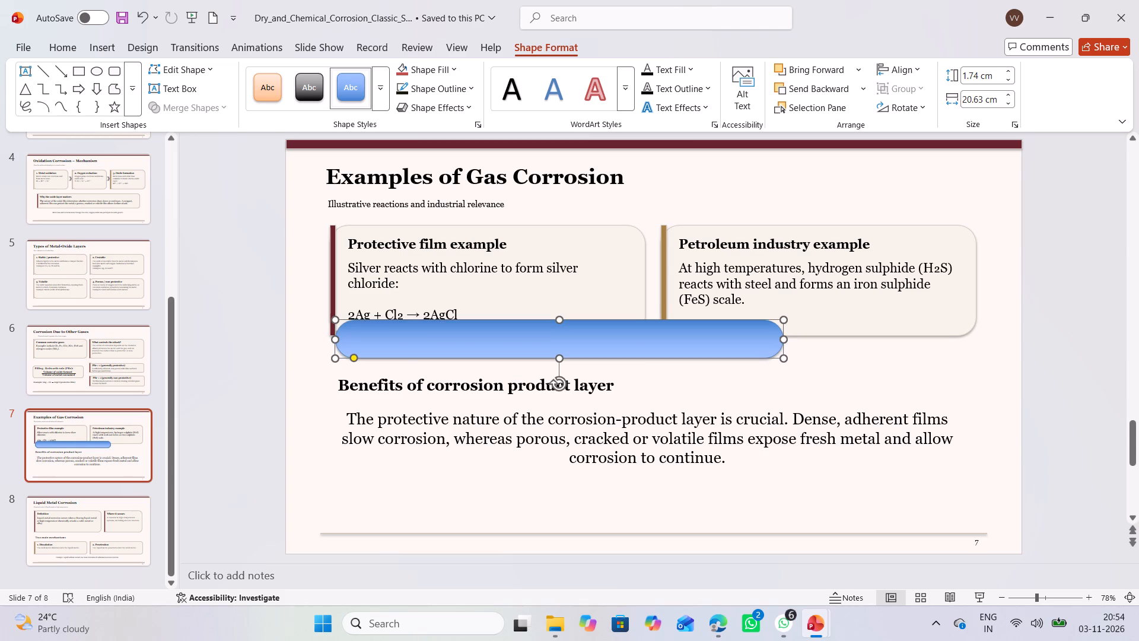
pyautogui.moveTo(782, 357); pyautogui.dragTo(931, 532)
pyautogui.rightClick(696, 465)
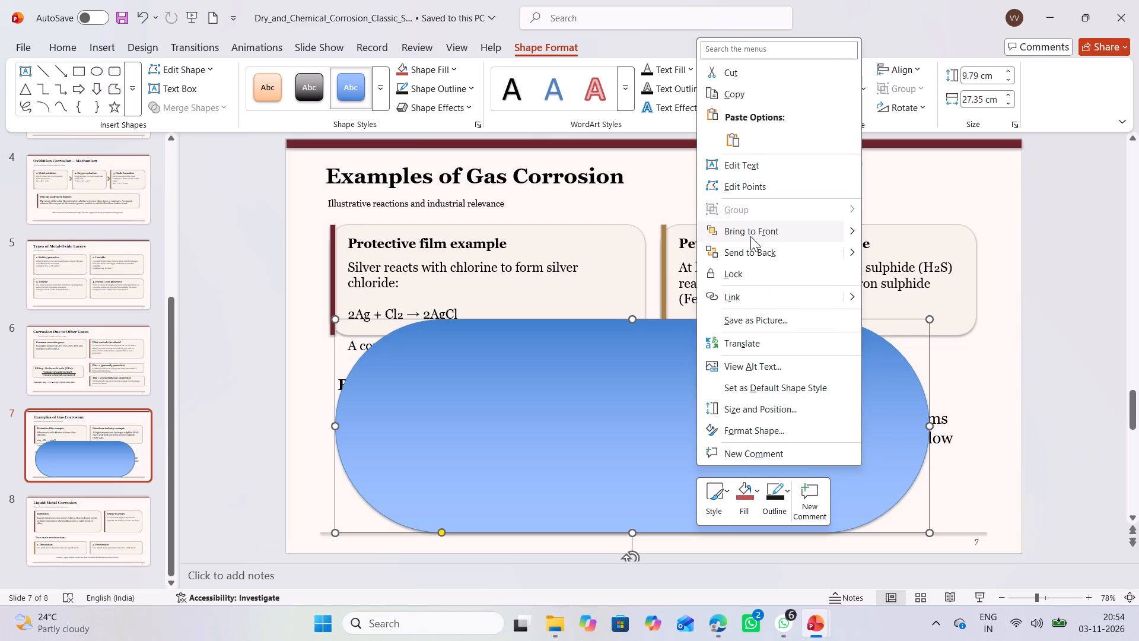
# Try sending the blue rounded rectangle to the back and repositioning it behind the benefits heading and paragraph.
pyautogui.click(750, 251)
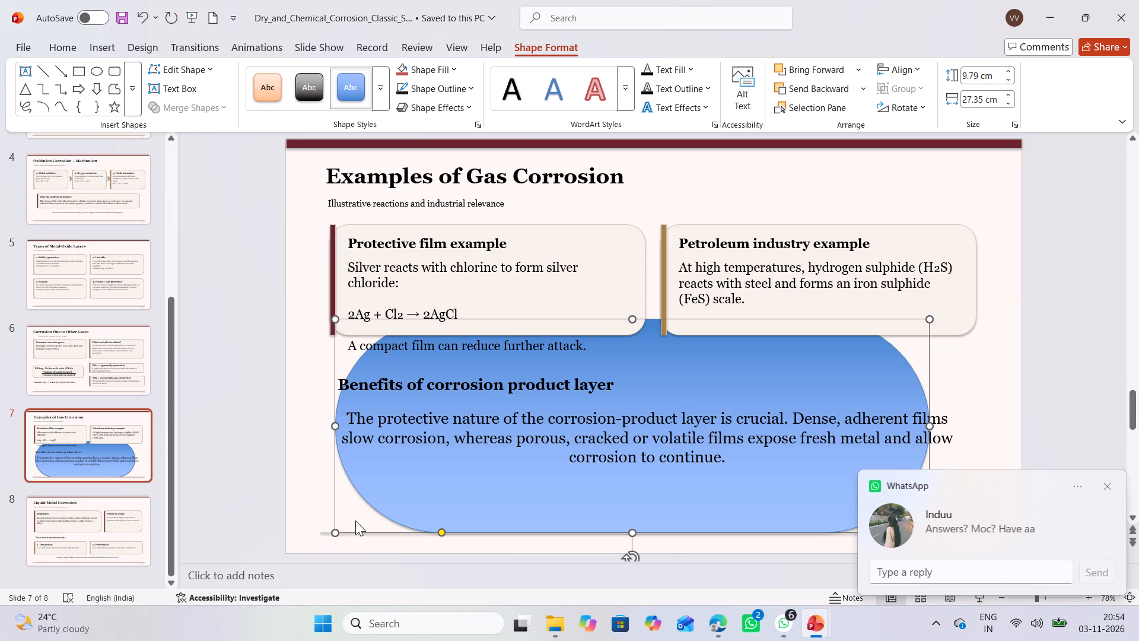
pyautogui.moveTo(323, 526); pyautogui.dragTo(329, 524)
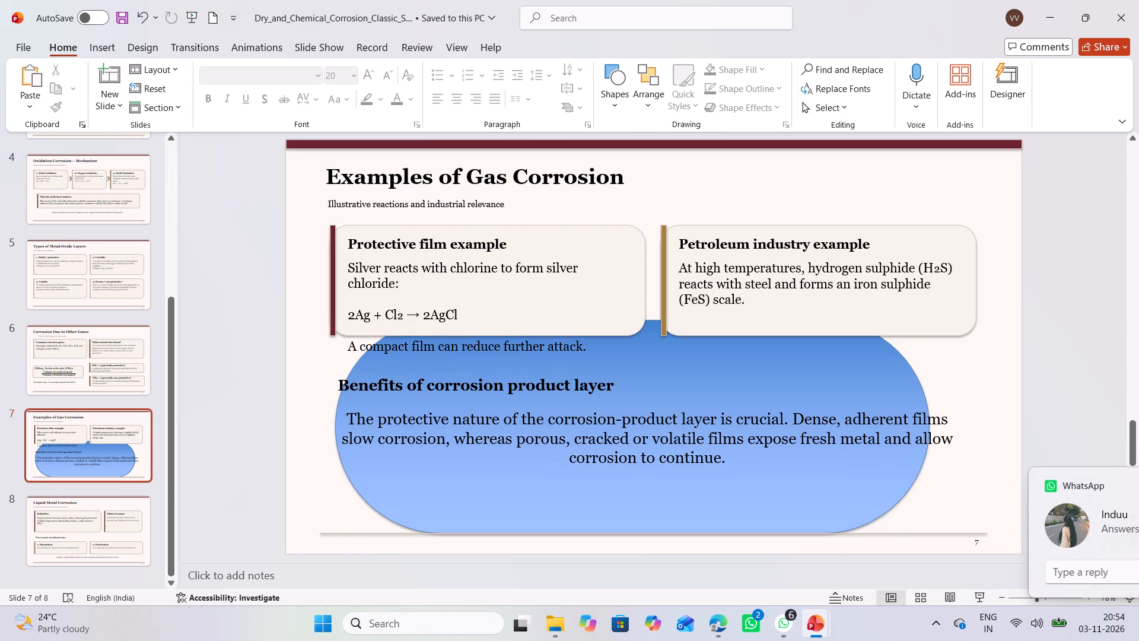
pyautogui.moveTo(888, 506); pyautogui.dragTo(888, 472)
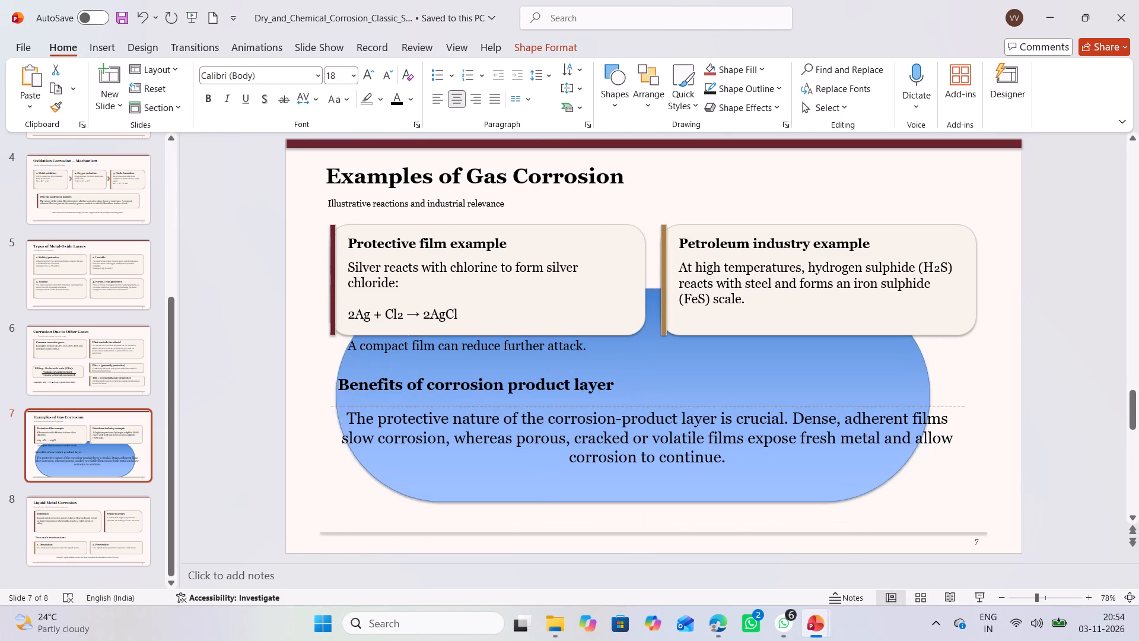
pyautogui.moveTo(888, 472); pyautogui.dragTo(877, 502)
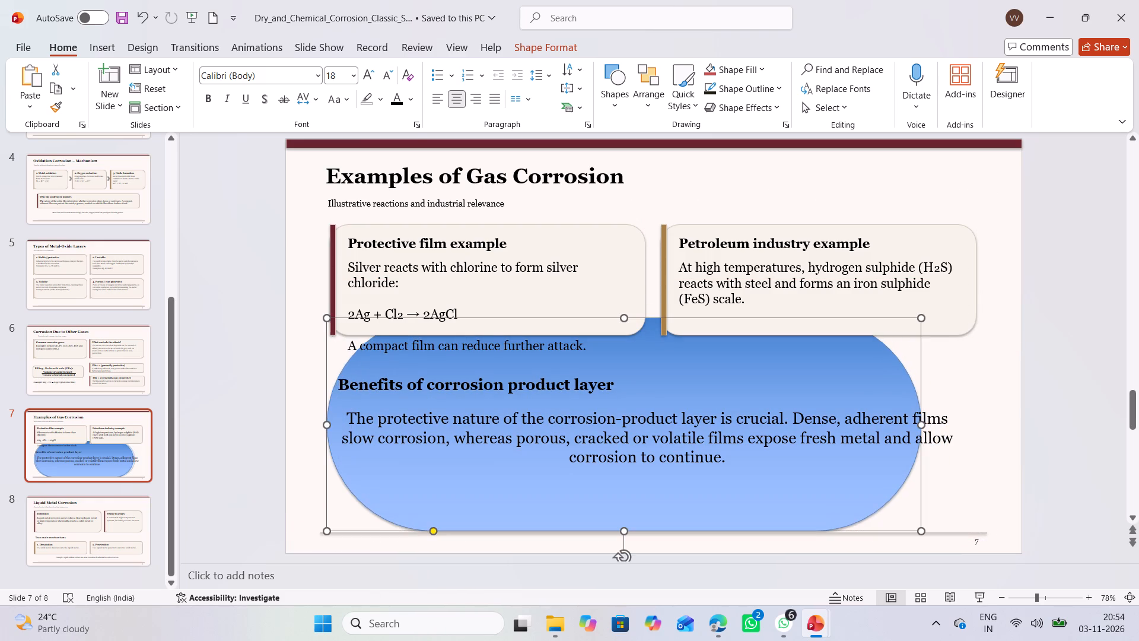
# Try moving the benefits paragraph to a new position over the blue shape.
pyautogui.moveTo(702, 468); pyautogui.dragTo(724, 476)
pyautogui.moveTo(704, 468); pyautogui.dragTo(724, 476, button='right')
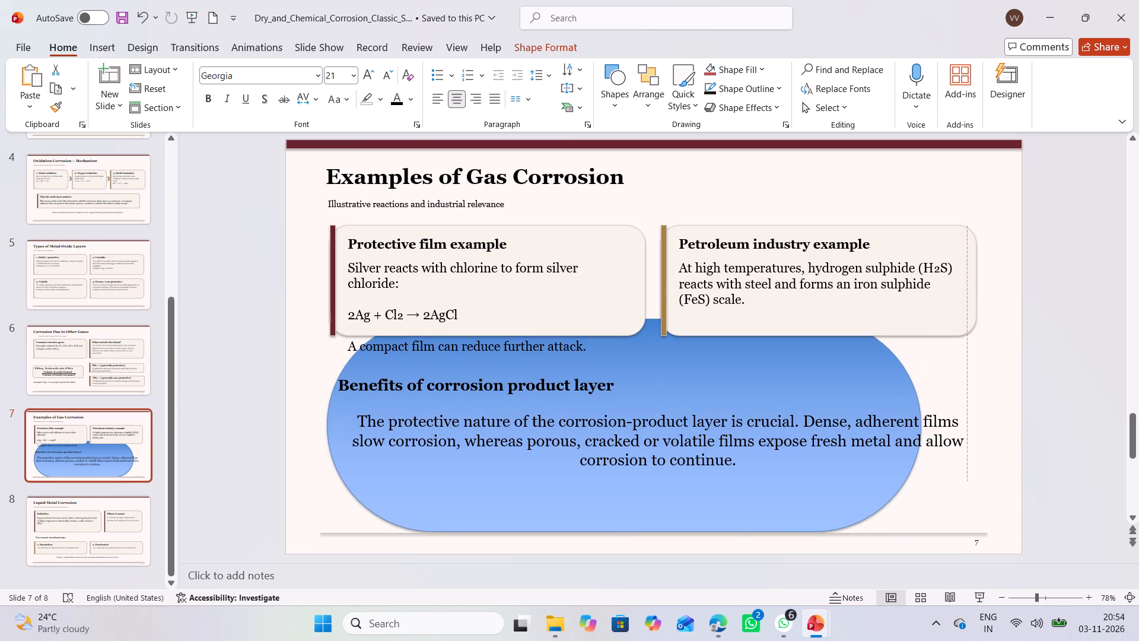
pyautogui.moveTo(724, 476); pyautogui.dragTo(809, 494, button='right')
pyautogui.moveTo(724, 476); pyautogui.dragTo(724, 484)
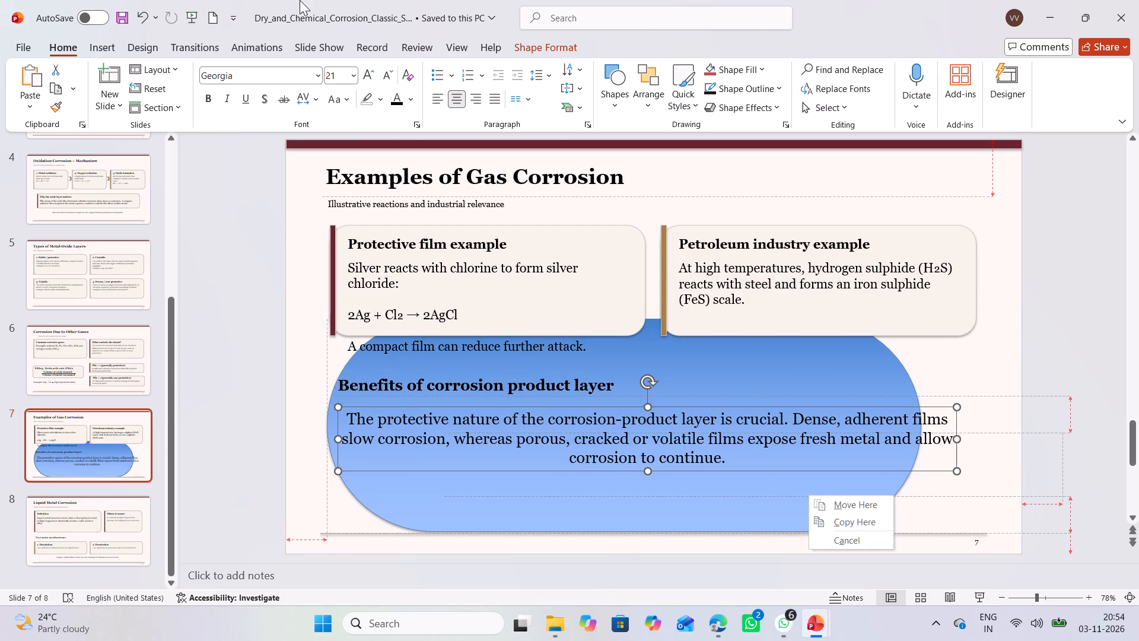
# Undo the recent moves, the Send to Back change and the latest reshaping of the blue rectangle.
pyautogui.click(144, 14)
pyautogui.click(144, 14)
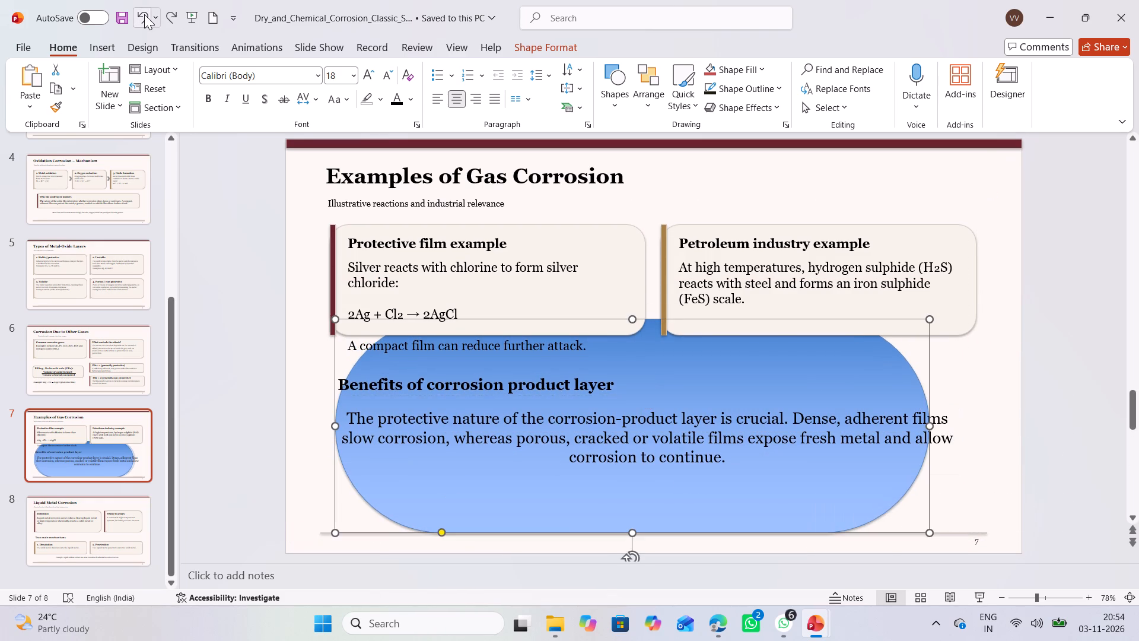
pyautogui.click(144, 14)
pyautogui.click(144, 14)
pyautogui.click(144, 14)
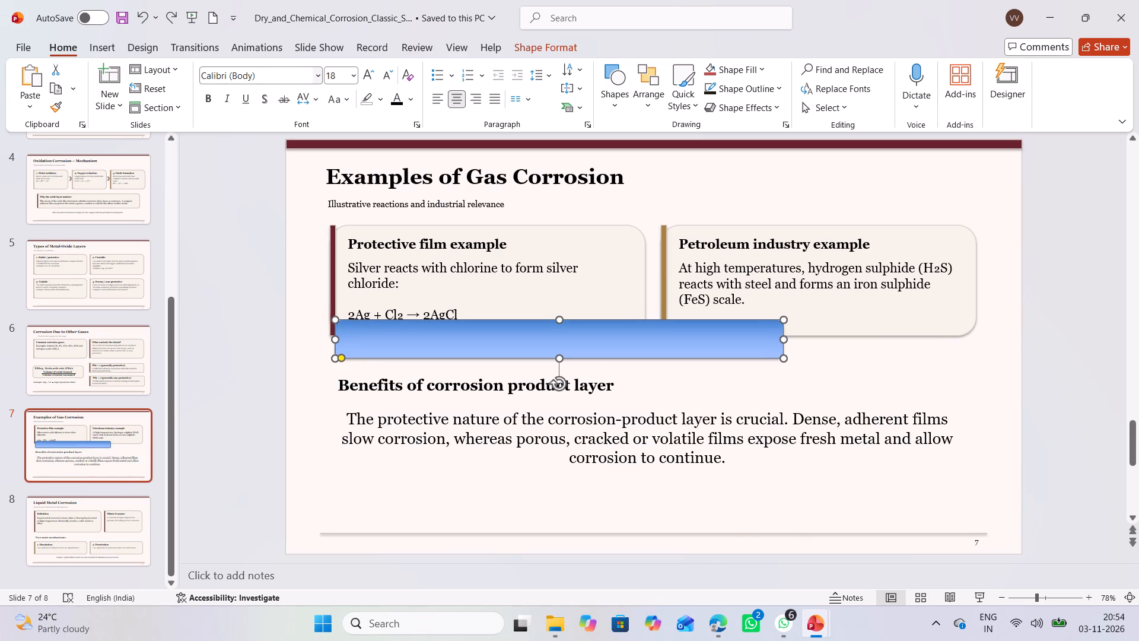
# Move and resize the blue rounded rectangle on slide 7 so it encloses the benefits heading and the full paragraph below.
pyautogui.moveTo(785, 357); pyautogui.dragTo(776, 352)
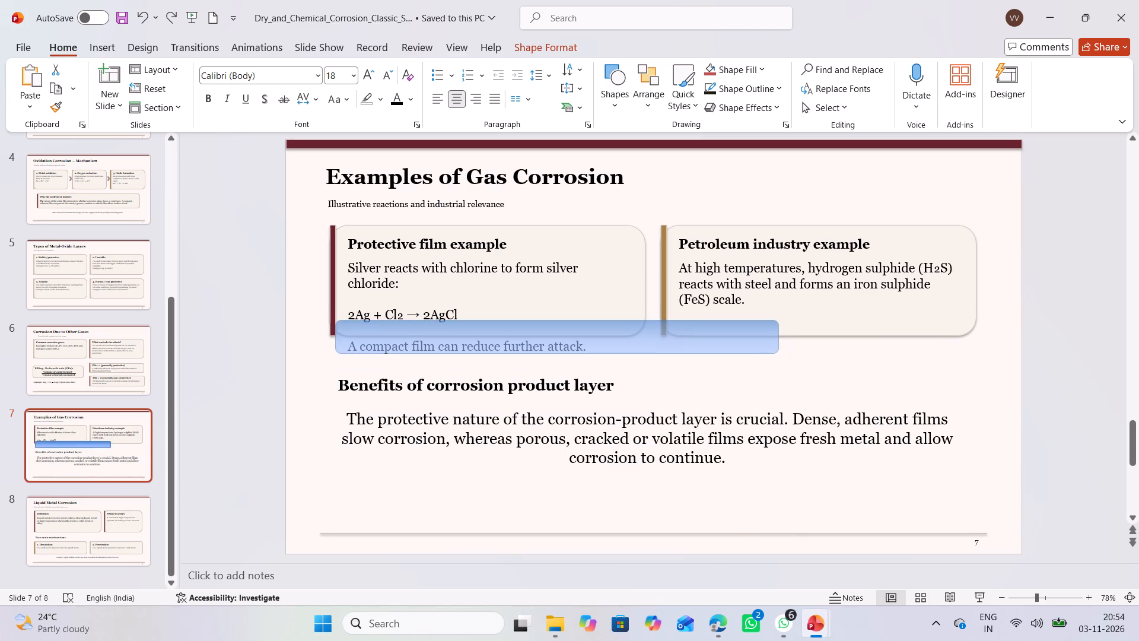
pyautogui.moveTo(776, 352); pyautogui.dragTo(775, 352)
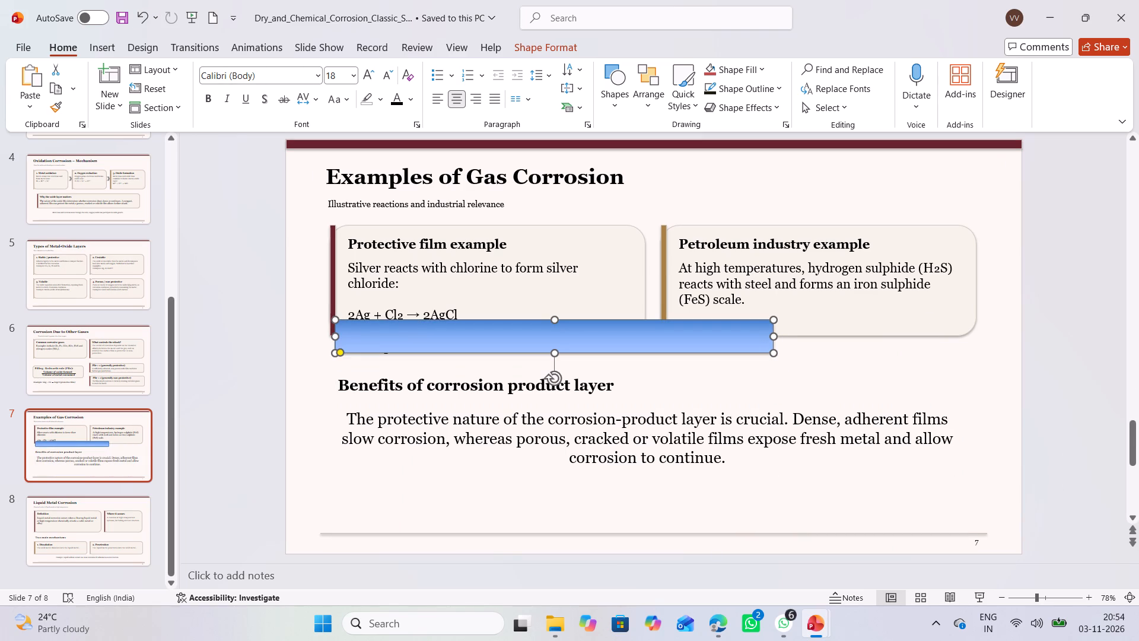
pyautogui.moveTo(339, 320); pyautogui.dragTo(335, 397)
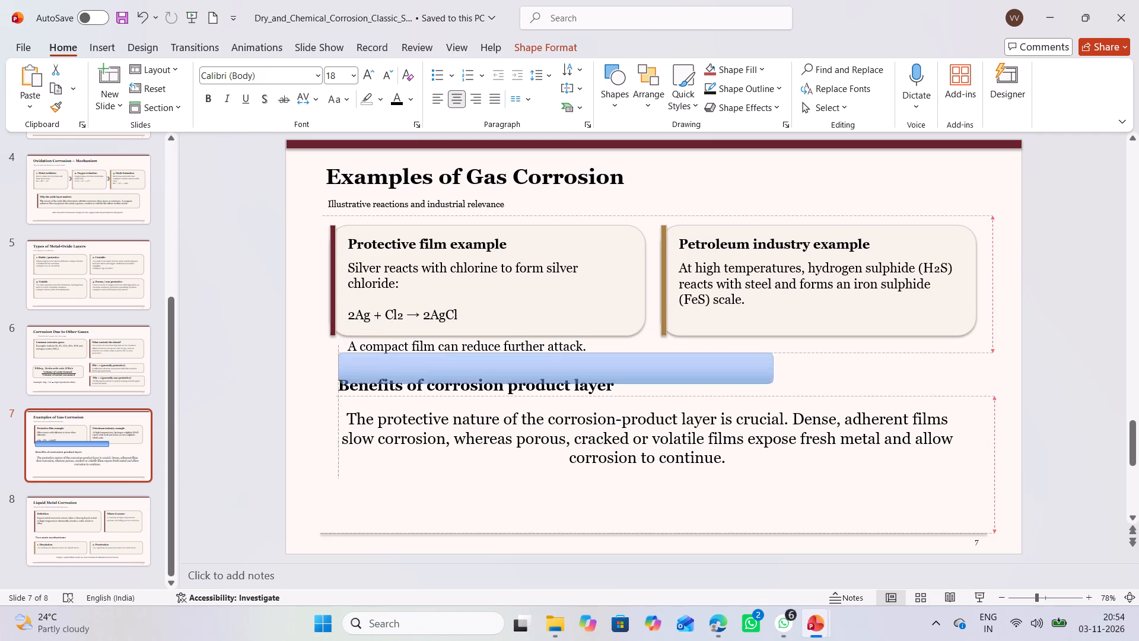
pyautogui.moveTo(335, 397); pyautogui.dragTo(325, 522)
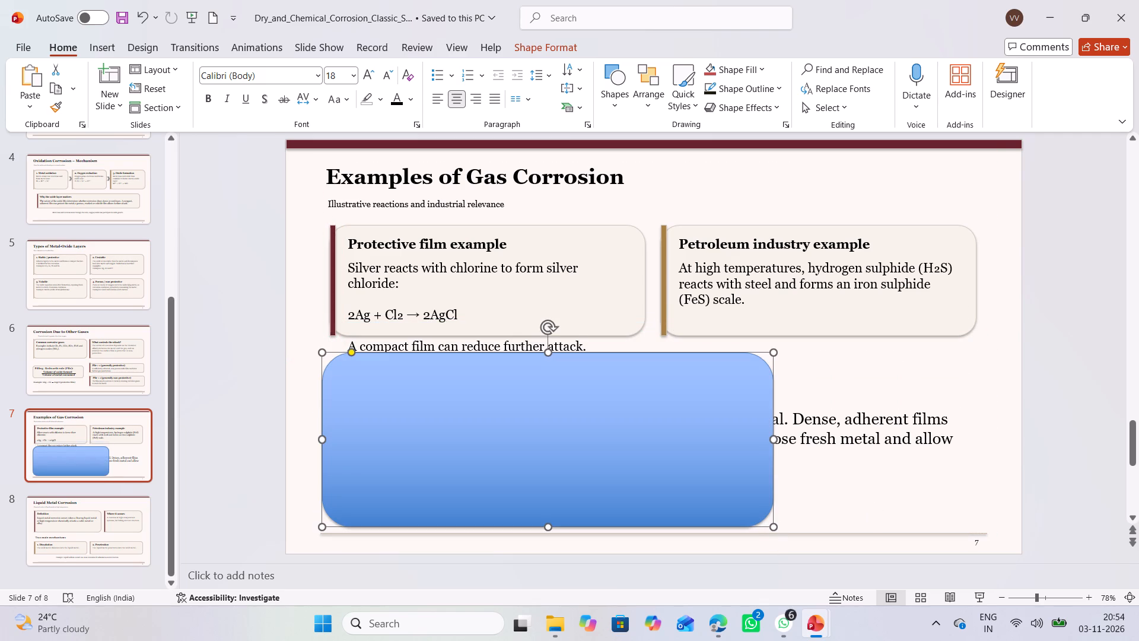
pyautogui.moveTo(771, 453); pyautogui.dragTo(778, 453)
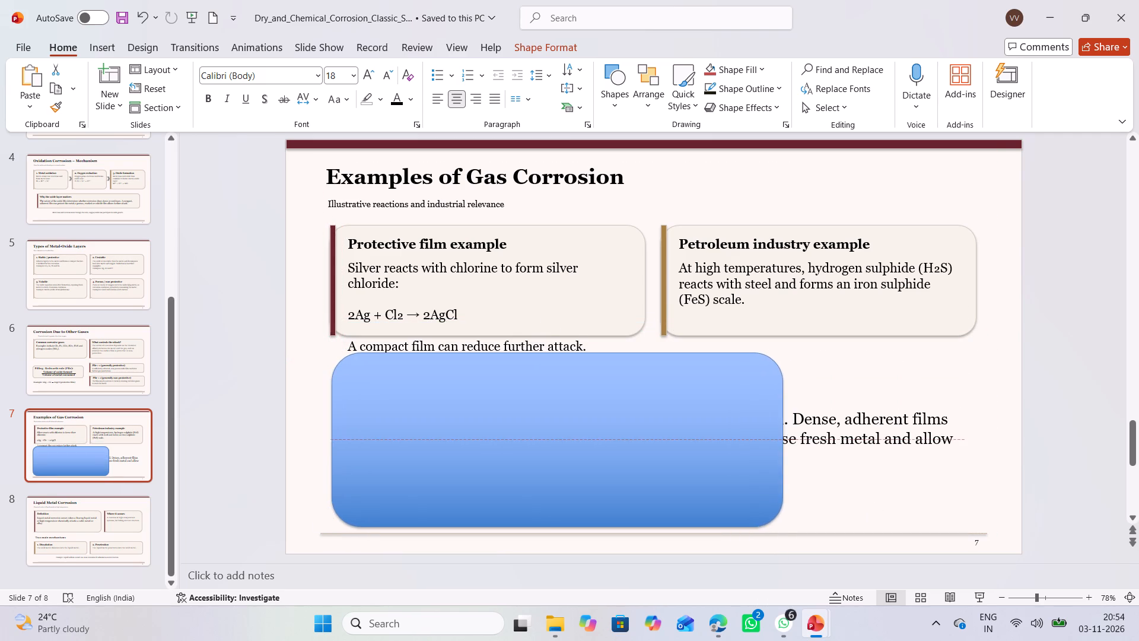
pyautogui.moveTo(778, 453); pyautogui.dragTo(766, 454)
pyautogui.moveTo(775, 441); pyautogui.dragTo(831, 440)
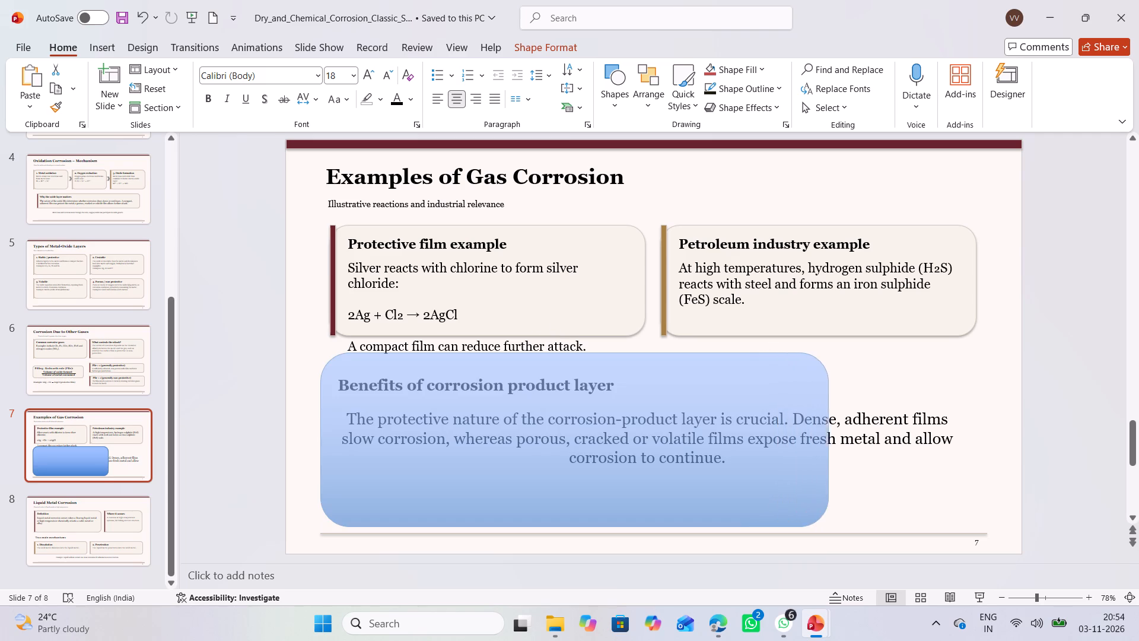
pyautogui.moveTo(831, 440); pyautogui.dragTo(961, 446)
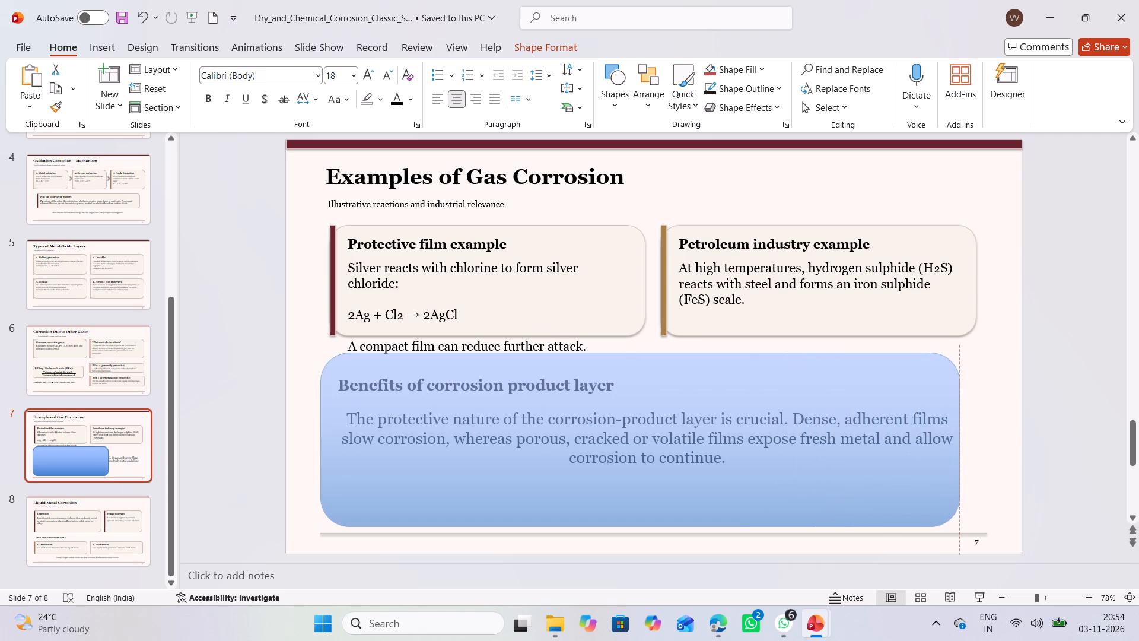
pyautogui.moveTo(961, 446); pyautogui.dragTo(962, 446)
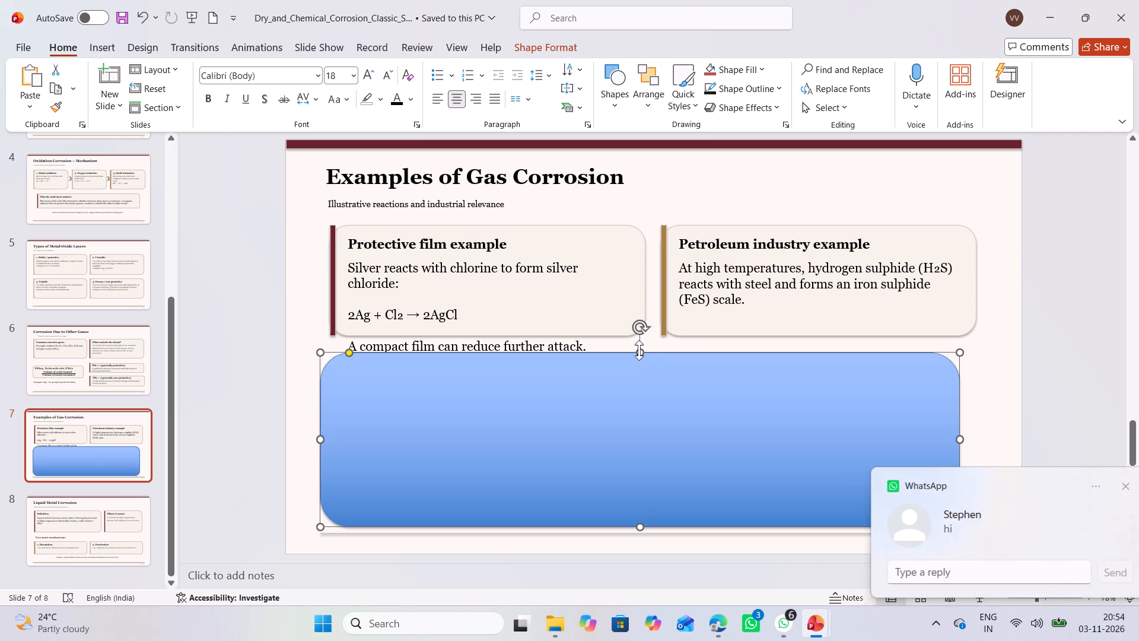
pyautogui.moveTo(643, 353); pyautogui.dragTo(641, 372)
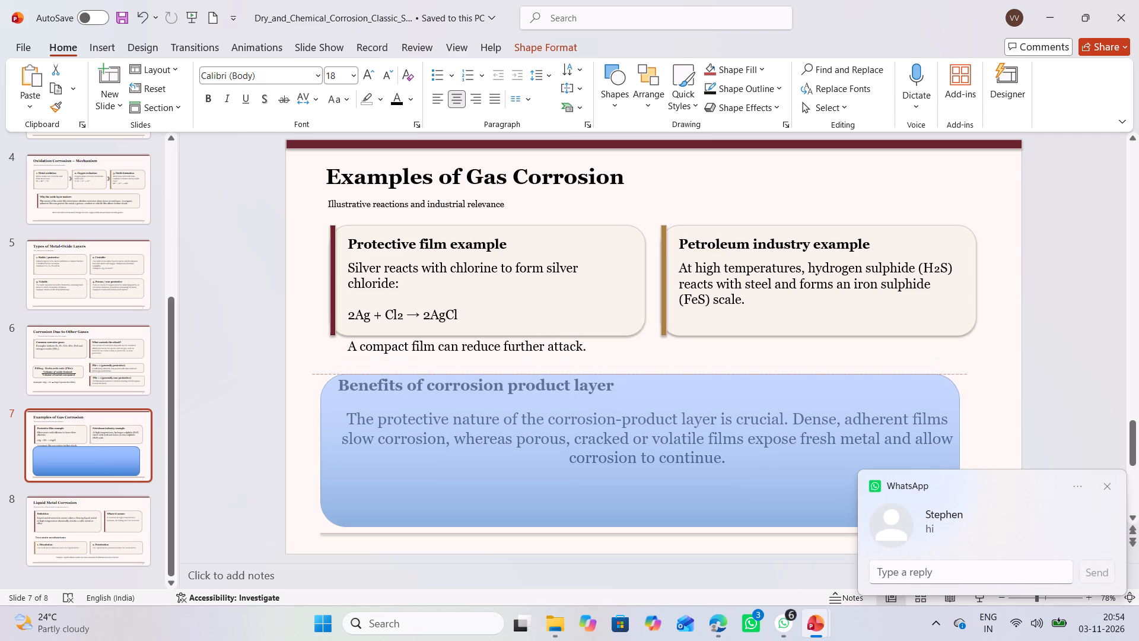
pyautogui.moveTo(641, 372); pyautogui.dragTo(640, 369)
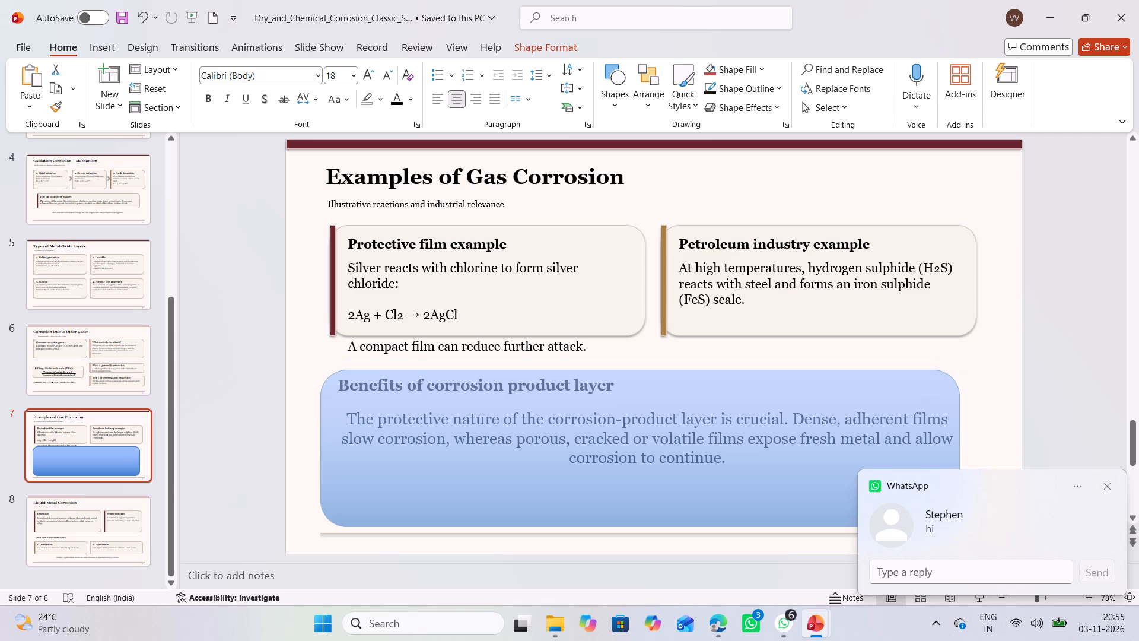
pyautogui.moveTo(640, 369); pyautogui.dragTo(640, 366)
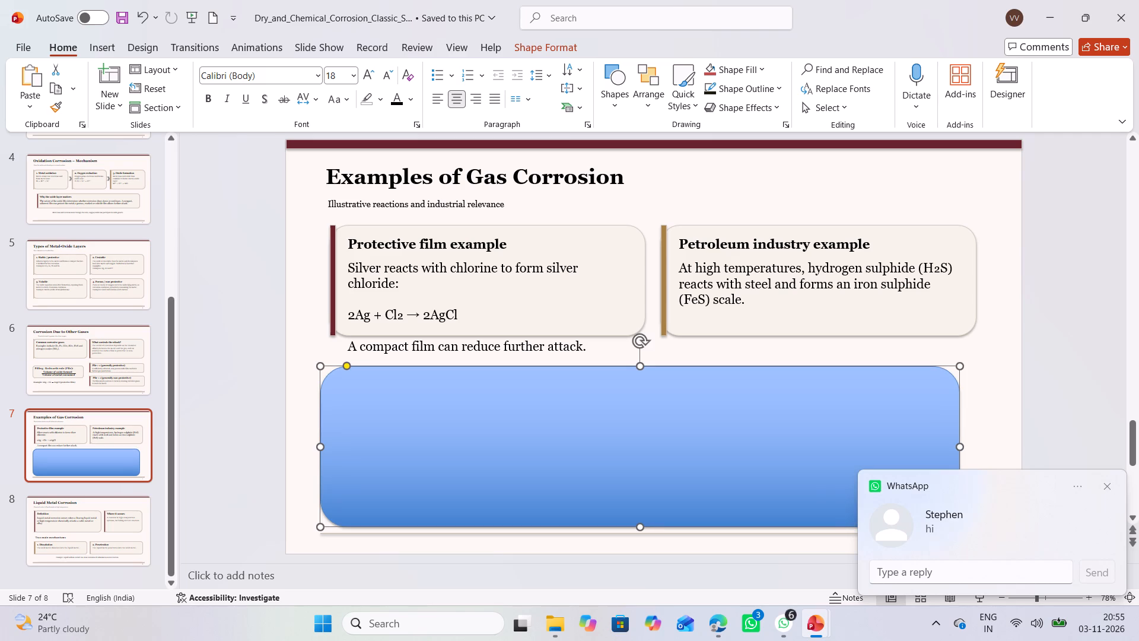
pyautogui.moveTo(642, 525); pyautogui.dragTo(644, 499)
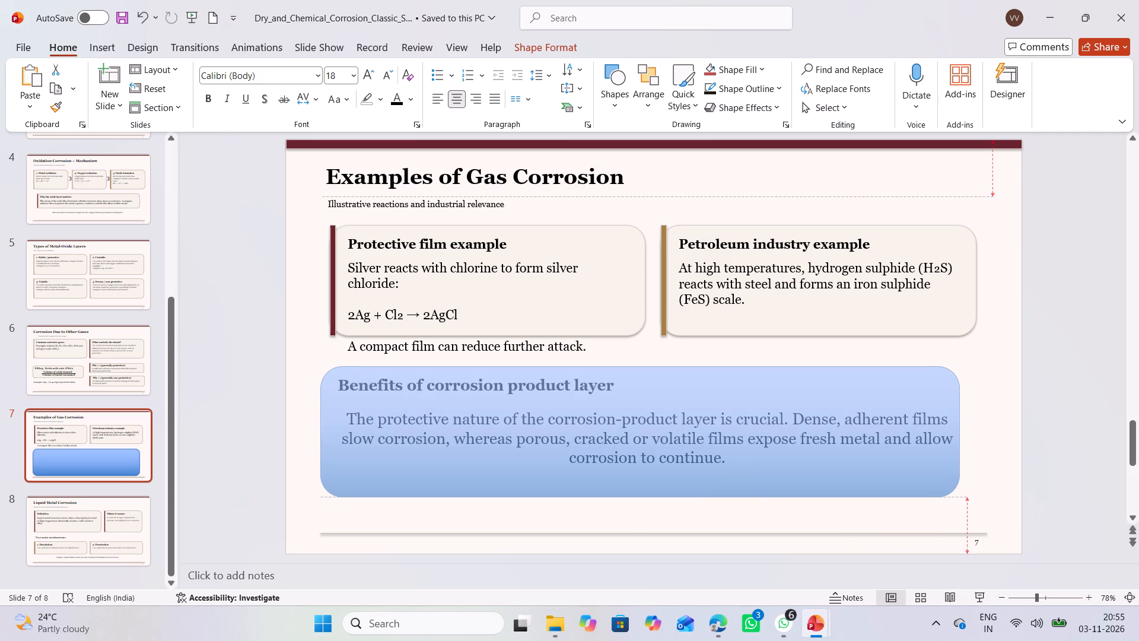
pyautogui.moveTo(644, 499); pyautogui.dragTo(644, 497)
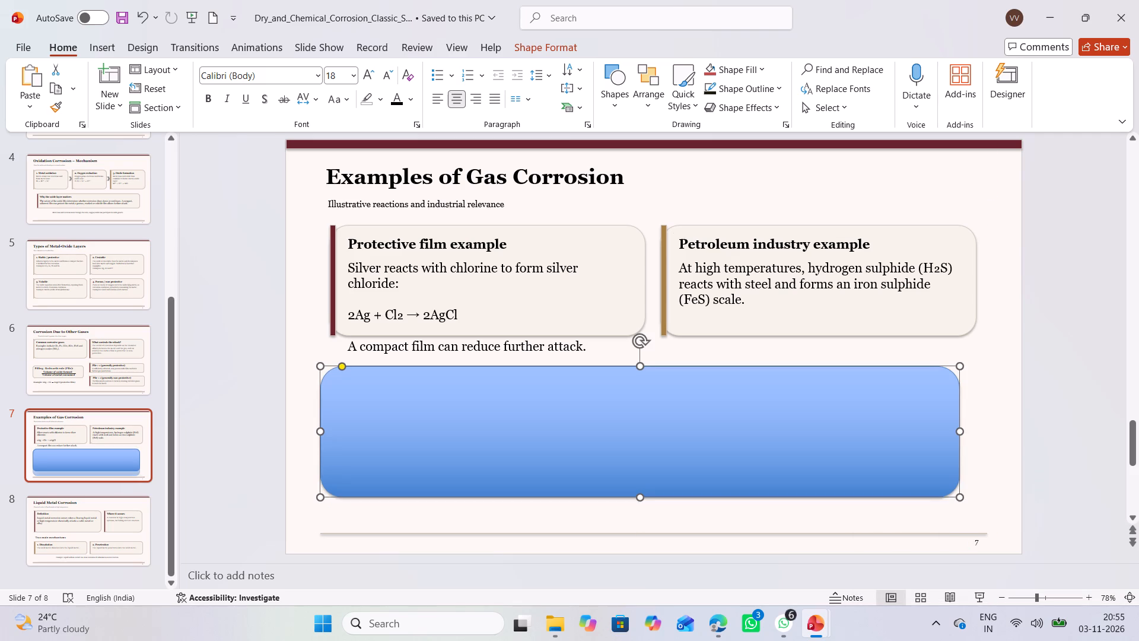
# Send the blue rounded rectangle to the back, behind the benefits heading and paragraph.
pyautogui.rightClick(658, 437)
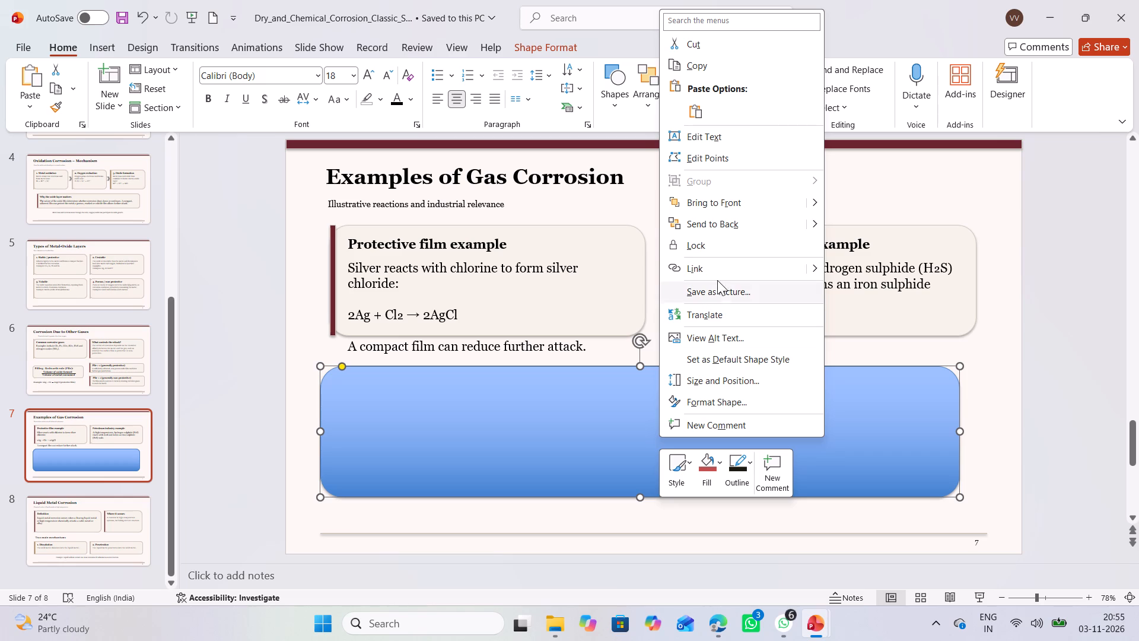
pyautogui.click(721, 233)
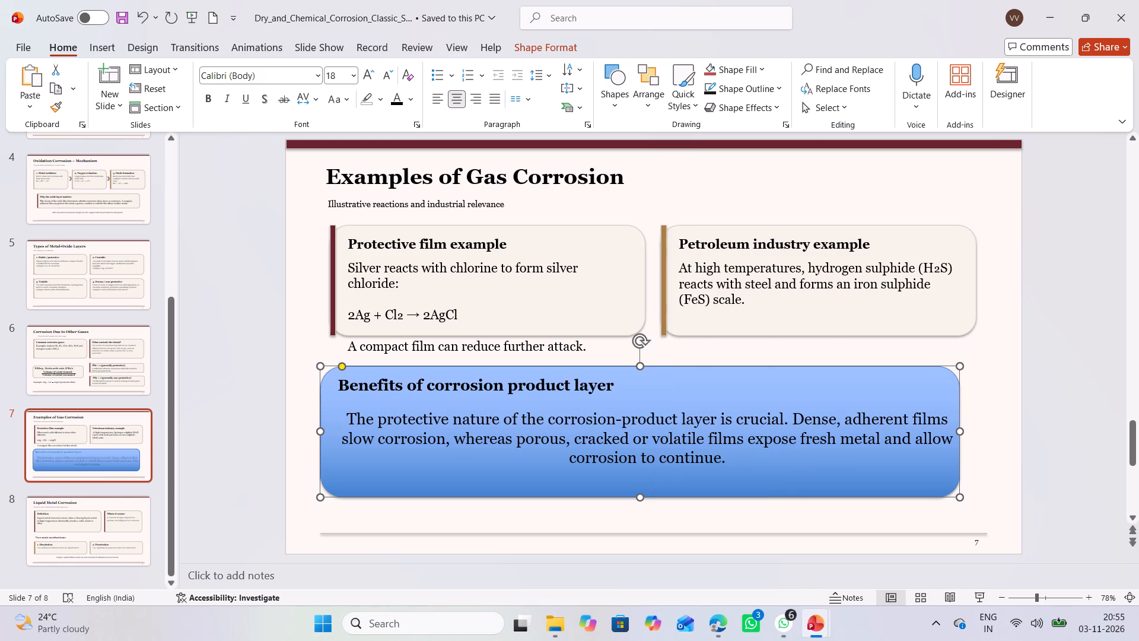
pyautogui.click(707, 399)
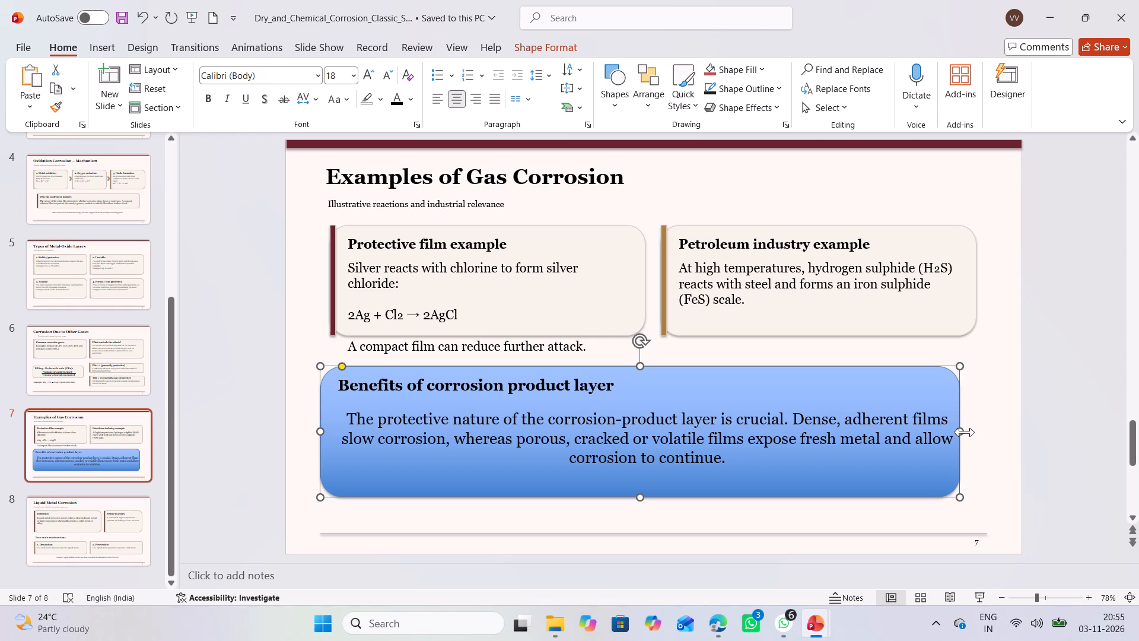
# Widen the blue rounded rectangle until its far edge nearly lines up with the Petroleum industry example card.
pyautogui.moveTo(960, 431); pyautogui.dragTo(968, 431)
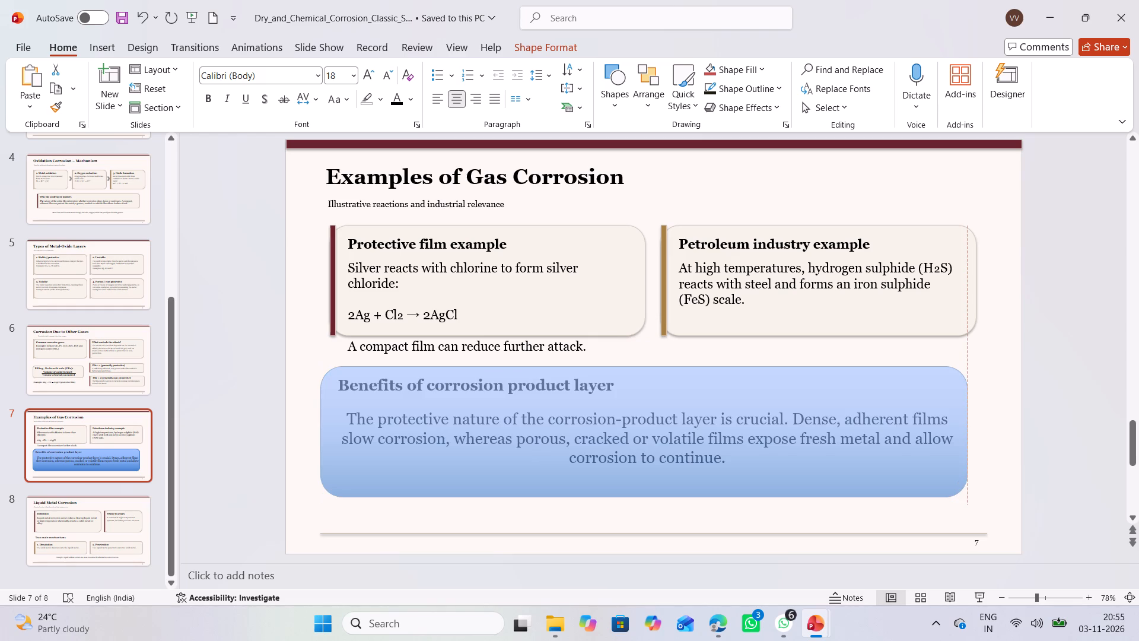
pyautogui.moveTo(968, 431); pyautogui.dragTo(973, 431)
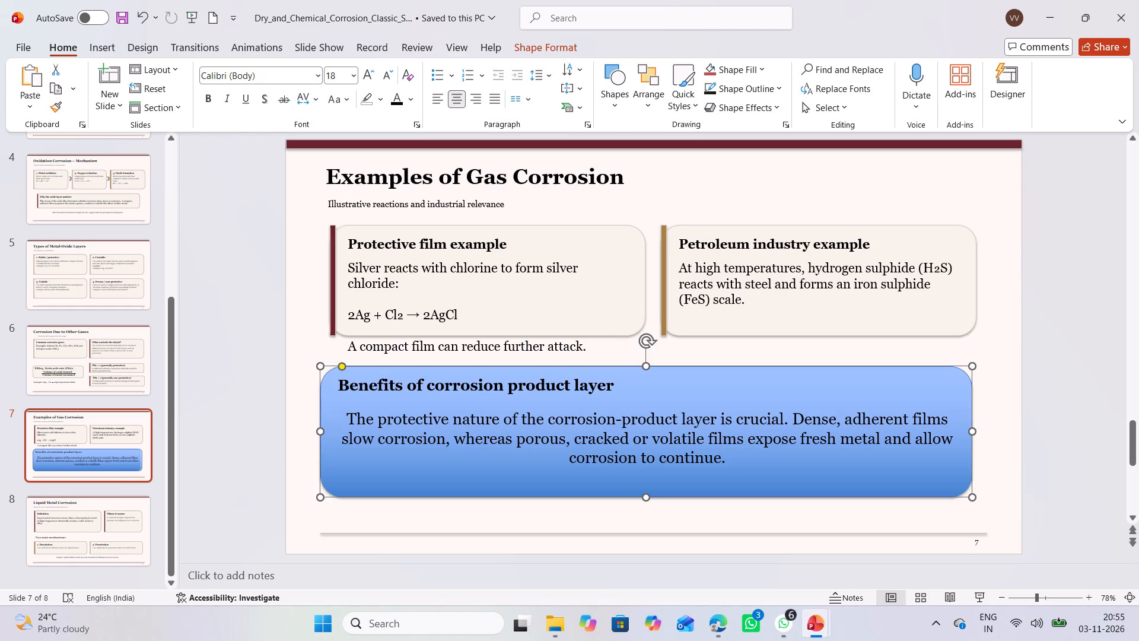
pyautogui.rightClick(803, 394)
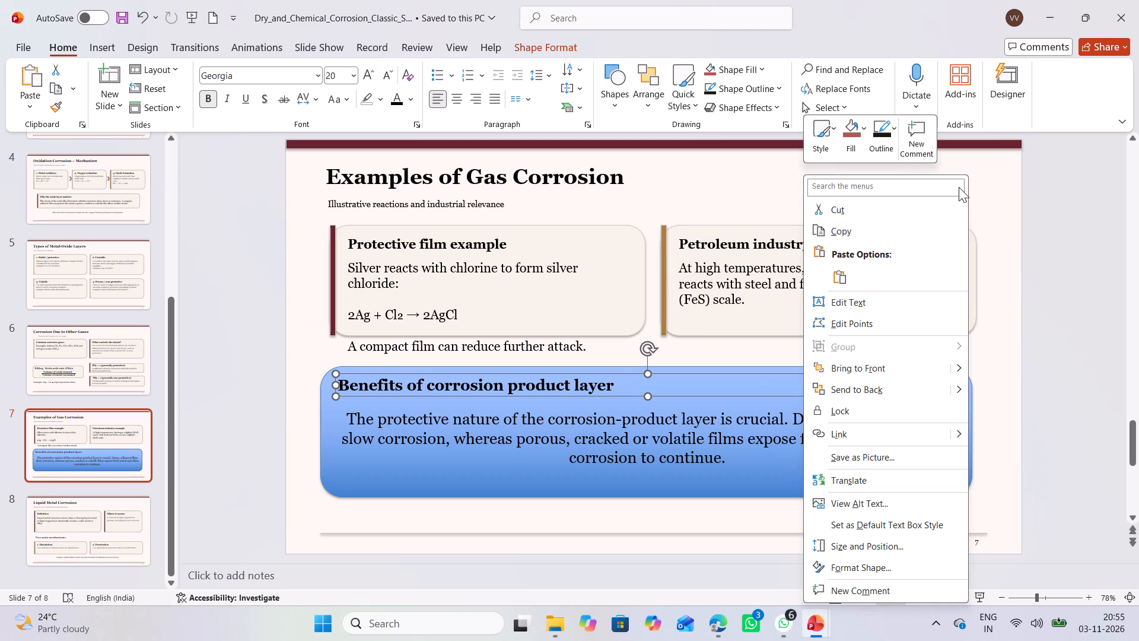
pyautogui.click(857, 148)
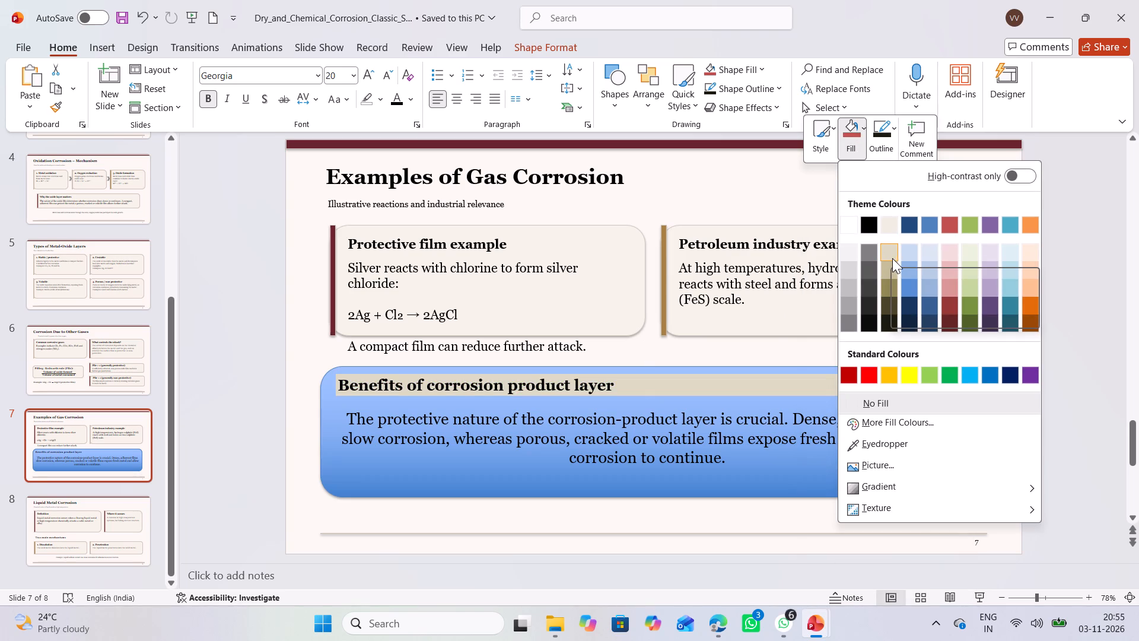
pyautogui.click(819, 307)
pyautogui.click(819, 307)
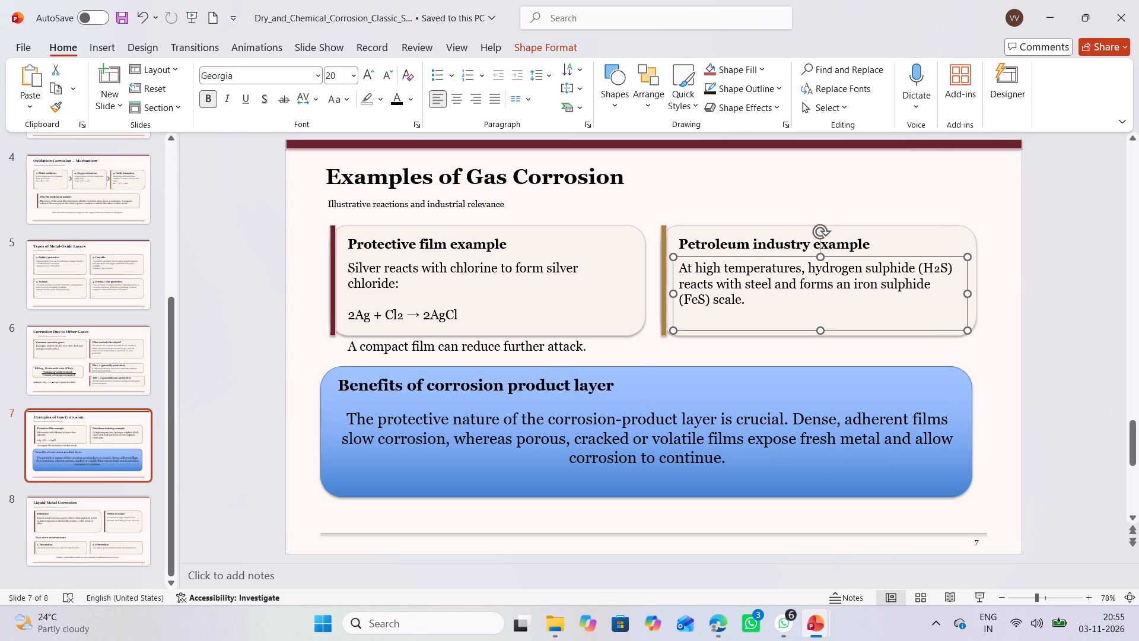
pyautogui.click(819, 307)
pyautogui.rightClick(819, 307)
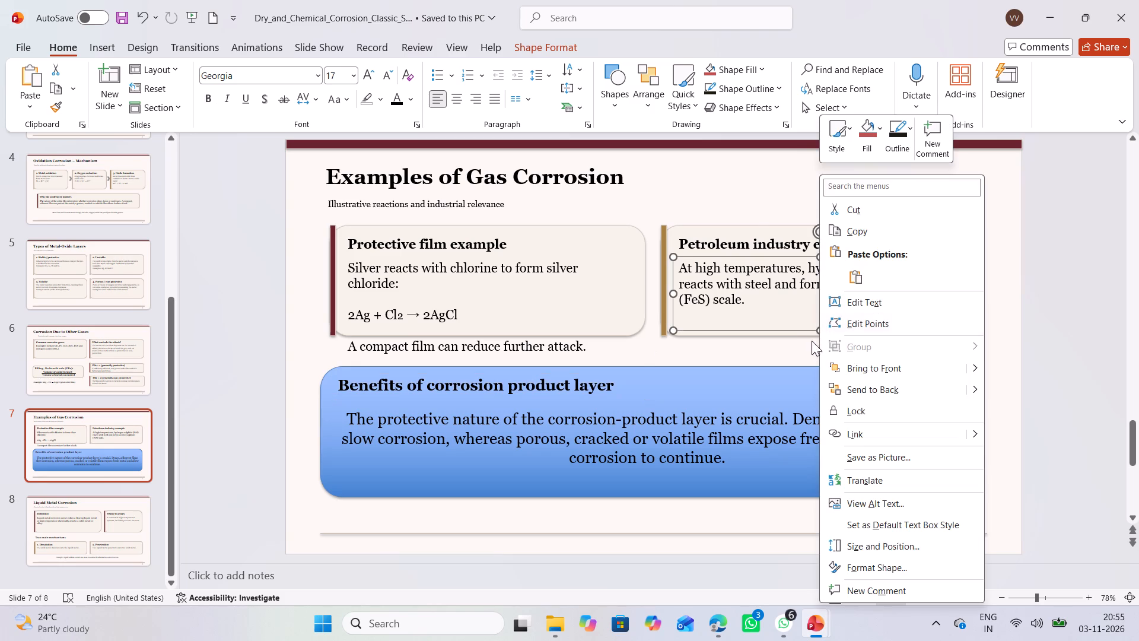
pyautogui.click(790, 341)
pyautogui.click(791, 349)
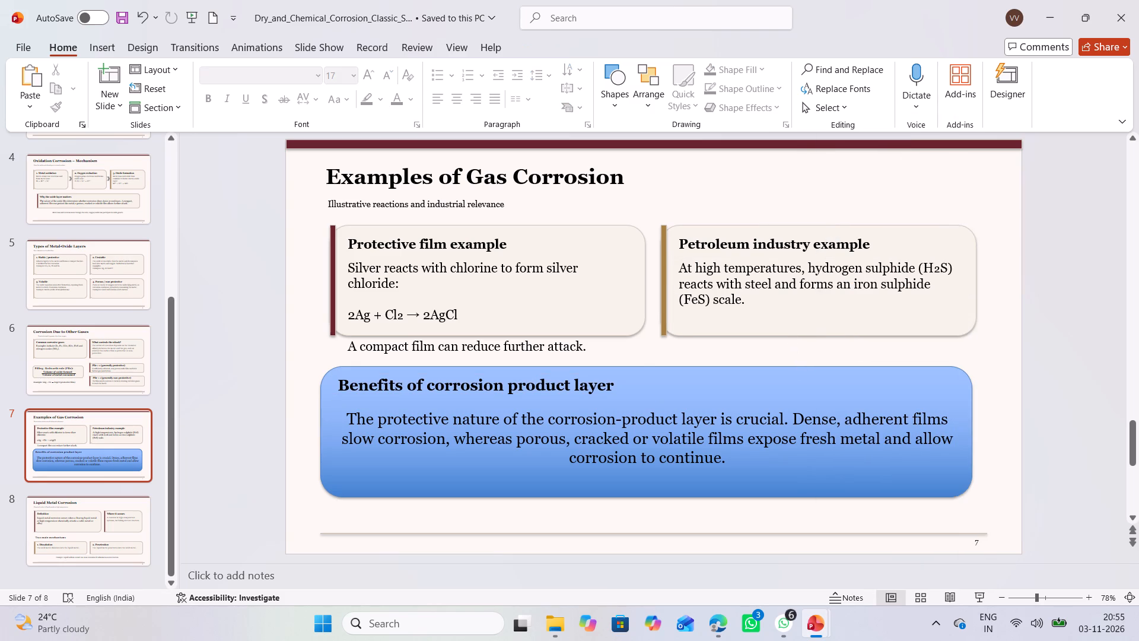
# Fill the "Benefits of corrosion product layer" heading's text box with the light tan theme colour, hex #EEECE1.
pyautogui.rightClick(796, 379)
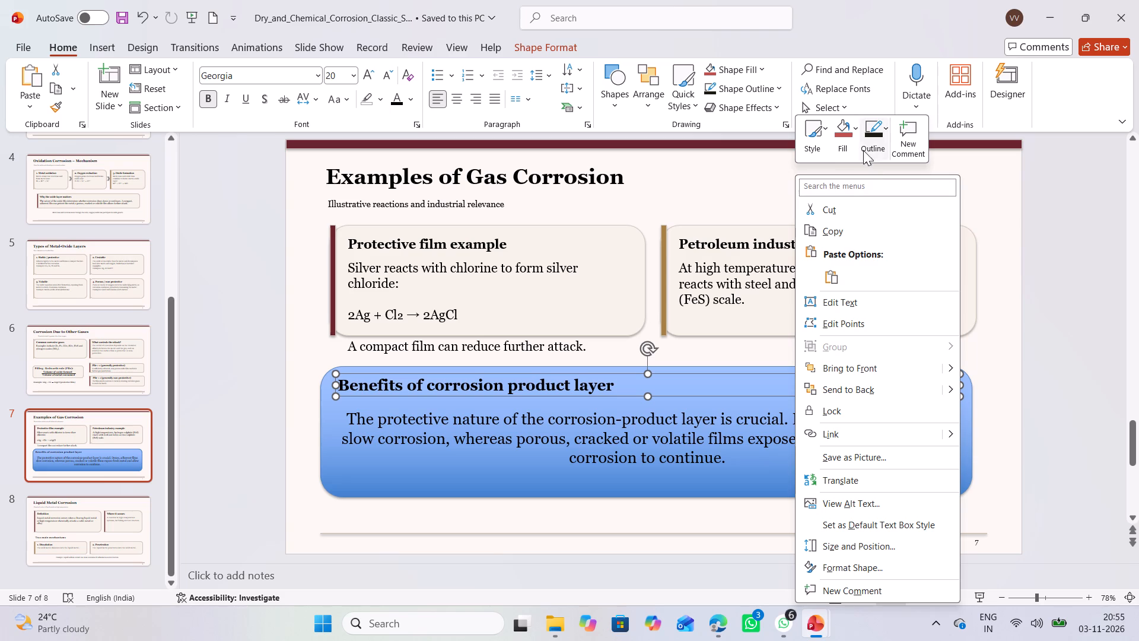
pyautogui.click(851, 134)
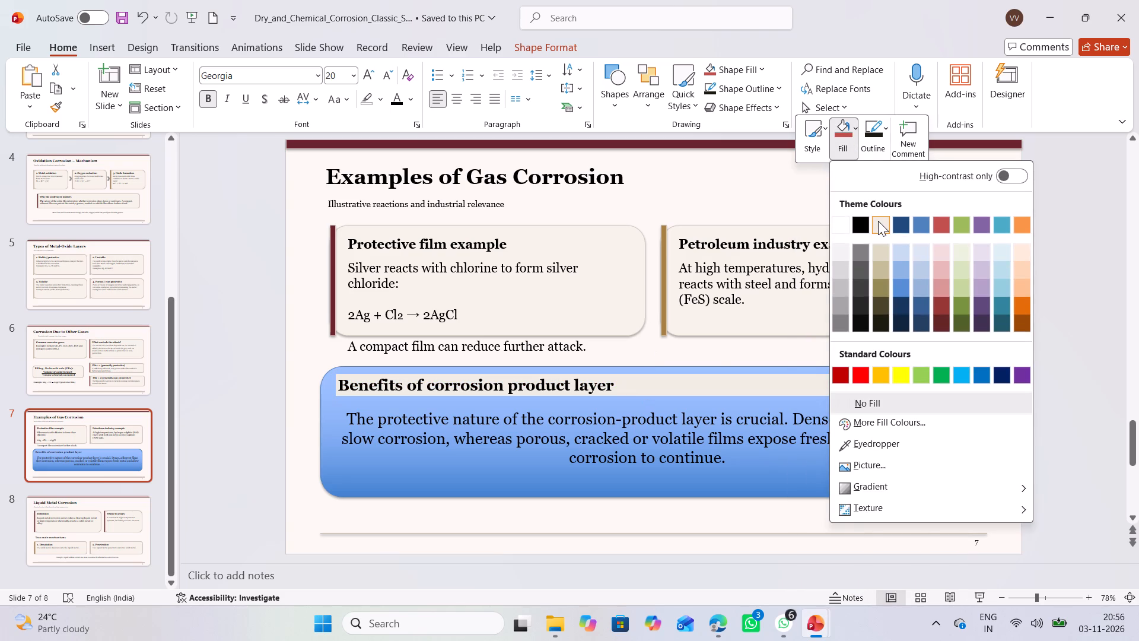
pyautogui.click(878, 221)
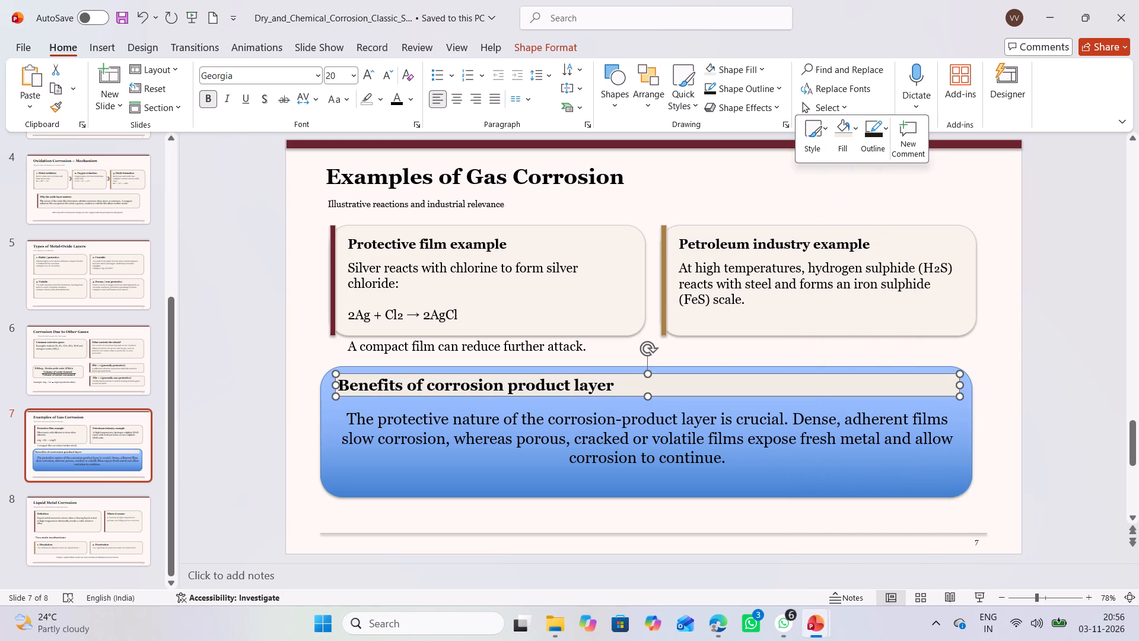
pyautogui.click(850, 128)
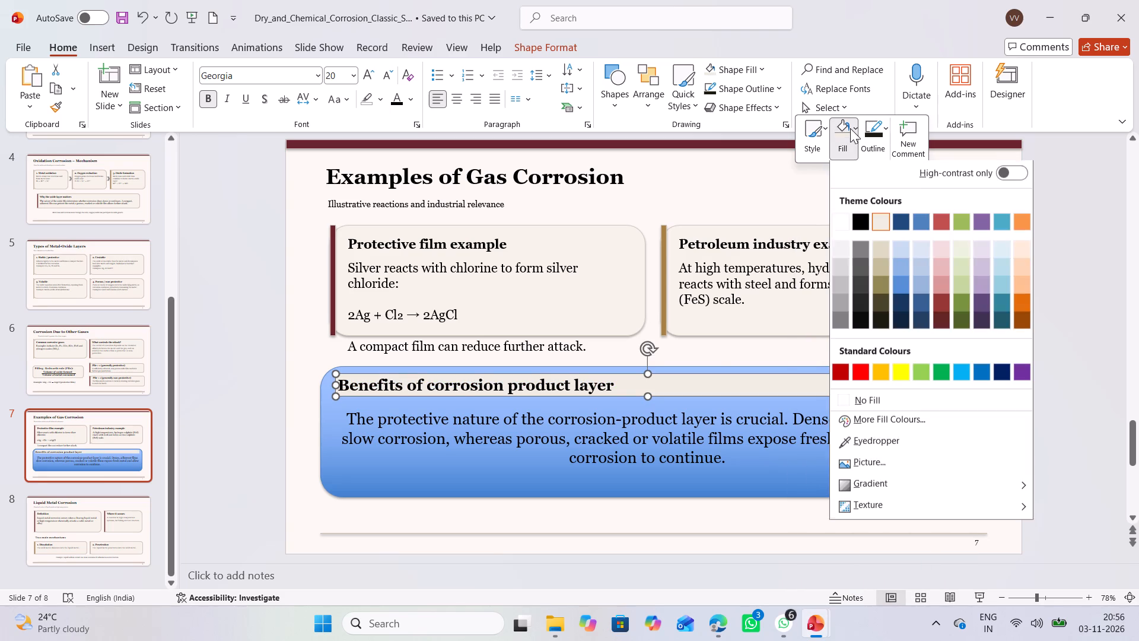
pyautogui.click(876, 423)
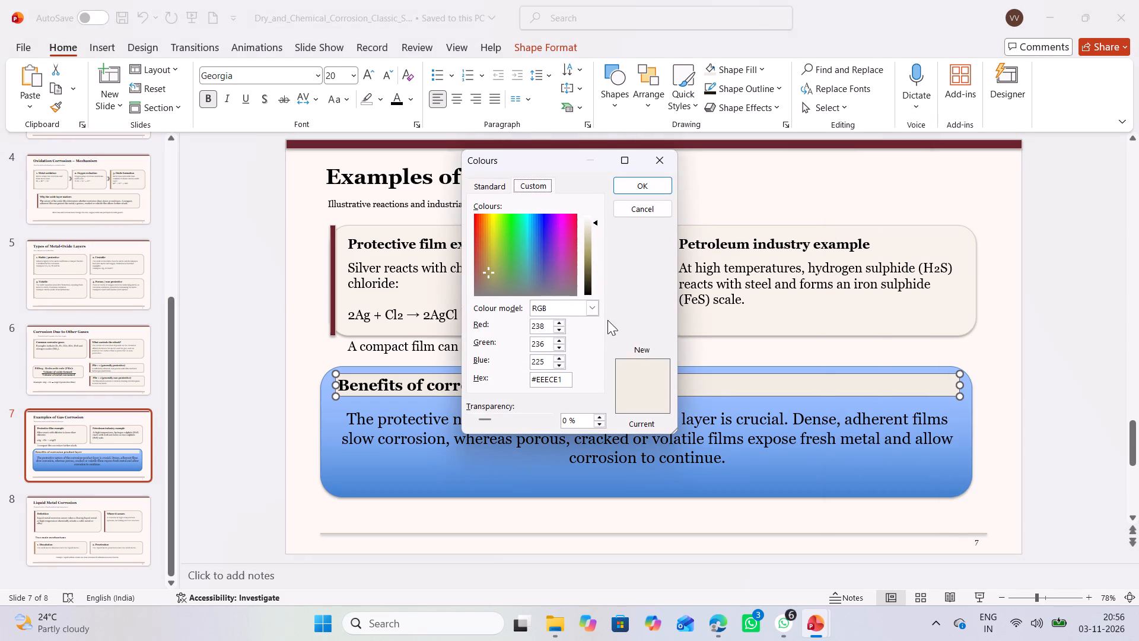
pyautogui.click(647, 369)
pyautogui.click(654, 184)
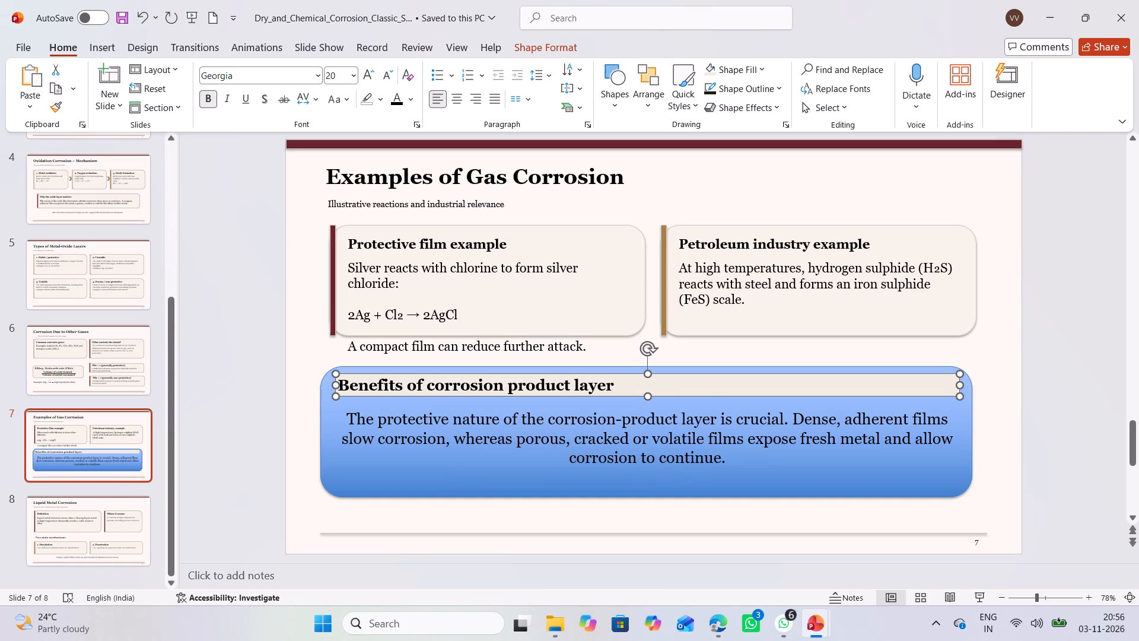
# Shift the blue rounded rectangle slightly upward behind the benefits heading and paragraph.
pyautogui.moveTo(330, 377); pyautogui.dragTo(345, 380)
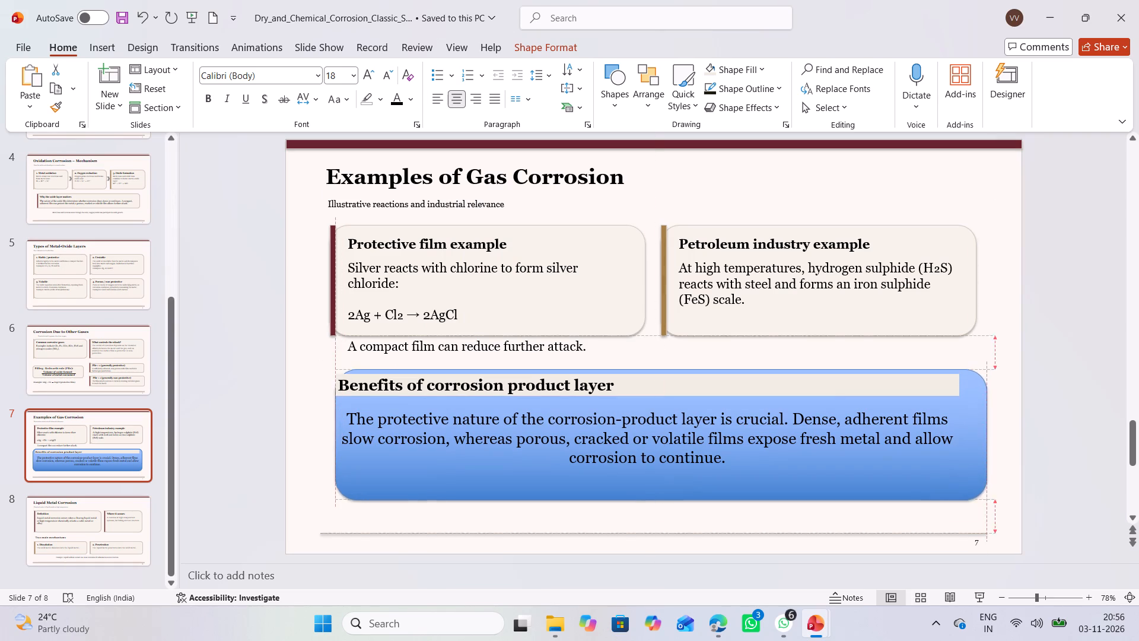
pyautogui.moveTo(345, 380); pyautogui.dragTo(330, 372)
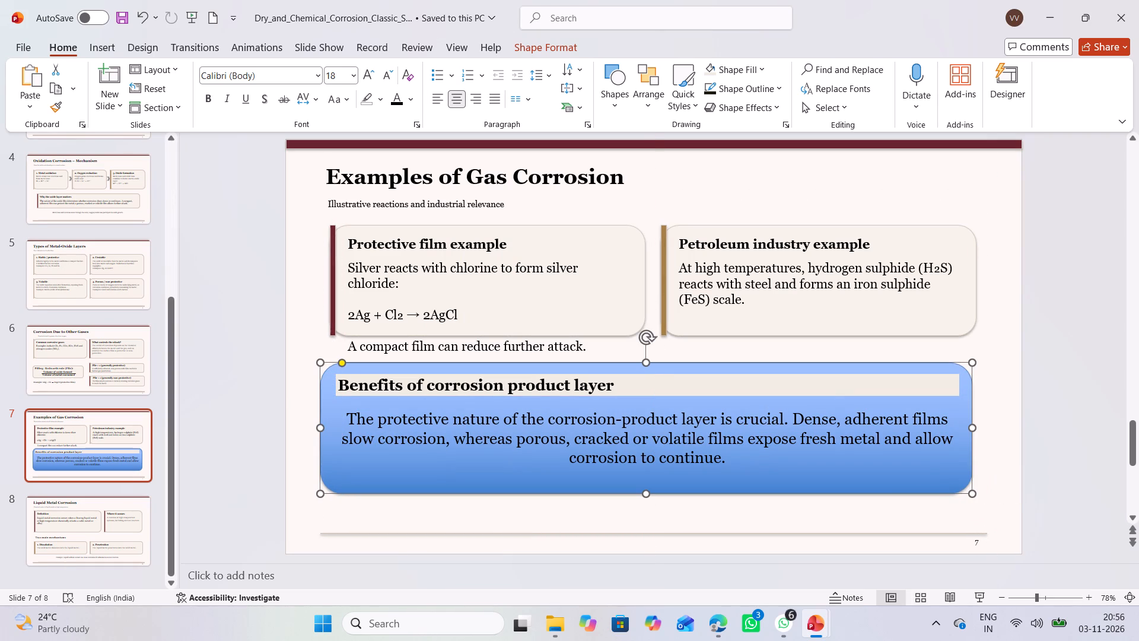
# Highlight the word "protective" in the benefits paragraph with a light cream colour.
pyautogui.click(393, 413)
pyautogui.click(393, 413)
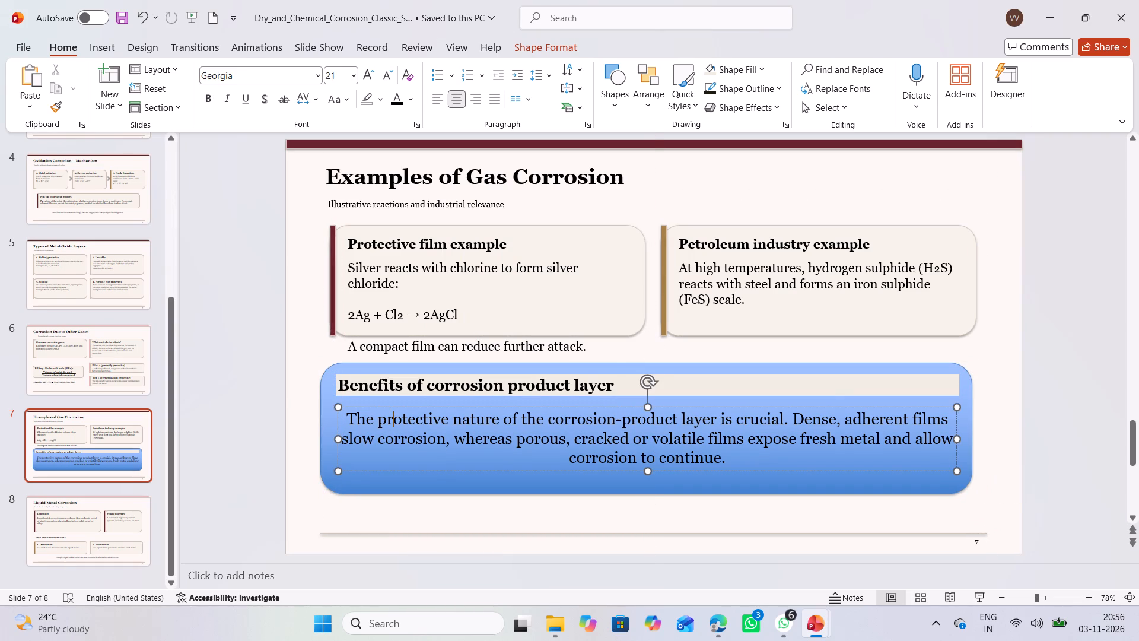
pyautogui.click(393, 412)
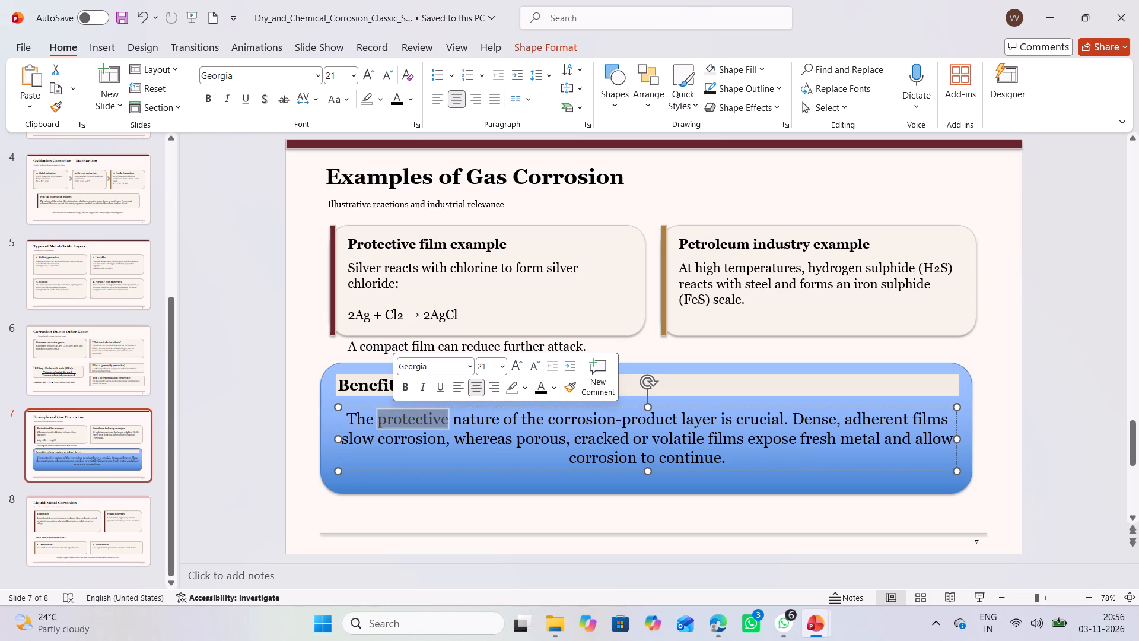
pyautogui.click(521, 386)
pyautogui.click(518, 534)
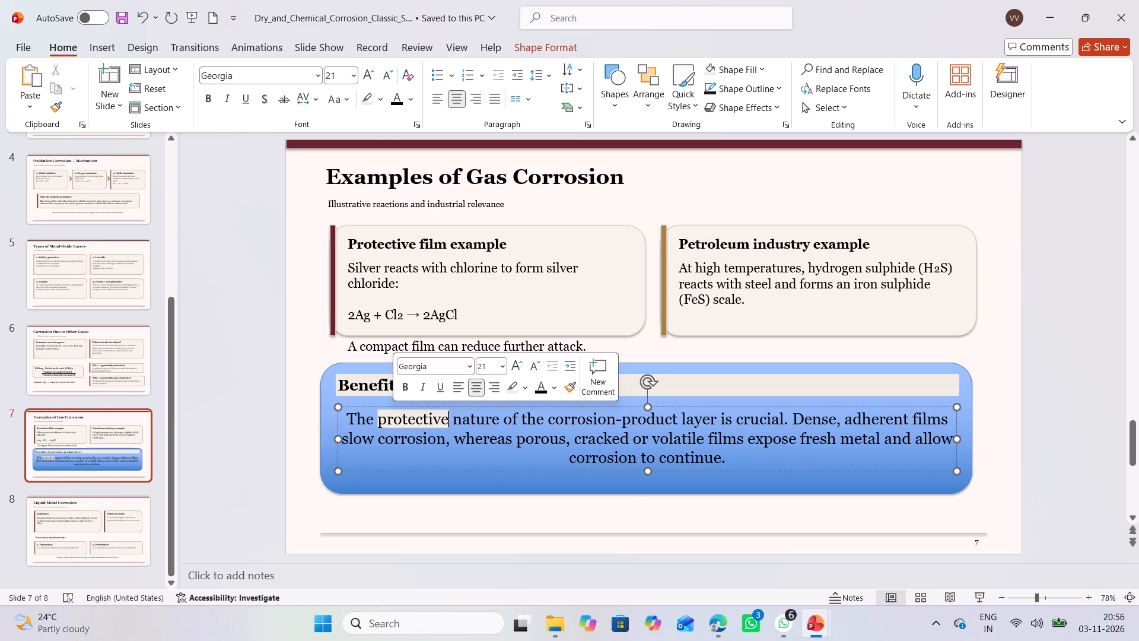
# Highlight the whole benefits paragraph with the same light cream colour.
pyautogui.moveTo(348, 410); pyautogui.dragTo(548, 434)
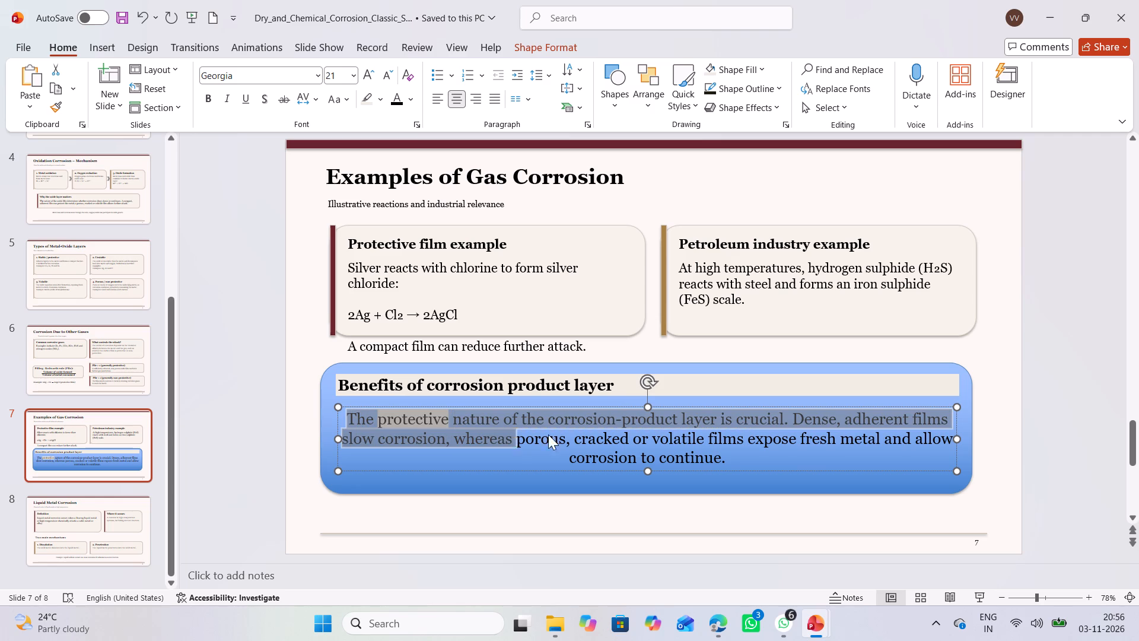
pyautogui.moveTo(548, 434); pyautogui.dragTo(737, 465)
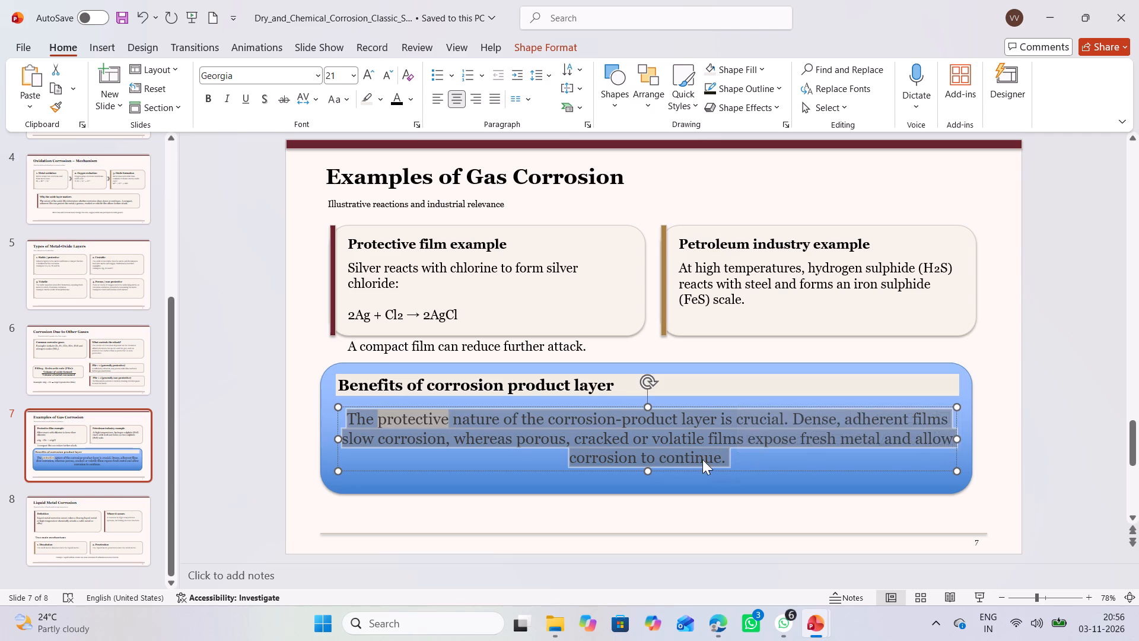
pyautogui.rightClick(721, 461)
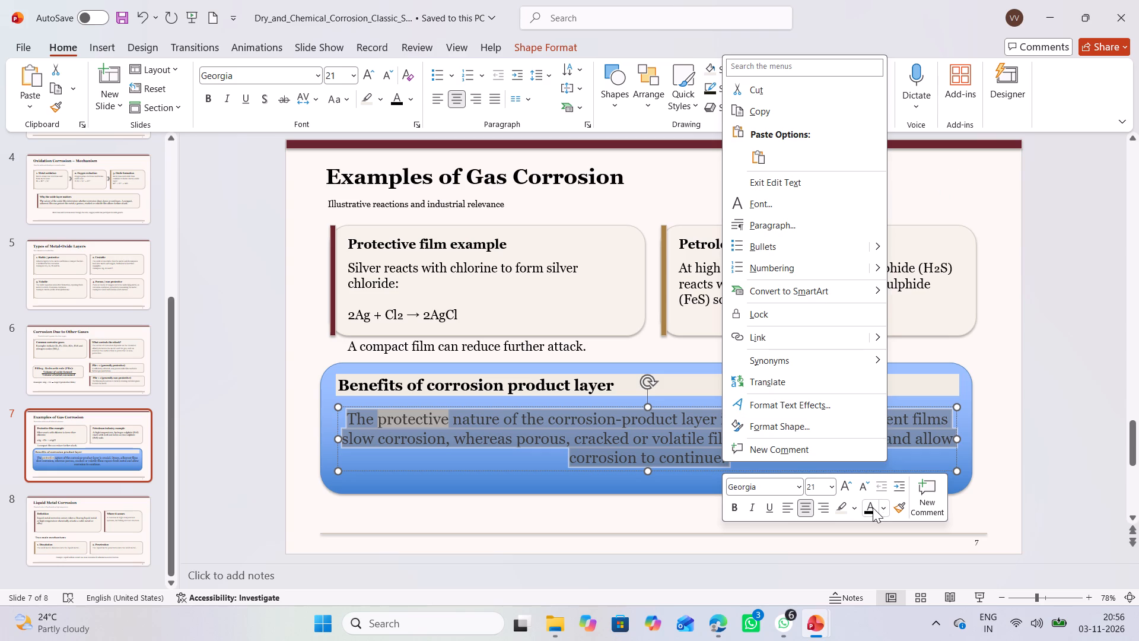
pyautogui.click(844, 500)
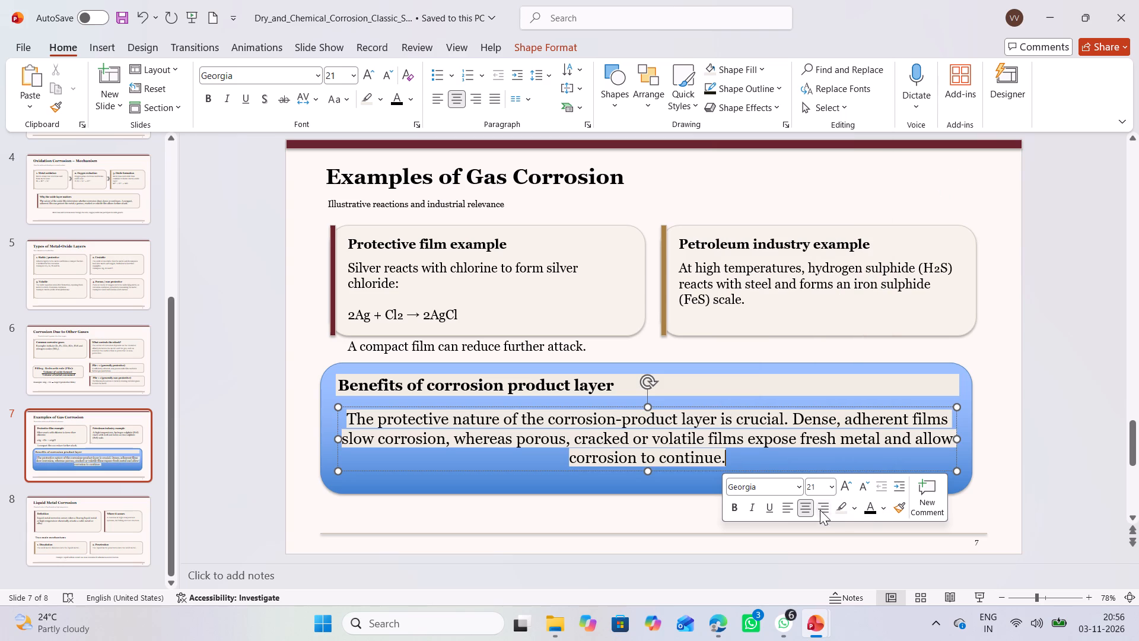
# Fill the blue rounded rectangle behind the benefits text with the light cream colour.
pyautogui.click(772, 465)
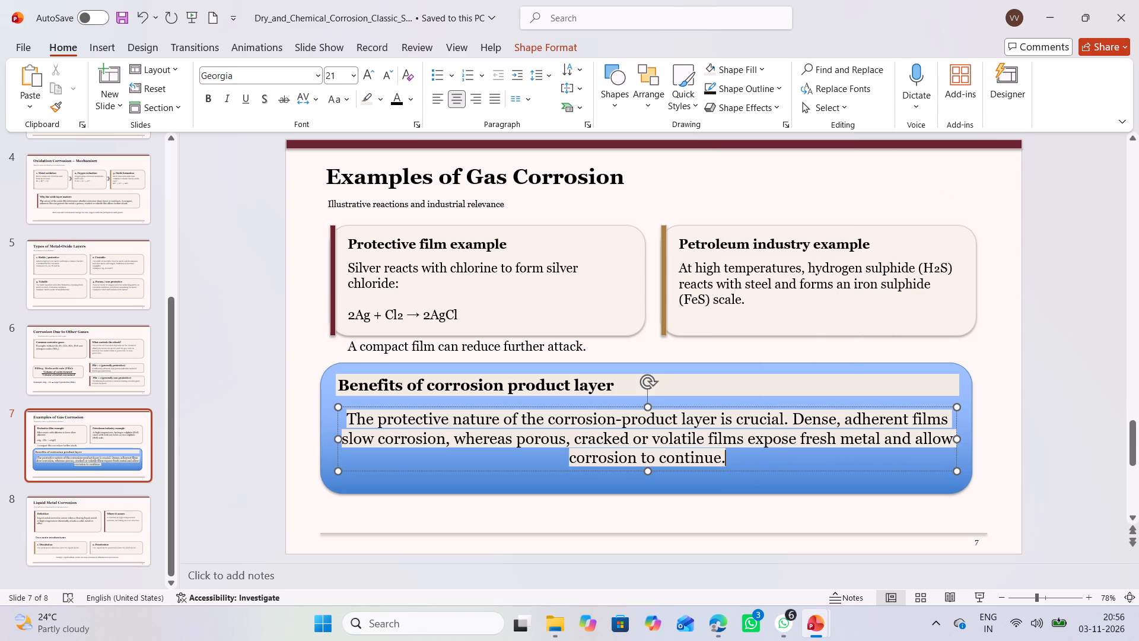
pyautogui.click(799, 468)
pyautogui.click(799, 468)
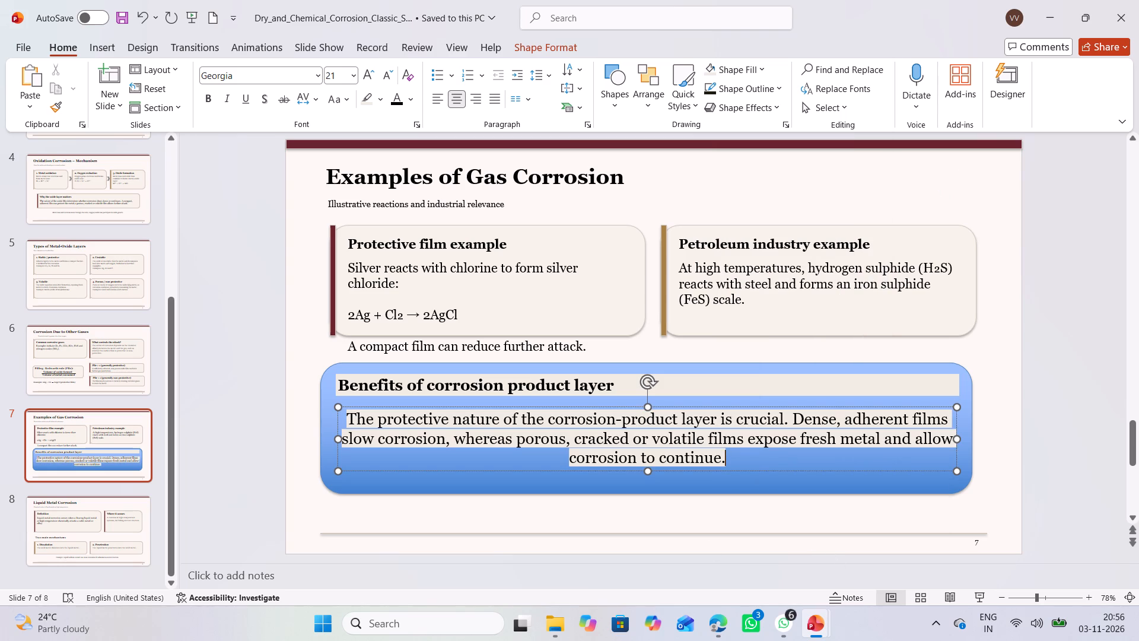
pyautogui.rightClick(799, 468)
pyautogui.click(847, 502)
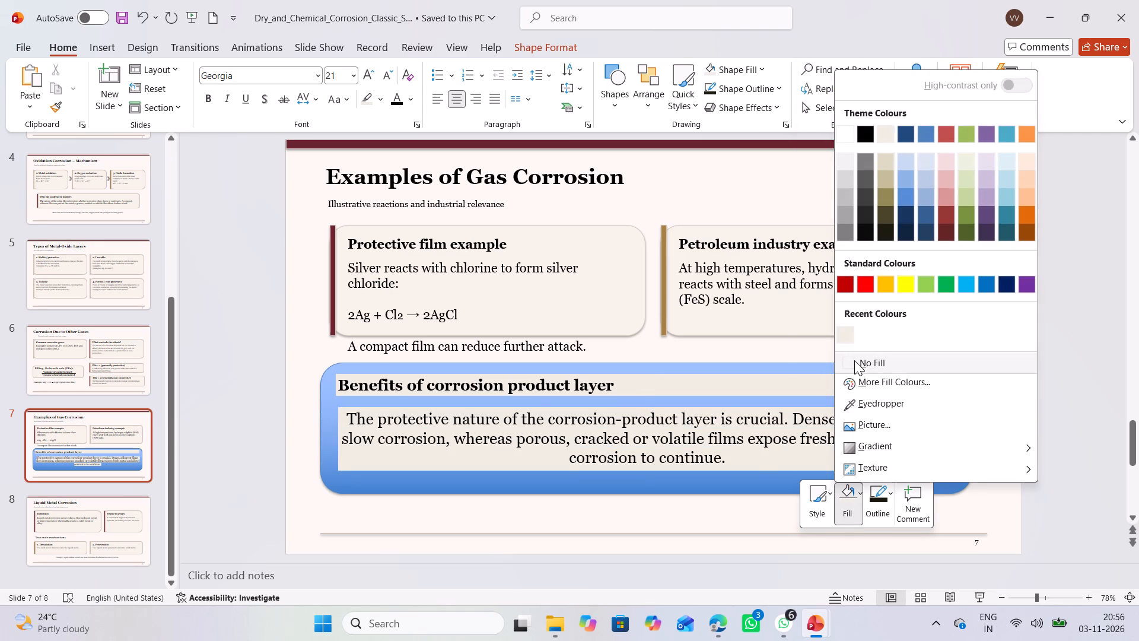
# Fill the benefits paragraph's text box with the recently used light cream colour.
pyautogui.click(845, 341)
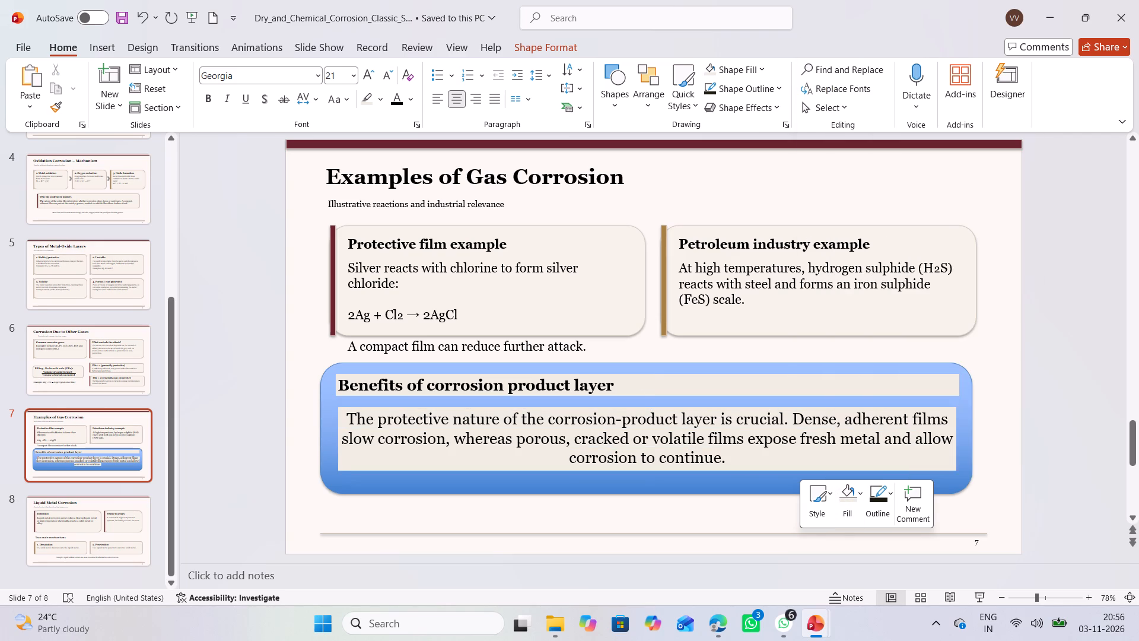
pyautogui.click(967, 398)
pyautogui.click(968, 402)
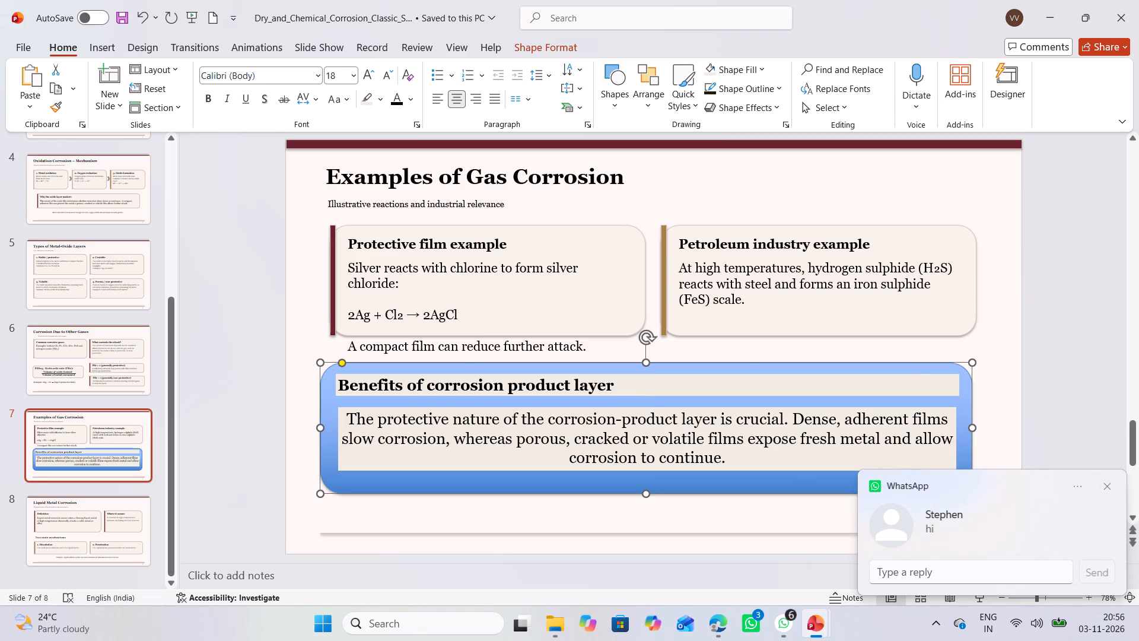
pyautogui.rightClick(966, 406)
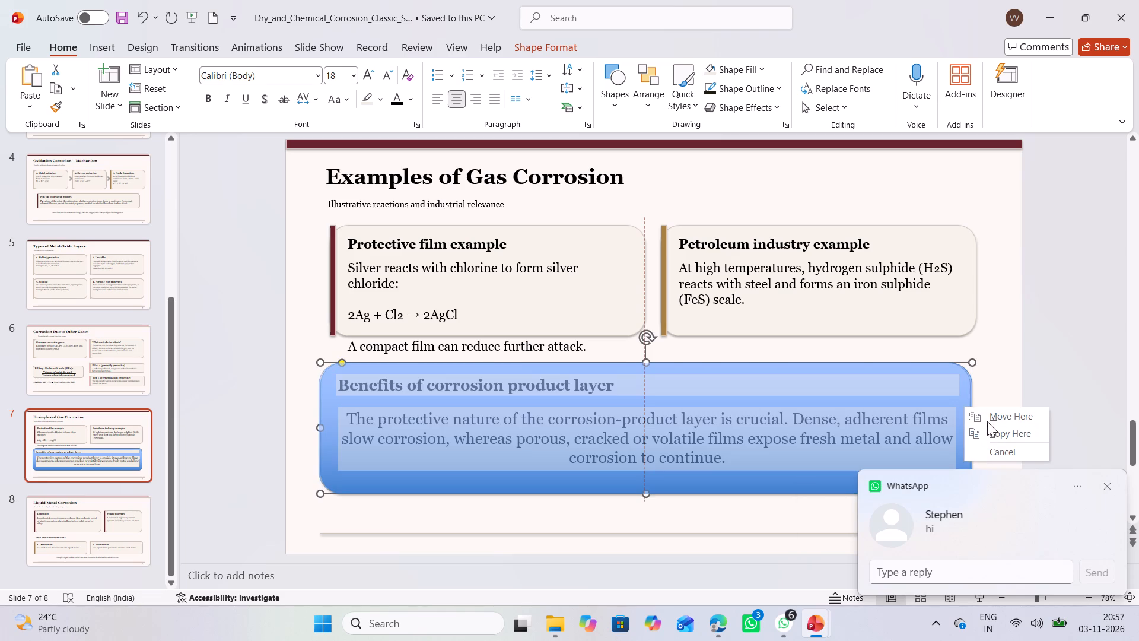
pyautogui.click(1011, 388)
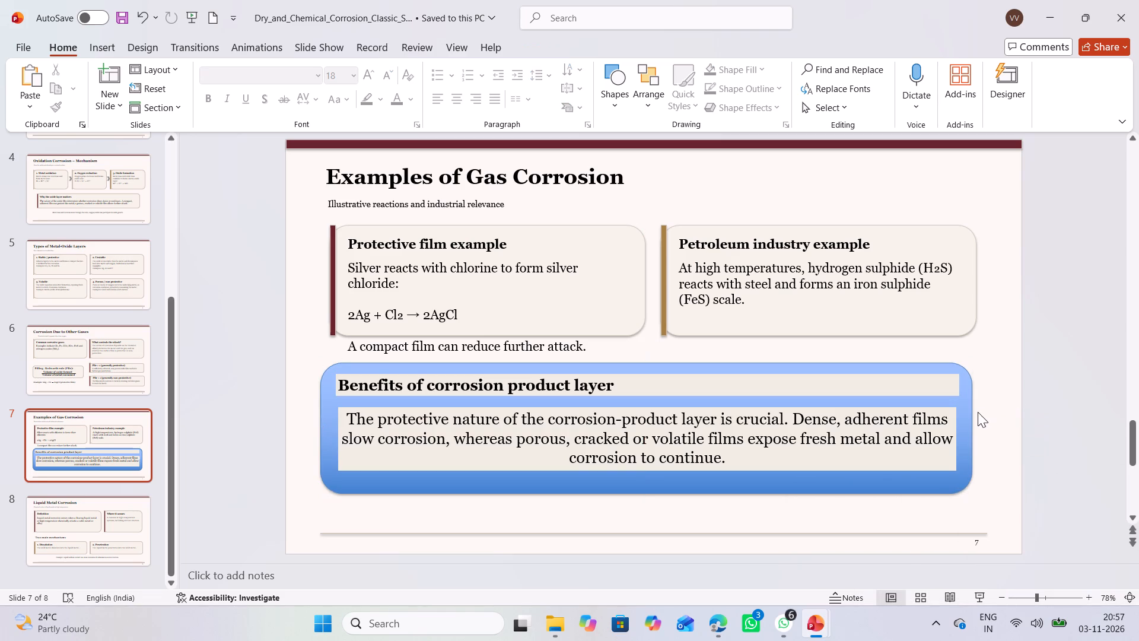
# Fill the blue rounded rectangle behind the benefits heading and paragraph with the light cream theme colour.
pyautogui.click(970, 424)
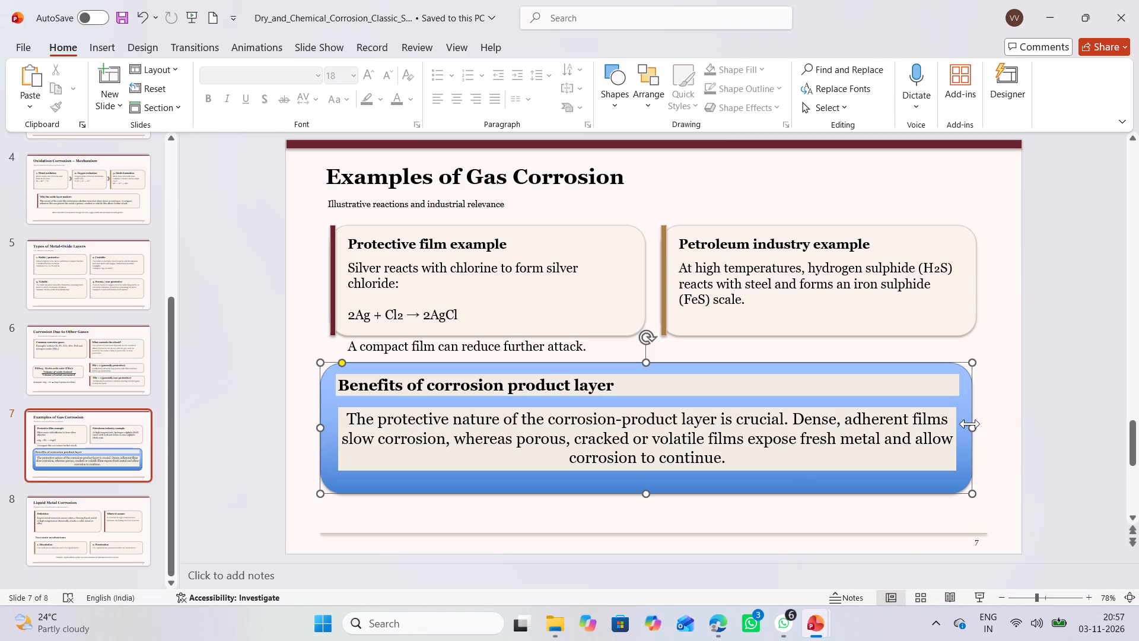
pyautogui.rightClick(975, 418)
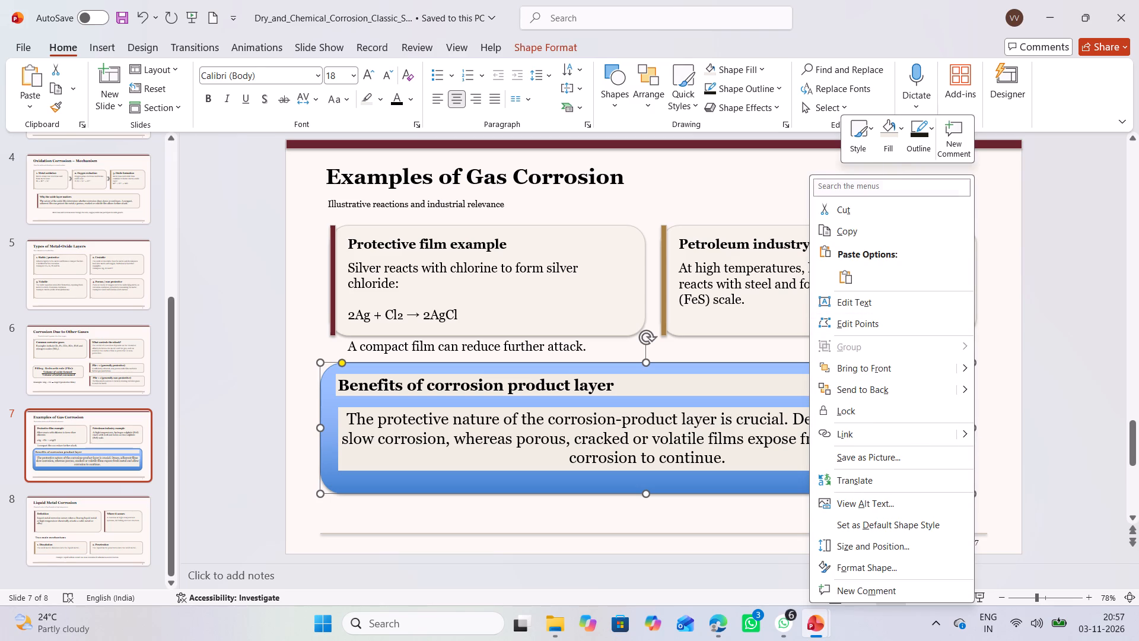
pyautogui.click(896, 139)
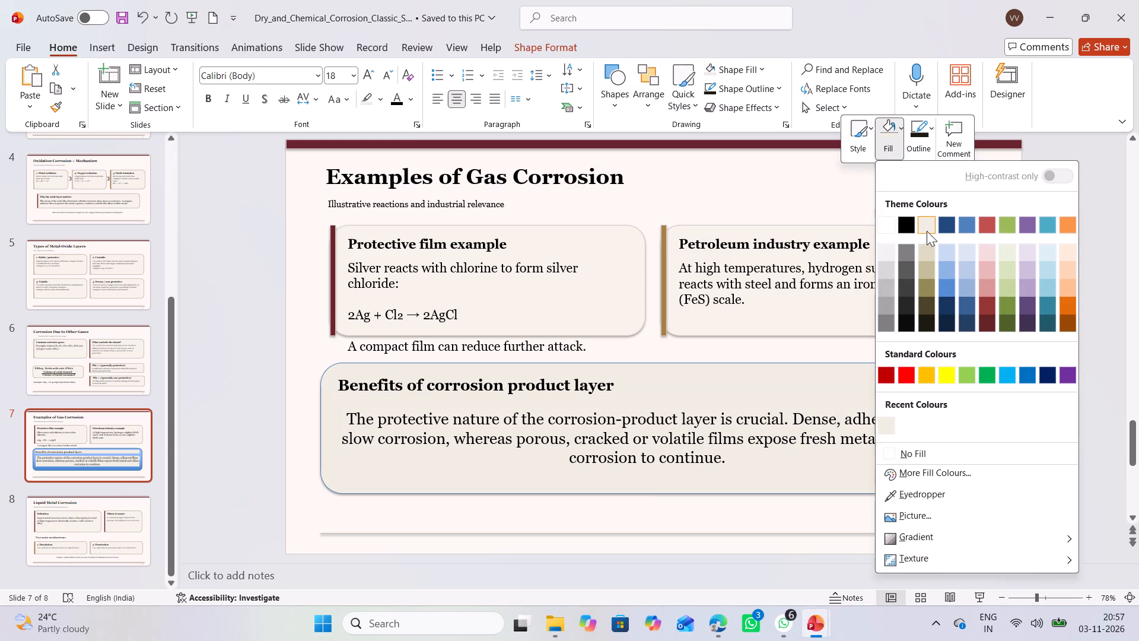
pyautogui.click(927, 231)
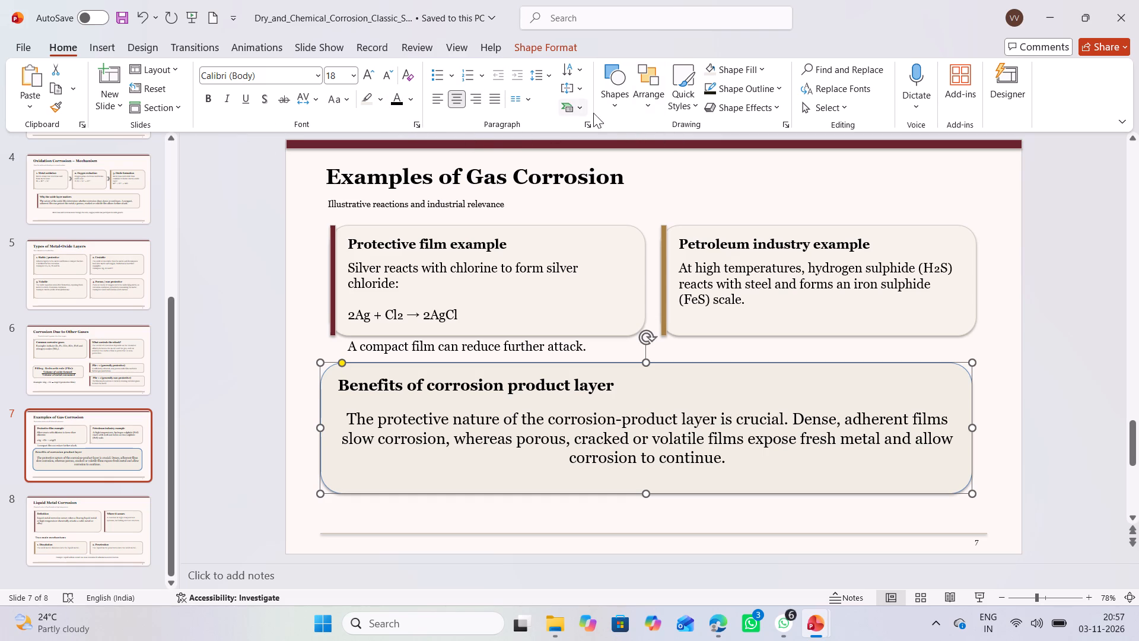
# Draw a vertical straight line about 6.2 cm tall just outside the left edge of the benefits box.
pyautogui.click(618, 99)
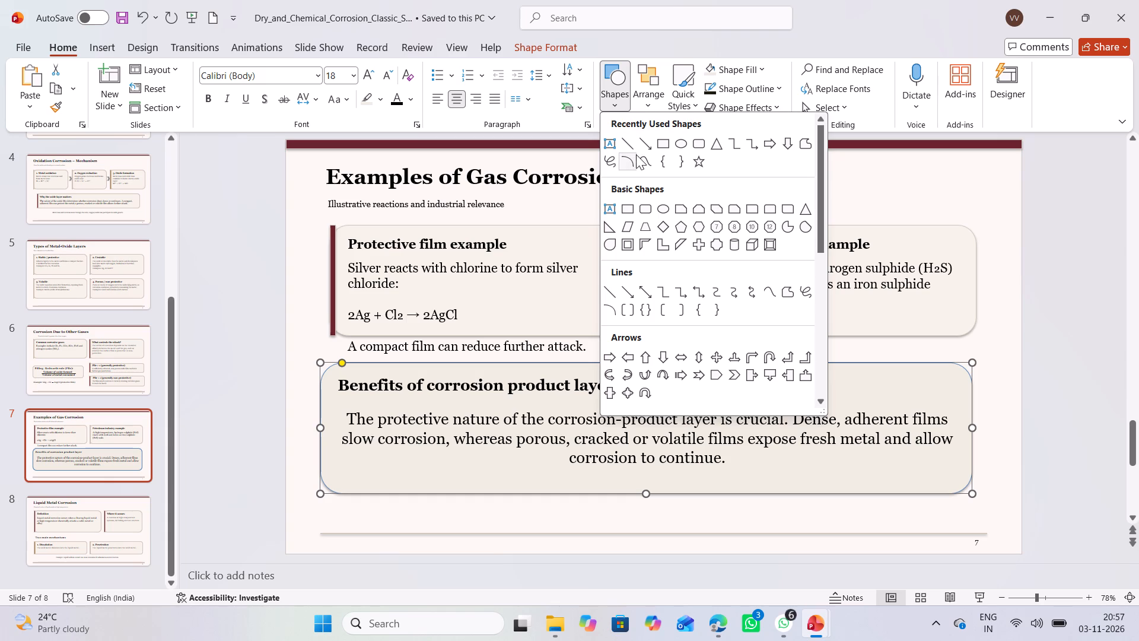
pyautogui.click(616, 295)
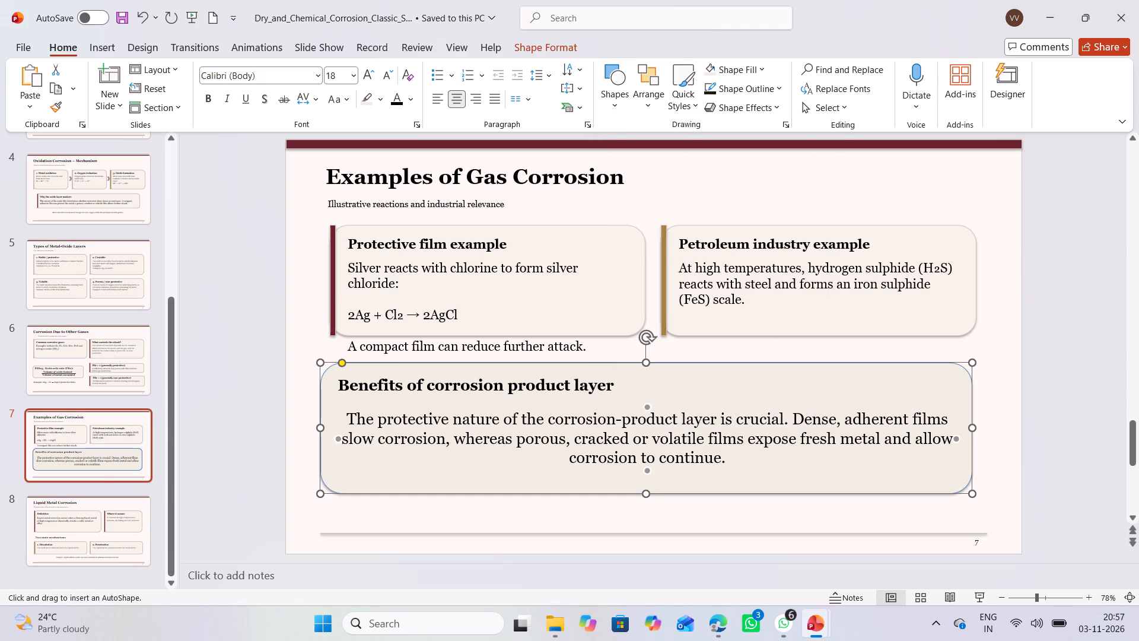
pyautogui.click(308, 364)
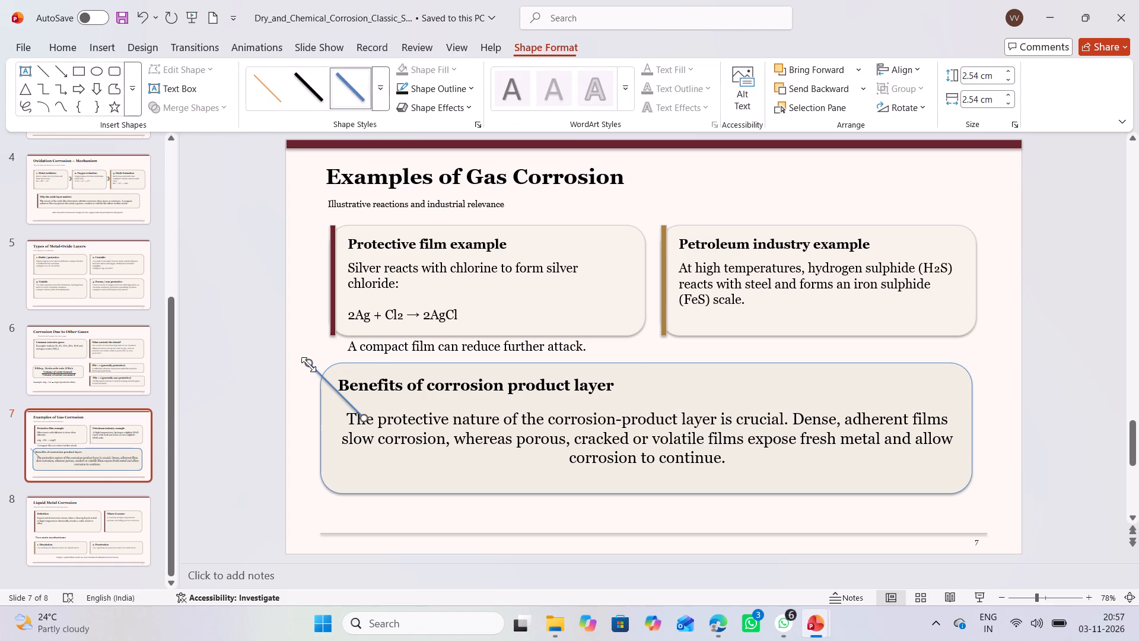
pyautogui.moveTo(367, 416); pyautogui.dragTo(364, 426)
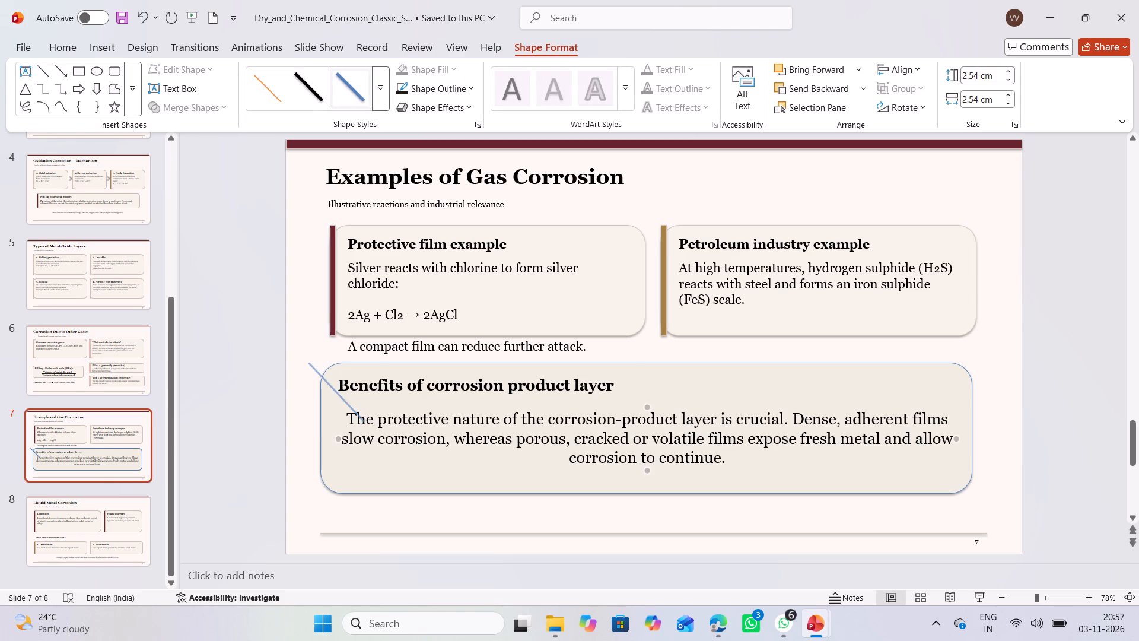
pyautogui.moveTo(364, 426); pyautogui.dragTo(311, 499)
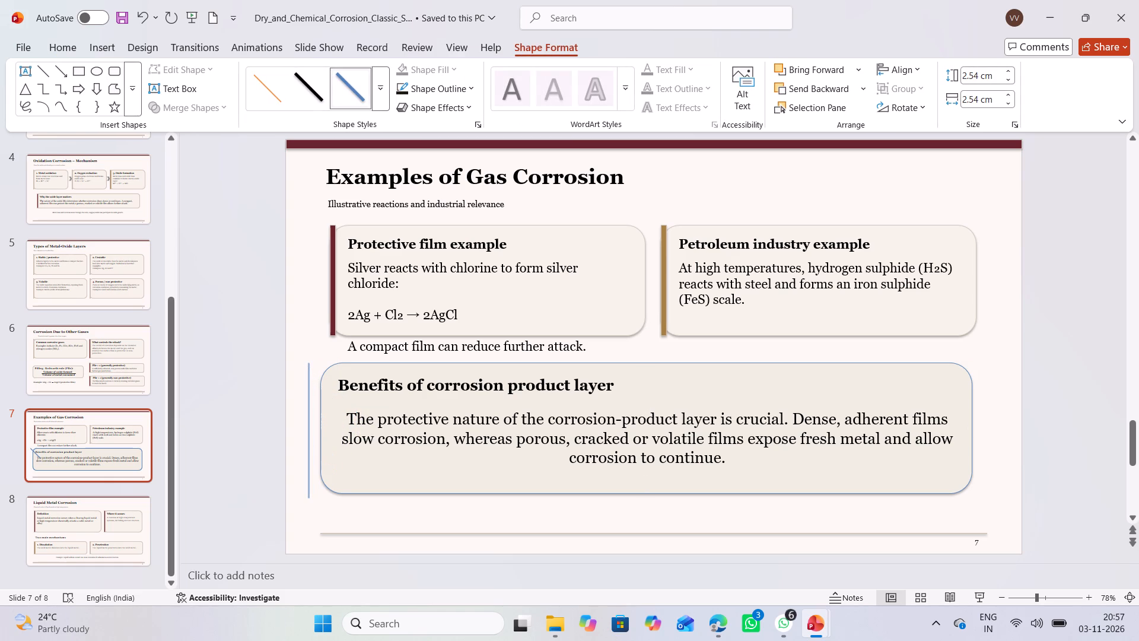
pyautogui.moveTo(311, 499); pyautogui.dragTo(312, 498)
# Move the vertical line so it sits flush against the left edge of the benefits box.
pyautogui.moveTo(307, 434); pyautogui.dragTo(309, 434)
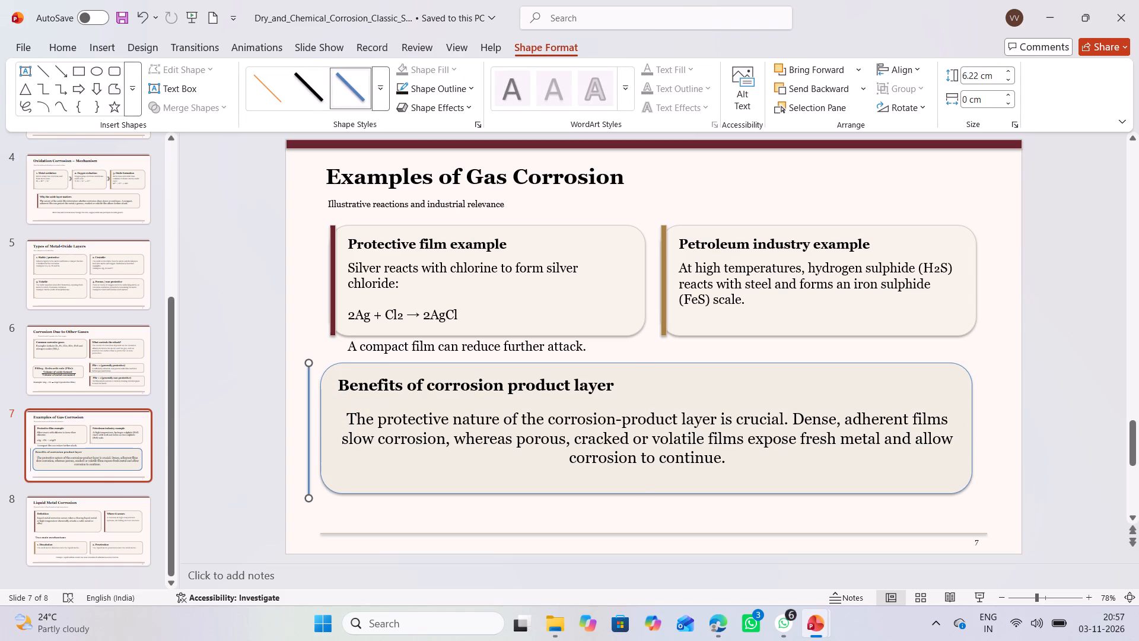
pyautogui.moveTo(309, 434); pyautogui.dragTo(315, 436)
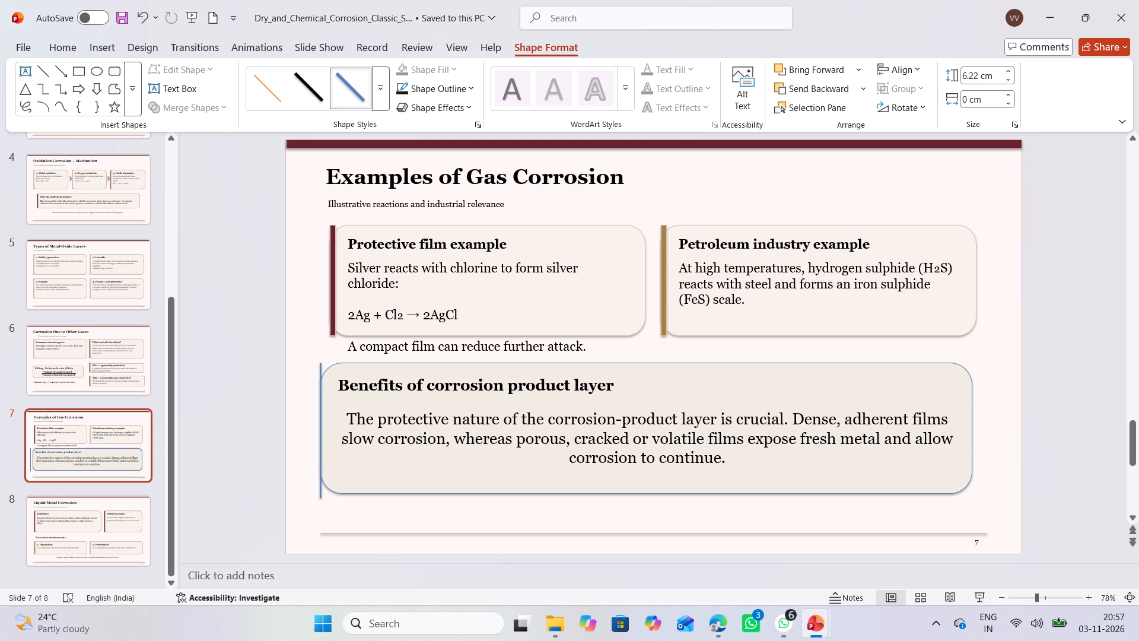
pyautogui.moveTo(315, 436); pyautogui.dragTo(320, 434)
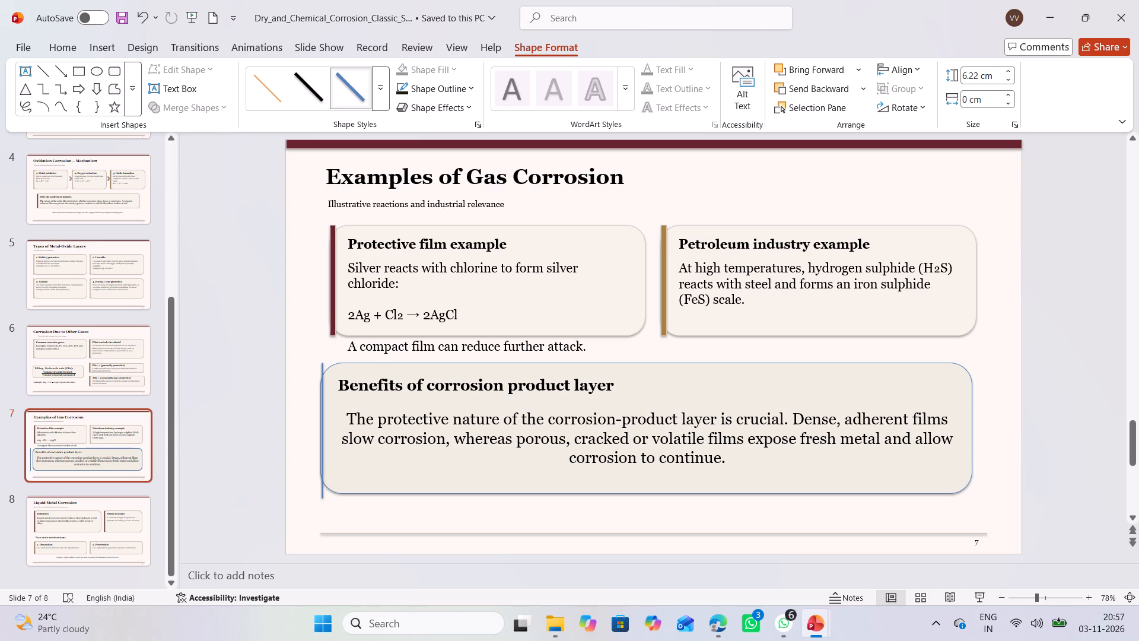
pyautogui.moveTo(320, 434); pyautogui.dragTo(318, 434)
pyautogui.click(305, 428)
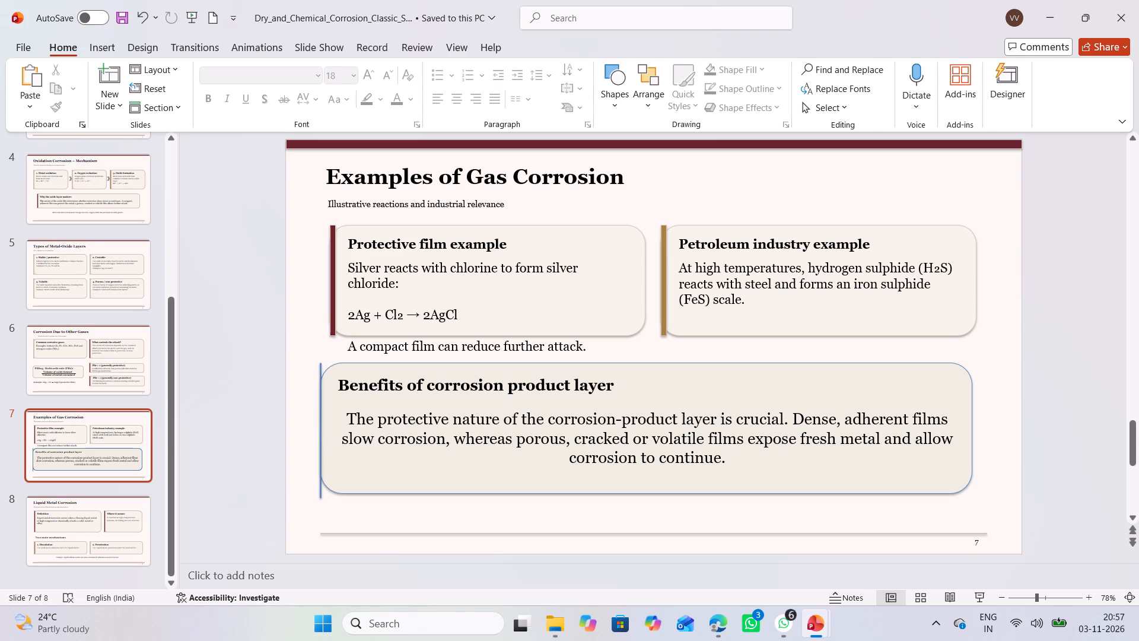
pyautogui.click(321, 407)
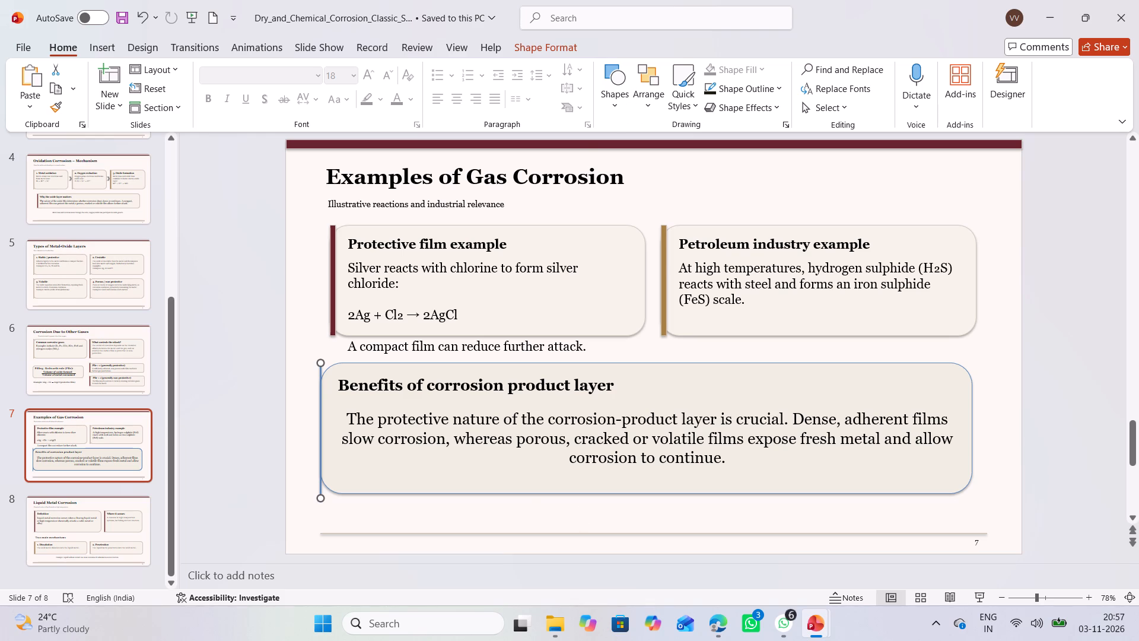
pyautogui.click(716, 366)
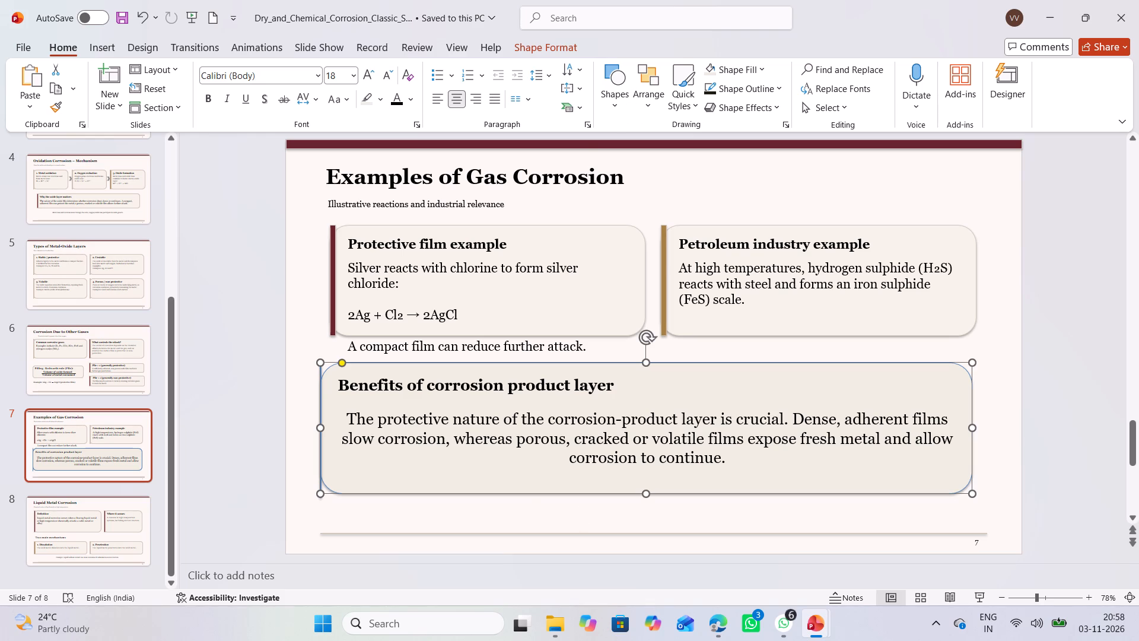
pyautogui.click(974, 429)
pyautogui.click(724, 620)
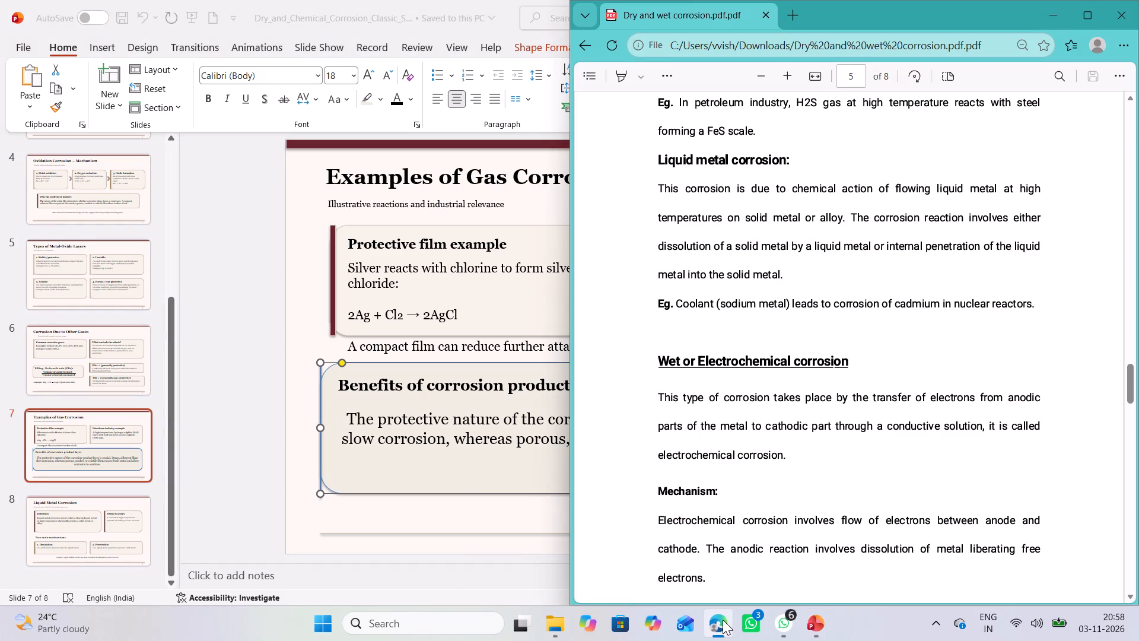
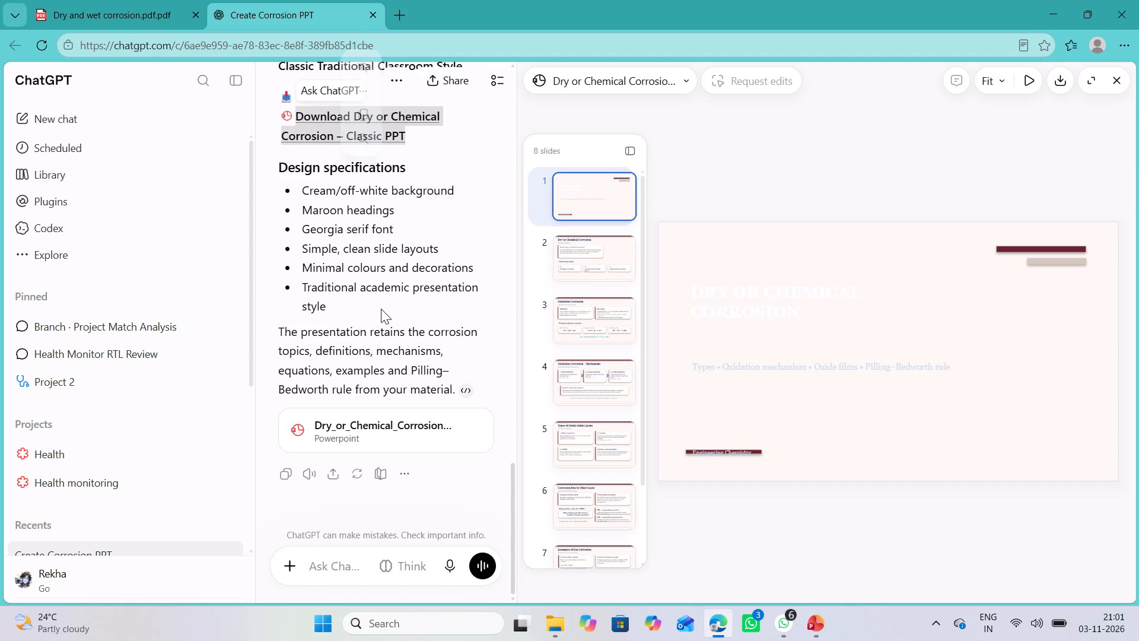
pyautogui.click(381, 307)
pyautogui.click(352, 420)
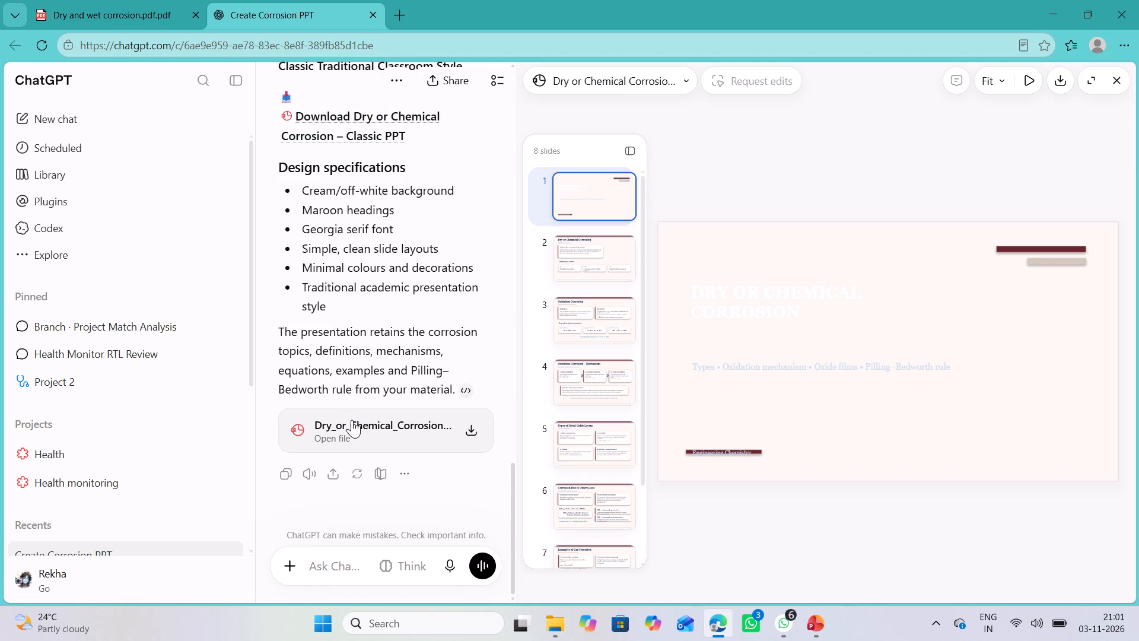
pyautogui.click(339, 437)
pyautogui.click(478, 430)
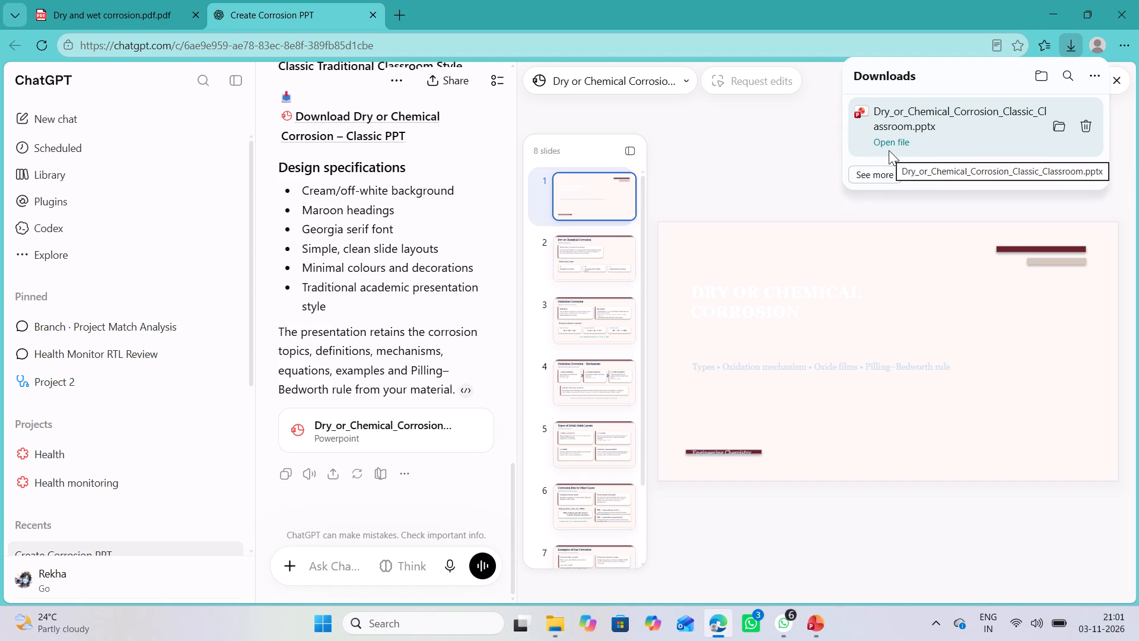
# Open the downloaded Dry_or_Chemical_Corrosion_Classic_Classroom.pptx in PowerPoint.
pyautogui.click(883, 144)
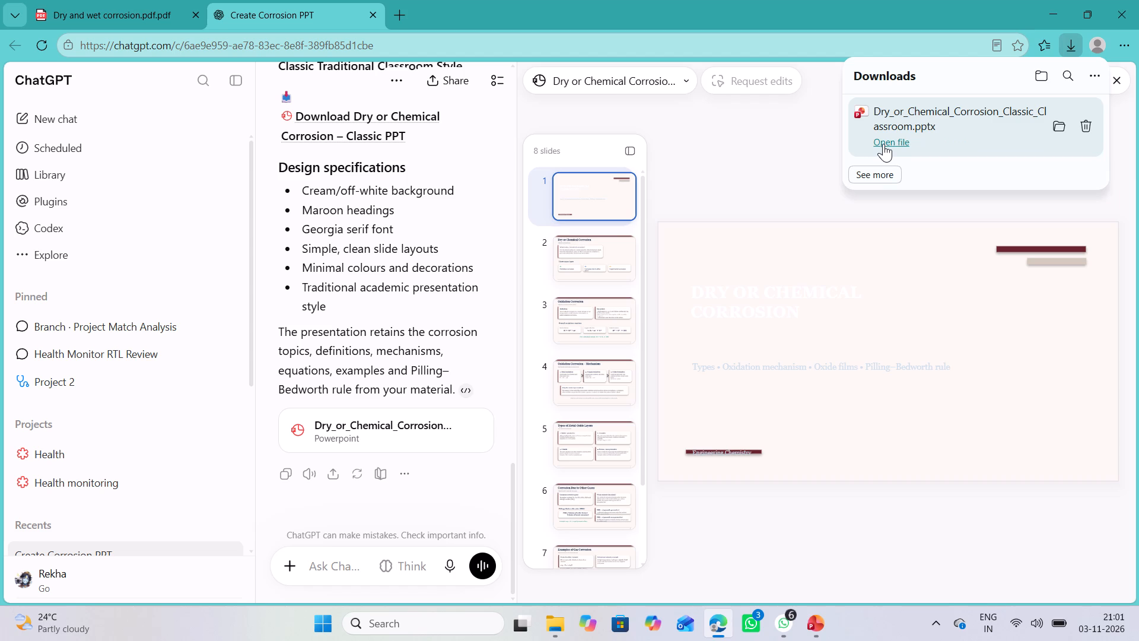
pyautogui.click(886, 138)
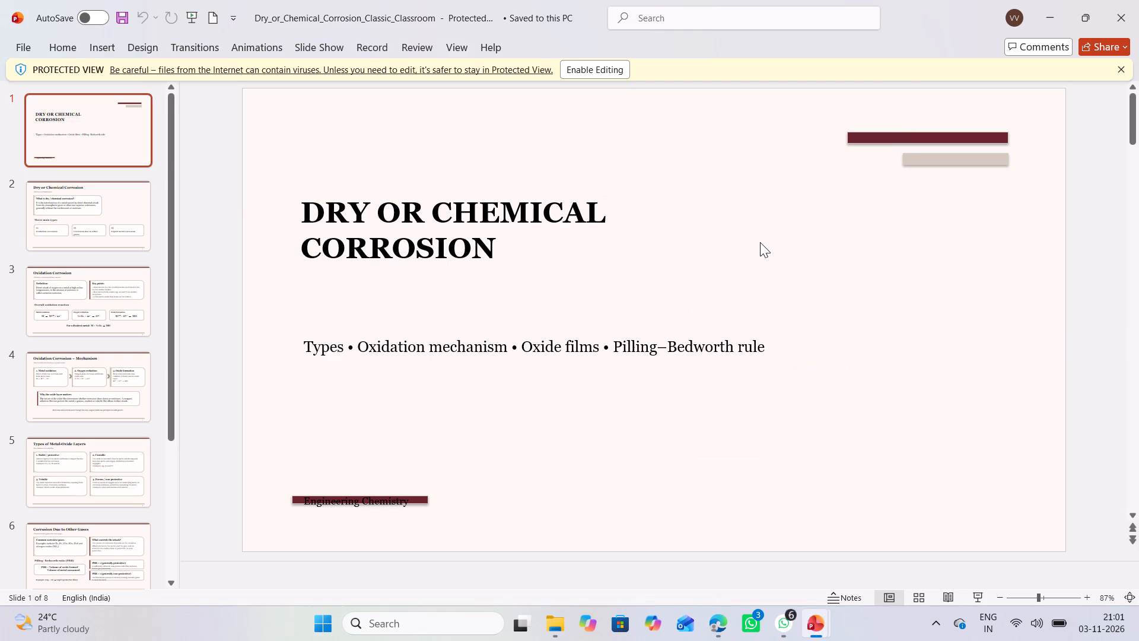
# Look through the slides of the new Classic_Classroom deck, examining the layouts of slides 4, 5 and 6 in particular.
pyautogui.scroll(-1, 762, 245)
pyautogui.scroll(1, 762, 245)
pyautogui.scroll(-6, 762, 245)
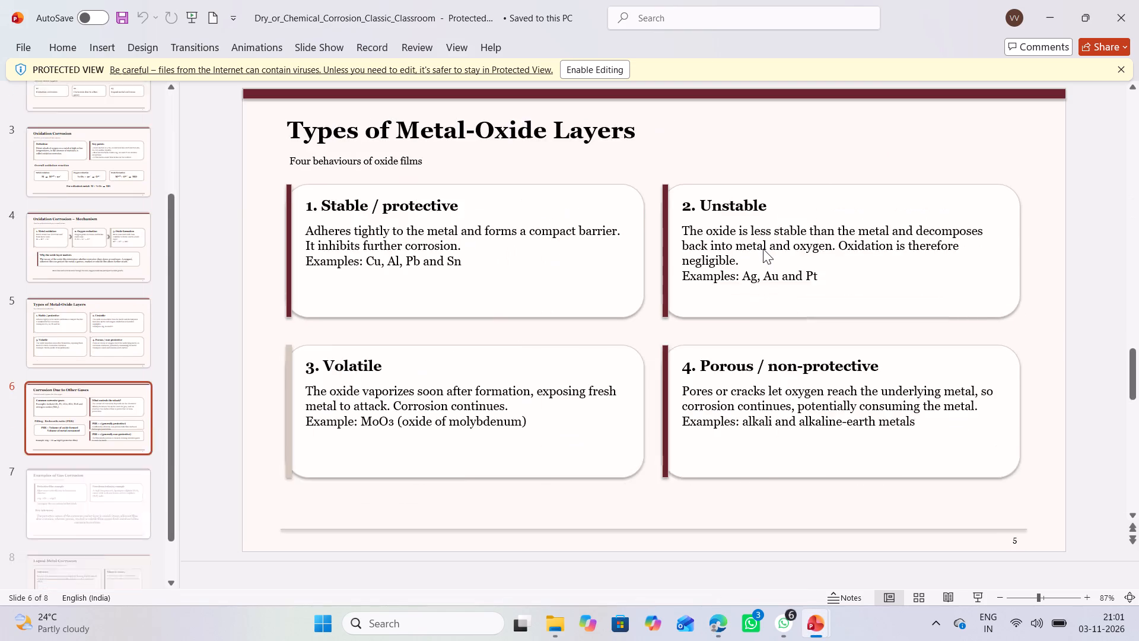
pyautogui.scroll(13, 763, 249)
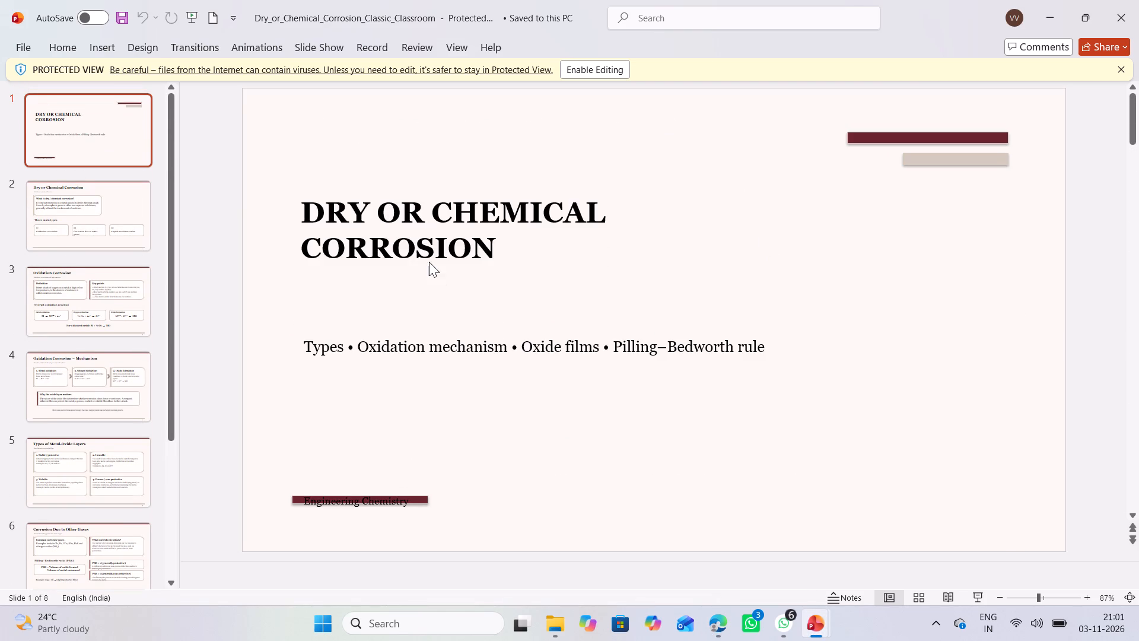
pyautogui.scroll(-5, 120, 229)
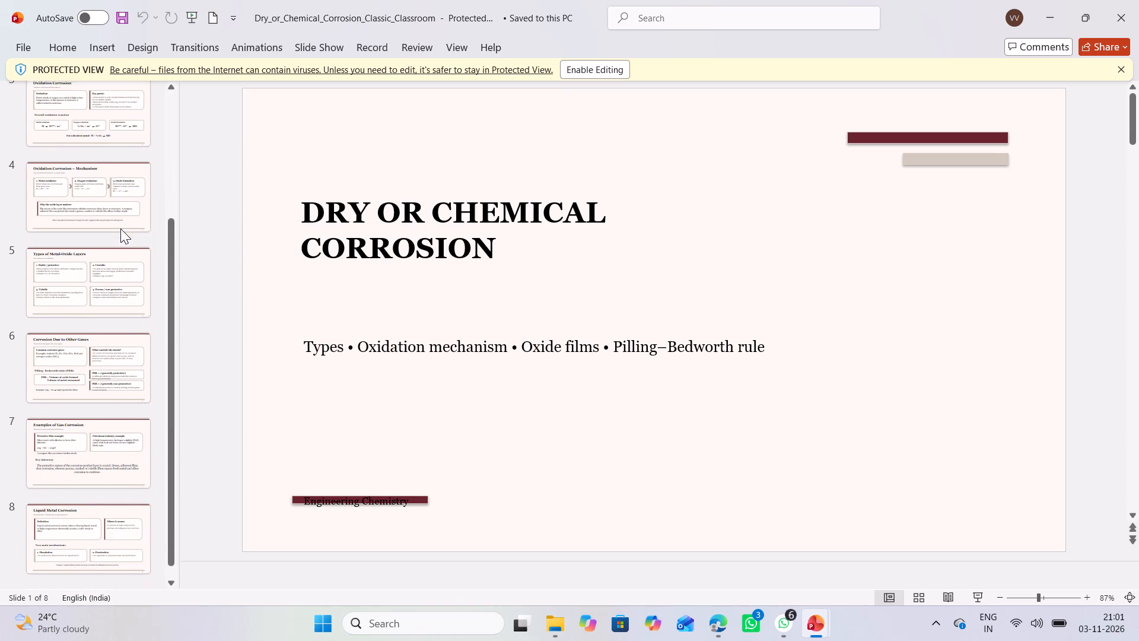
pyautogui.click(133, 180)
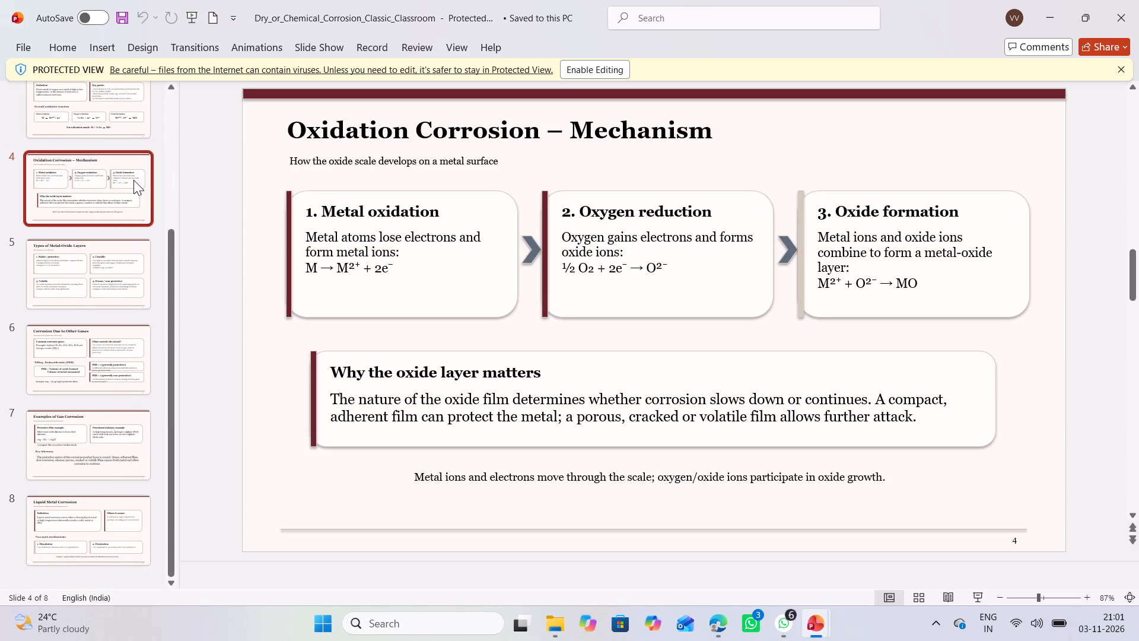
pyautogui.scroll(-1, 133, 180)
pyautogui.click(126, 260)
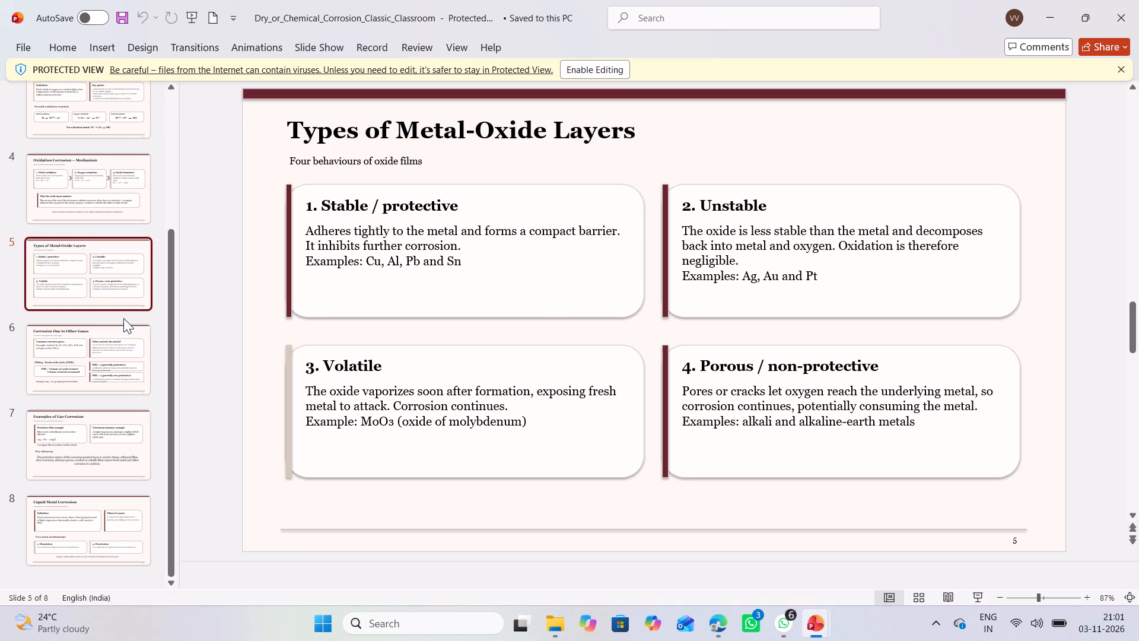
pyautogui.click(114, 338)
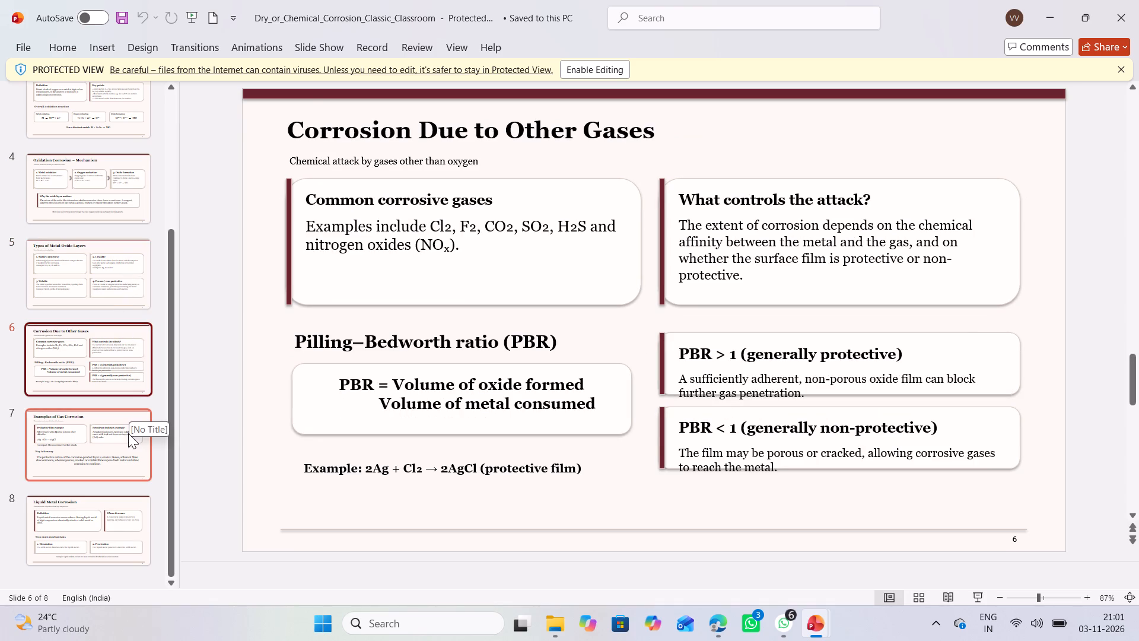
# Switch to the recent presentation Dry_and_Chemical_Corrosion_Classic_Style to view its slide 7.
pyautogui.click(14, 50)
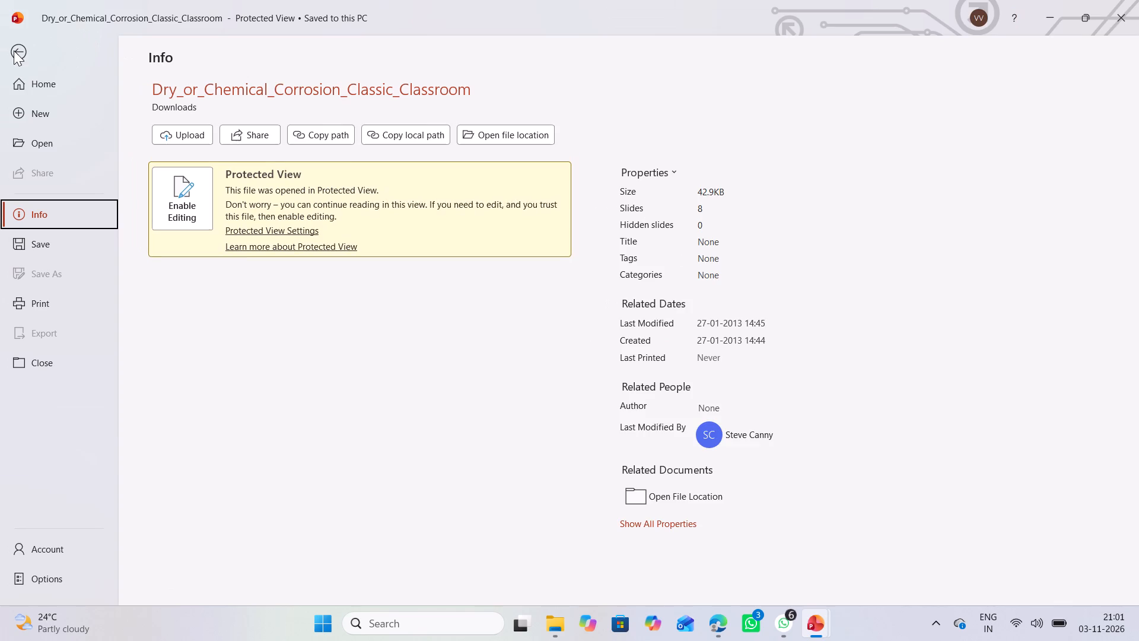
pyautogui.click(78, 86)
pyautogui.click(343, 360)
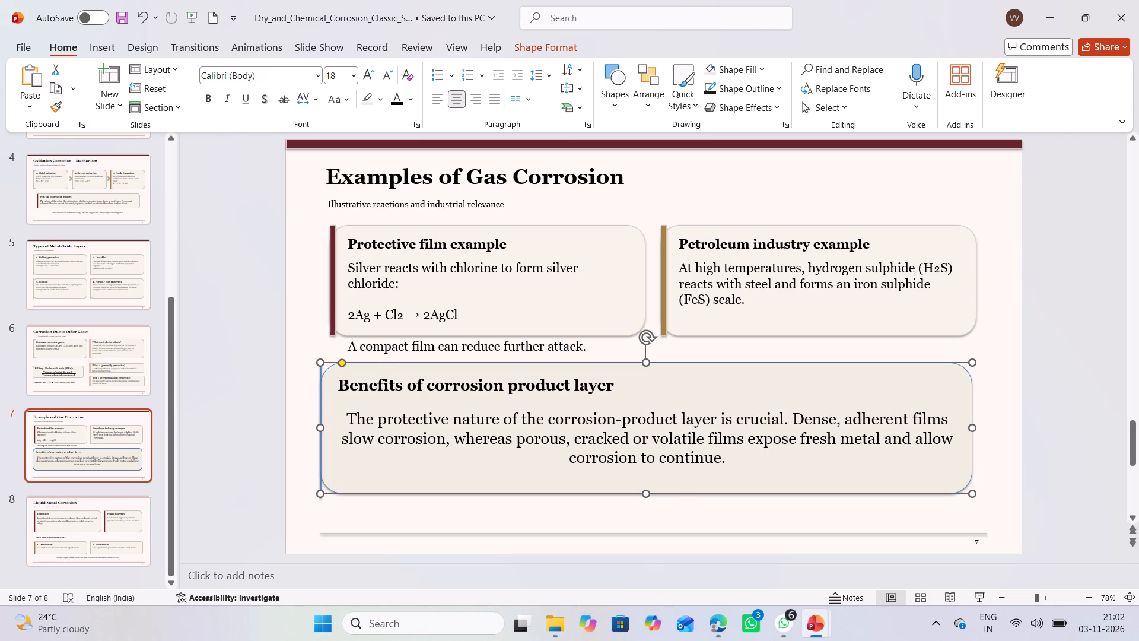
# Return to the Dry_or_Chemical_Corrosion_Classic_Classroom presentation and examine its slides from the title through slide 8, Liquid Metal Corrosion.
pyautogui.click(815, 620)
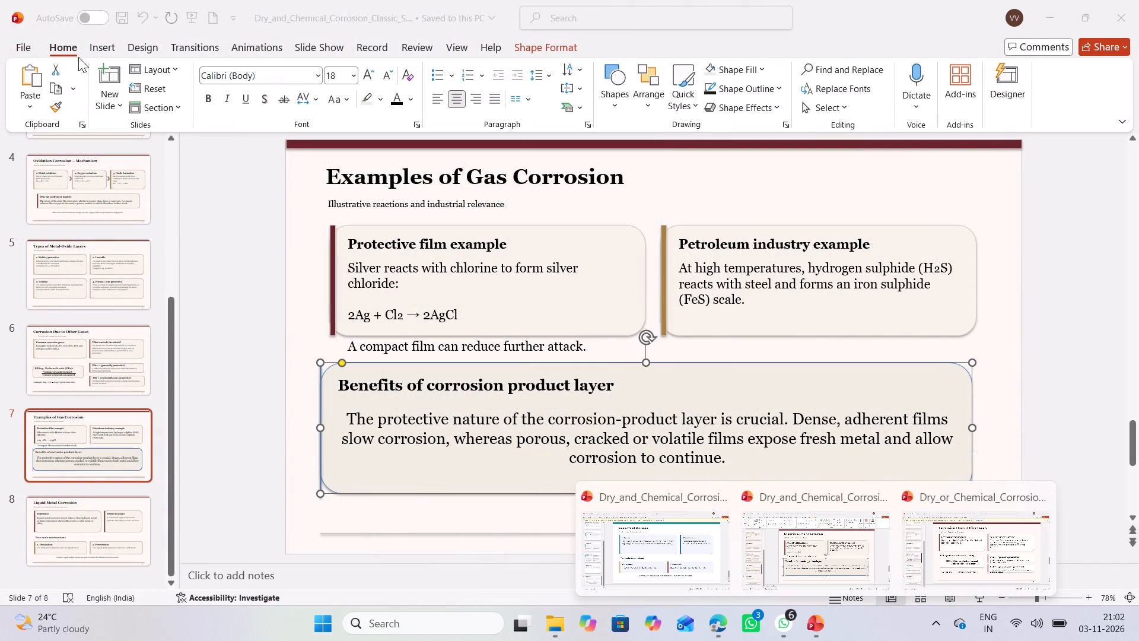
pyautogui.click(24, 42)
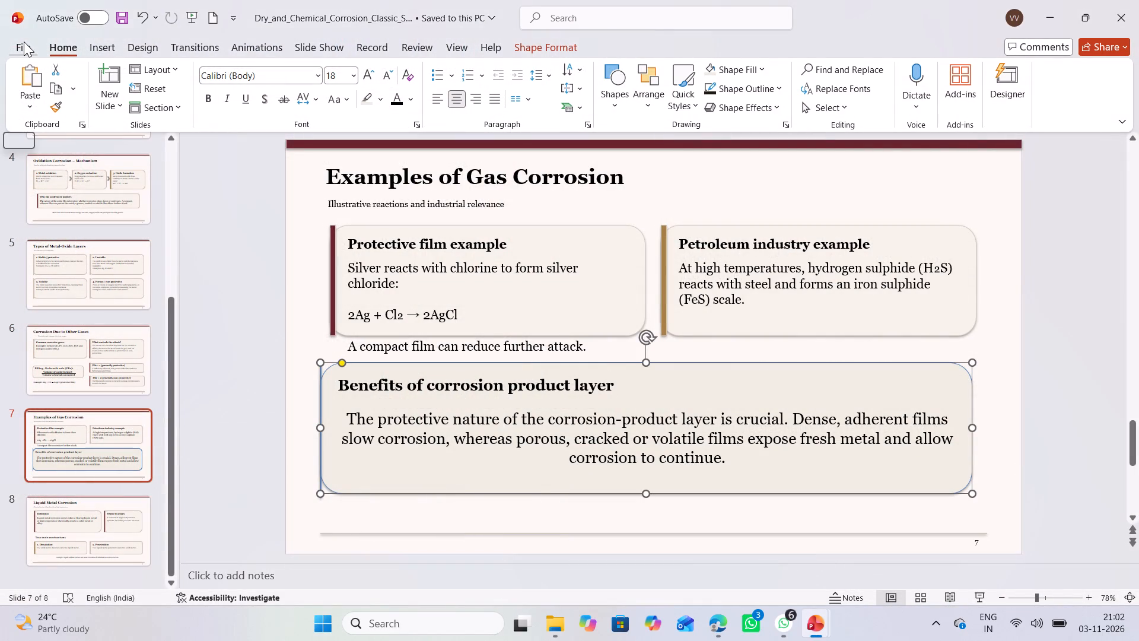
pyautogui.click(24, 42)
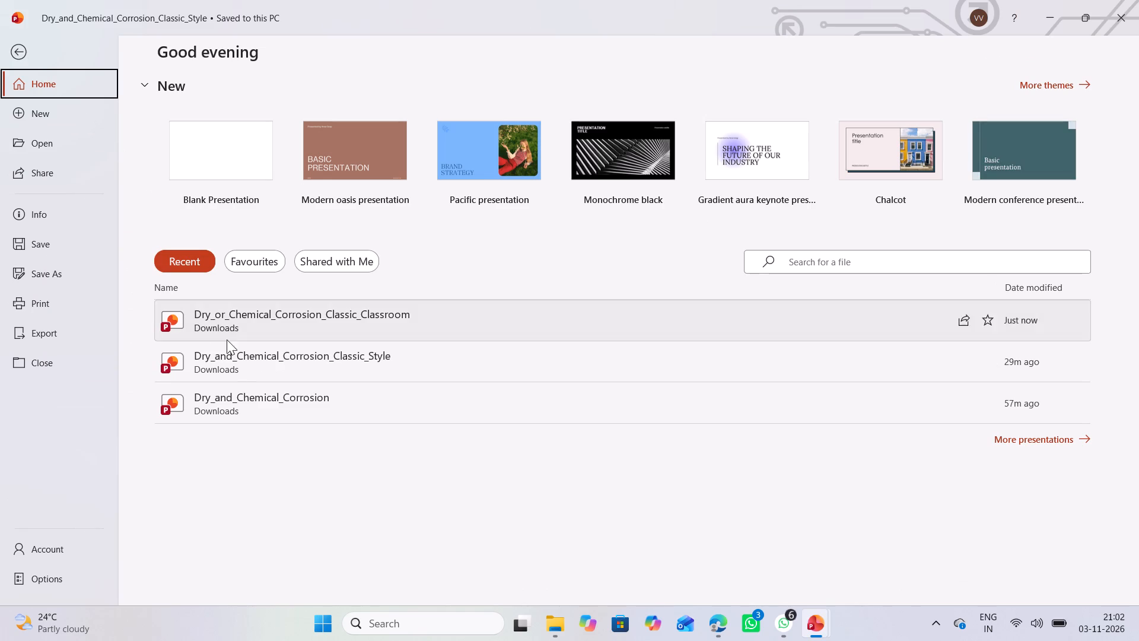
pyautogui.click(241, 326)
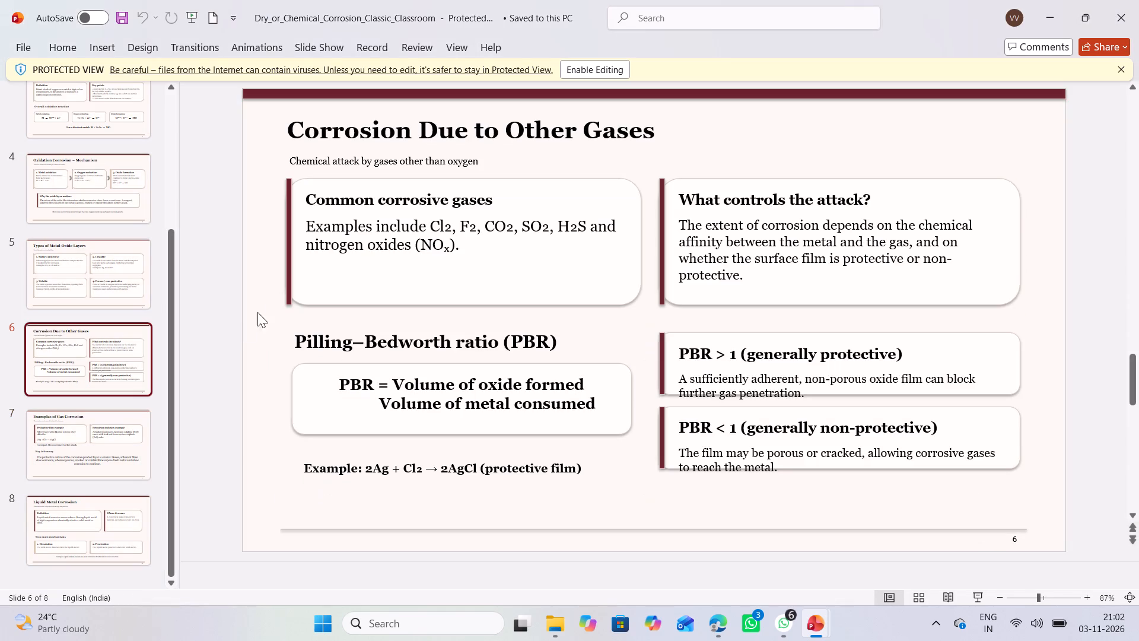
pyautogui.scroll(5, 309, 289)
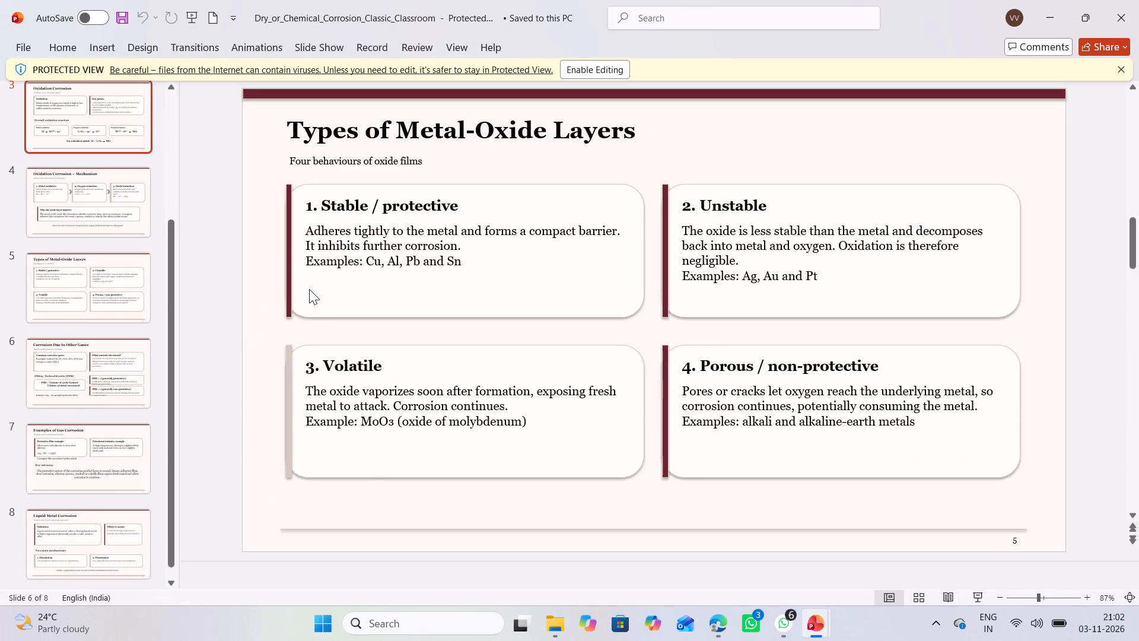
pyautogui.scroll(9, 309, 289)
pyautogui.scroll(-5, 309, 289)
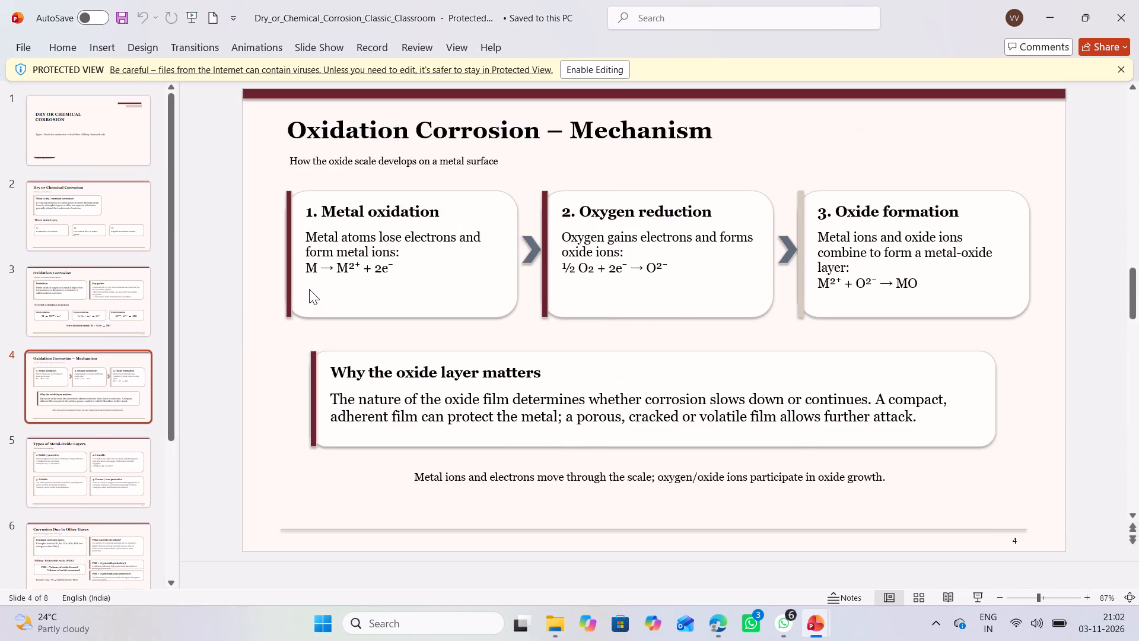
pyautogui.scroll(-14, 309, 289)
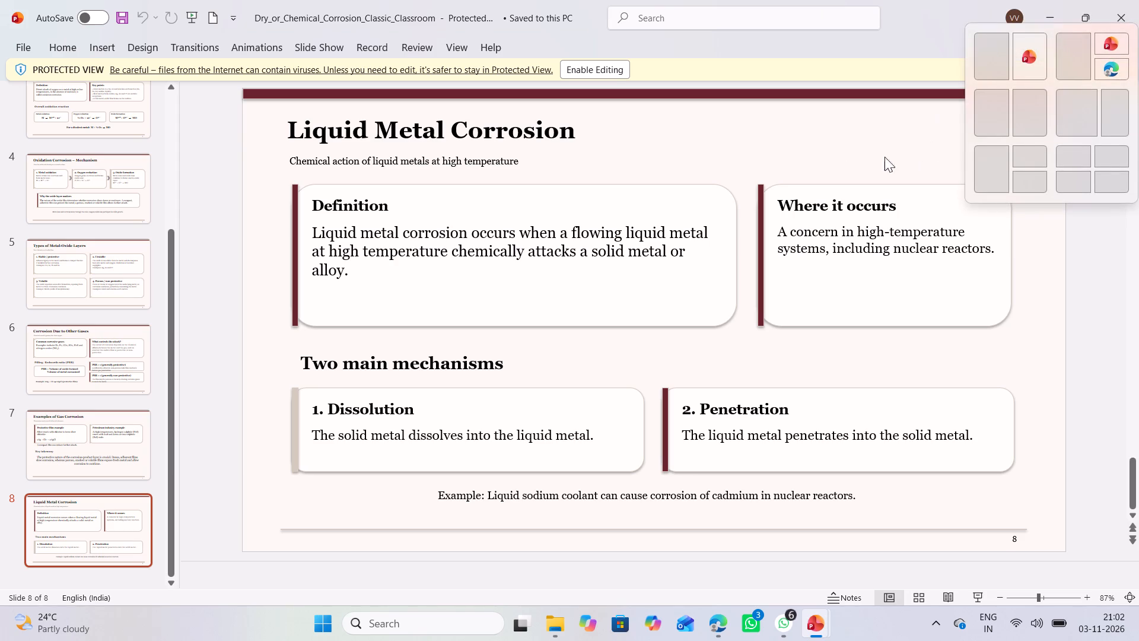
# Switch back to the recent presentation Dry_and_Chemical_Corrosion_Classic_Style and deselect the benefits card on slide 7.
pyautogui.click(30, 46)
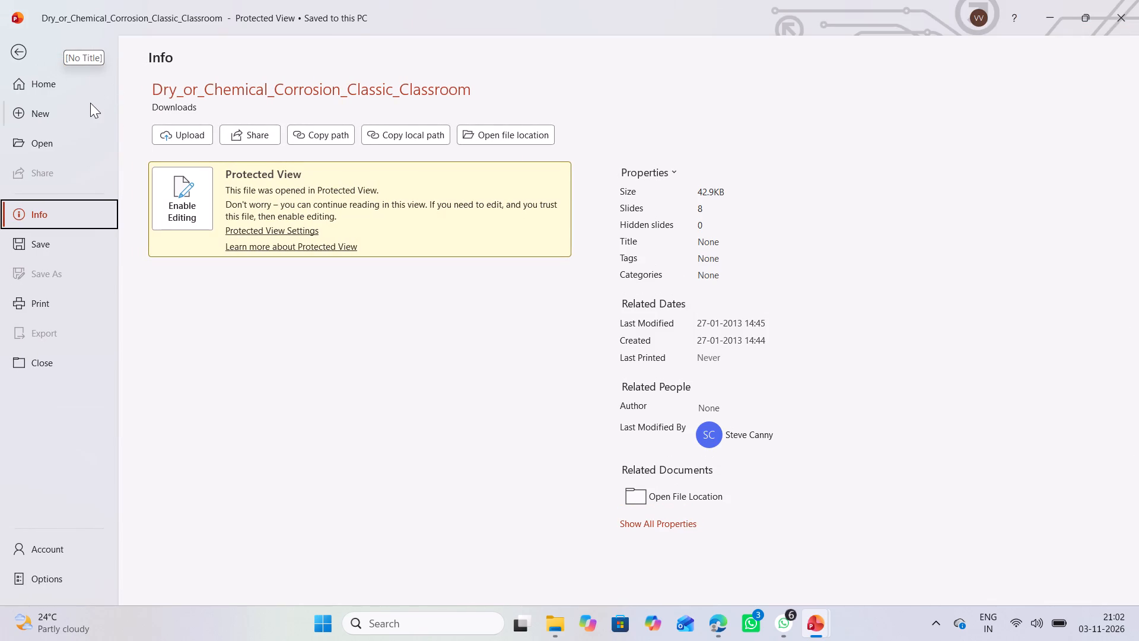
pyautogui.click(77, 82)
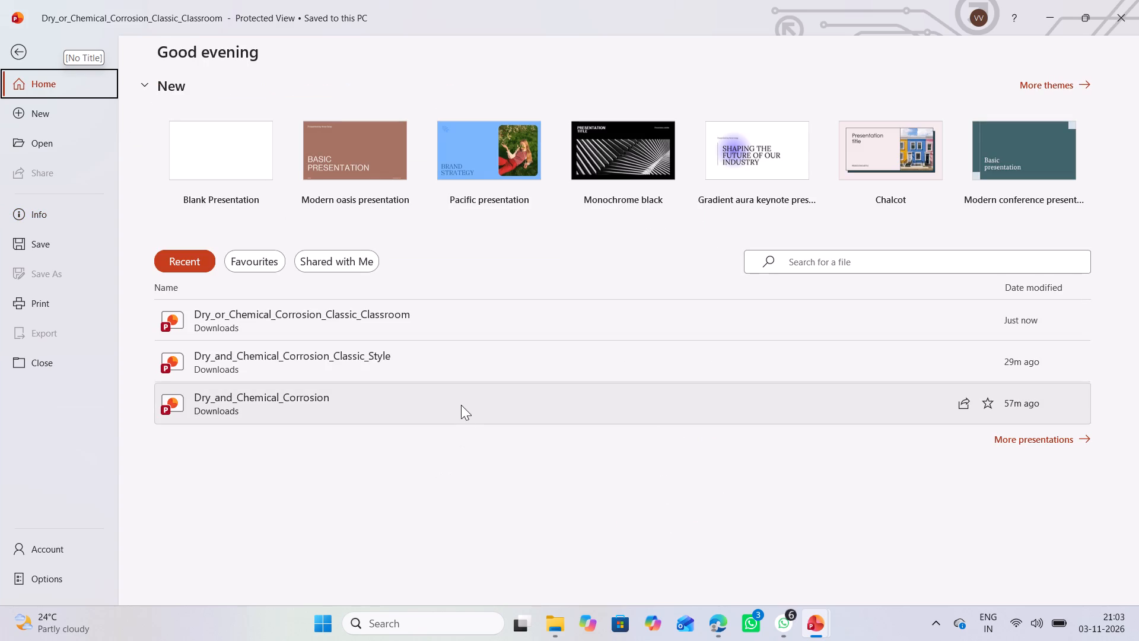
pyautogui.click(456, 373)
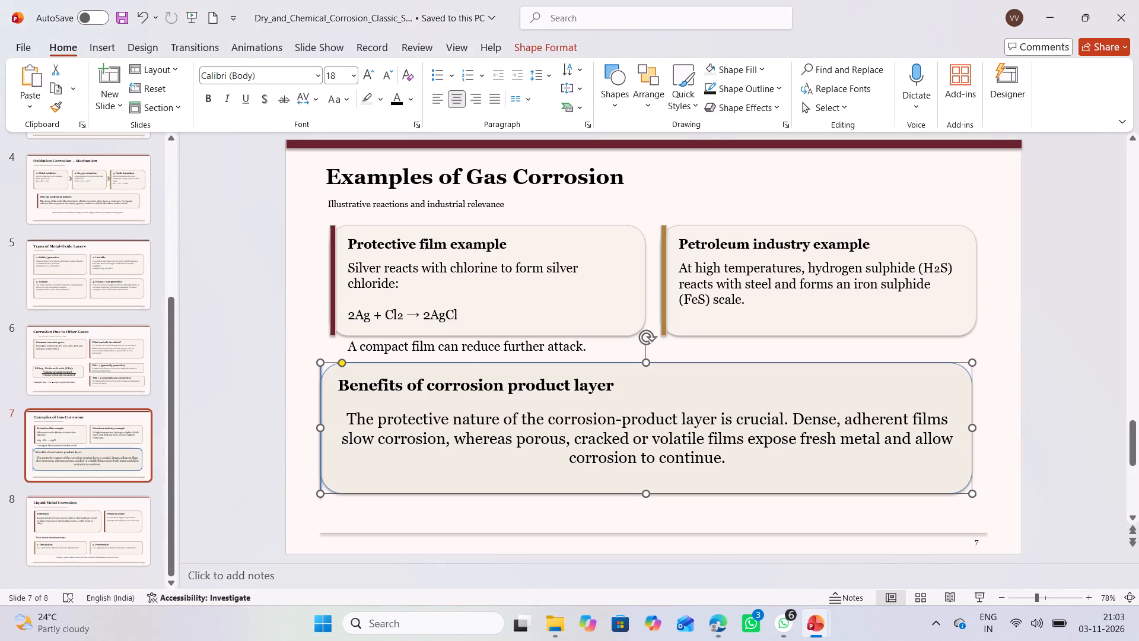
pyautogui.click(294, 401)
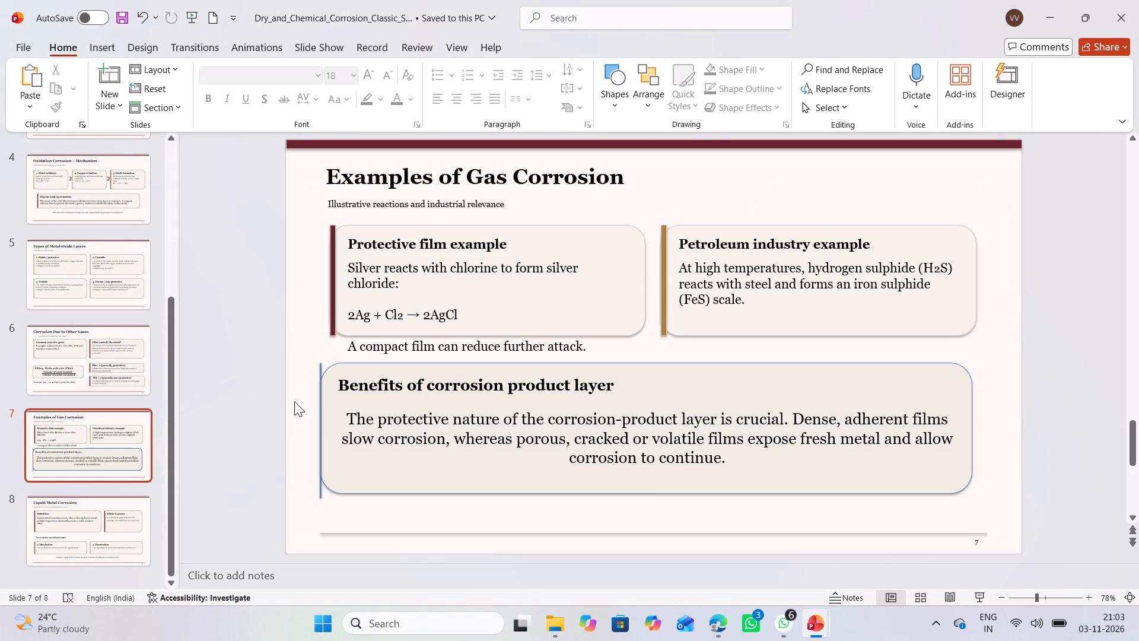
# Show the desktop and launch Kuro from its shortcut.
pyautogui.press('super+d')
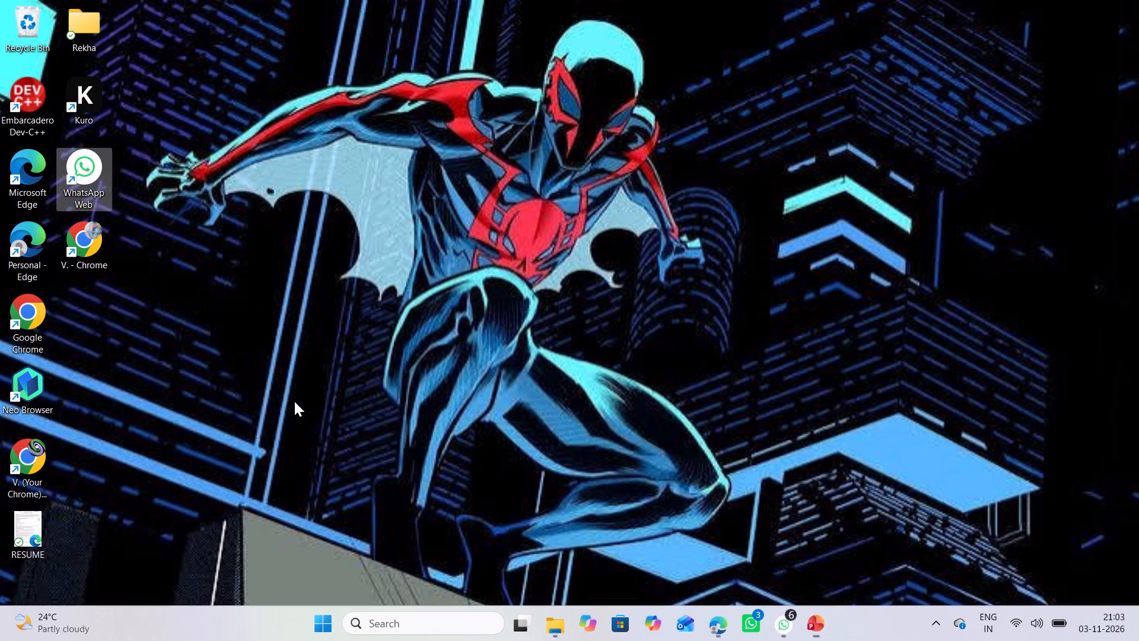
pyautogui.doubleClick(85, 107)
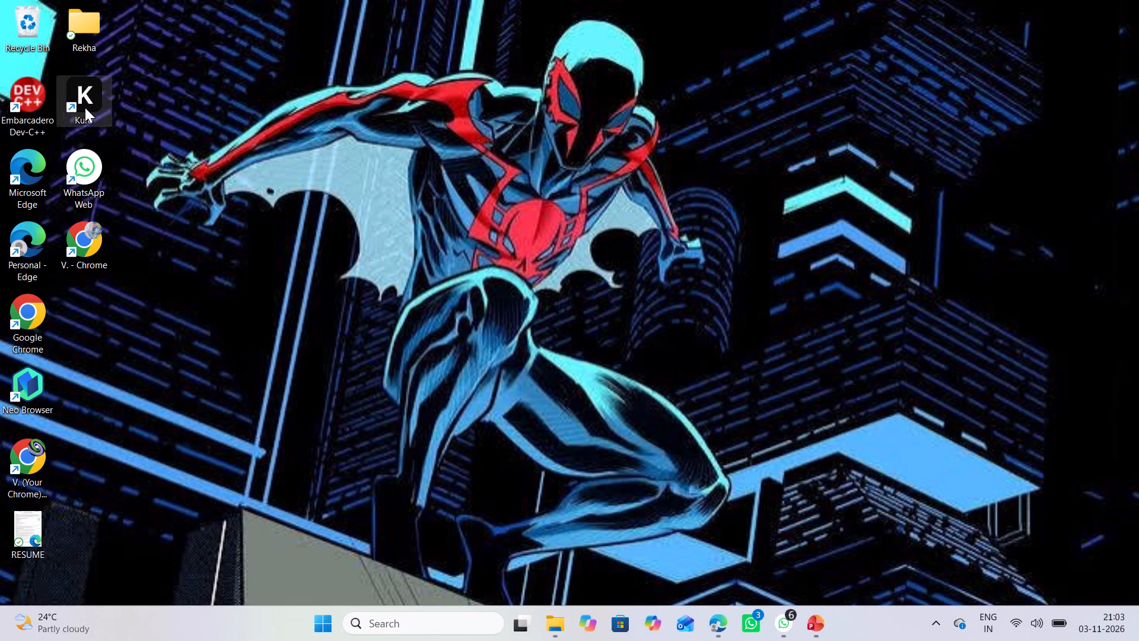
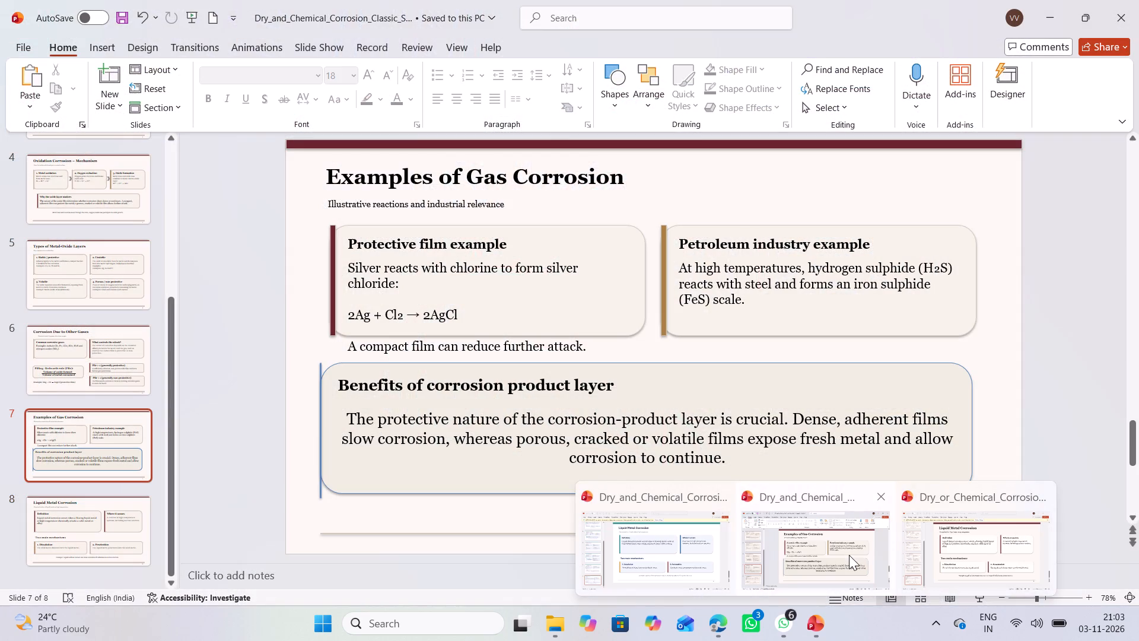
# Switch to the open Dry_and_Chemical_Corrosion_Classic_Style presentation at slide 7, Examples of Gas Corrosion.
pyautogui.click(794, 528)
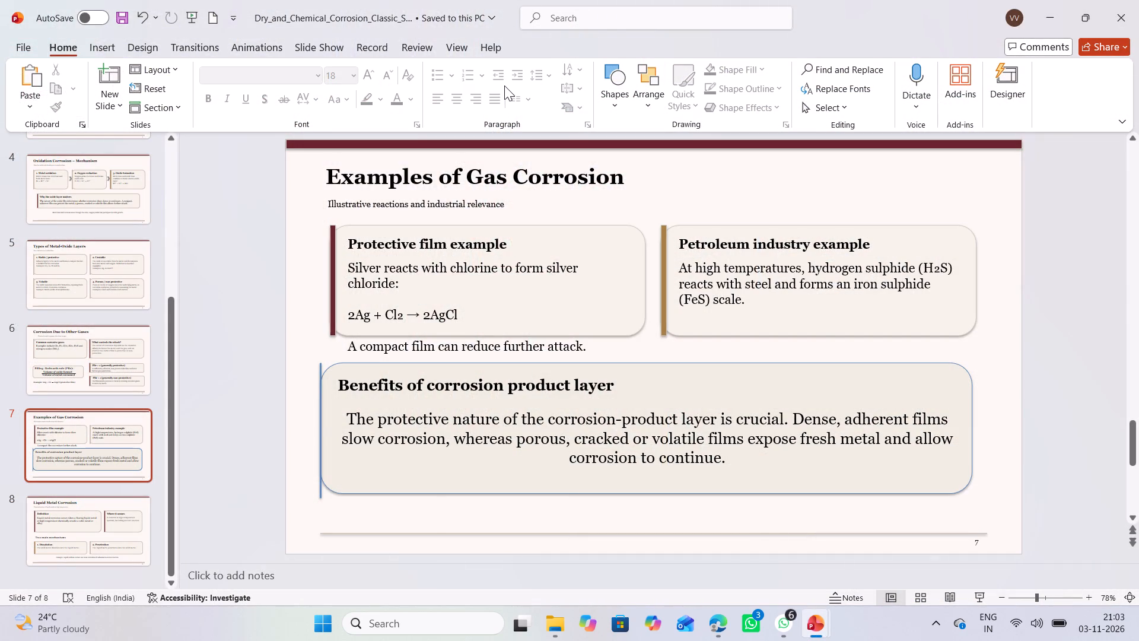
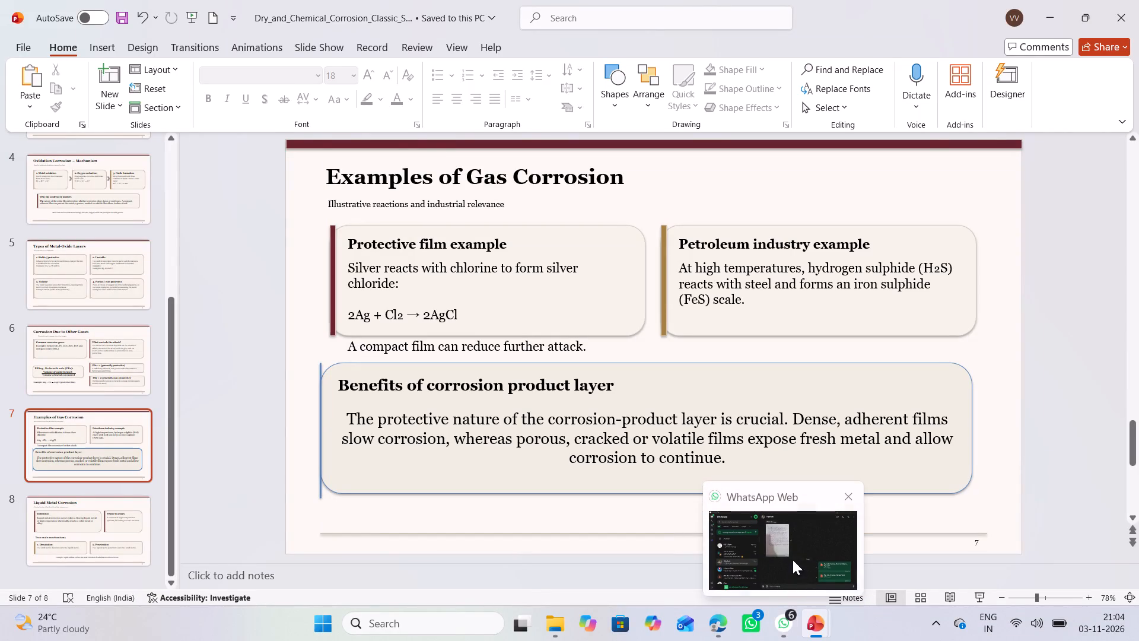
# Close the WhatsApp Web window.
pyautogui.click(843, 493)
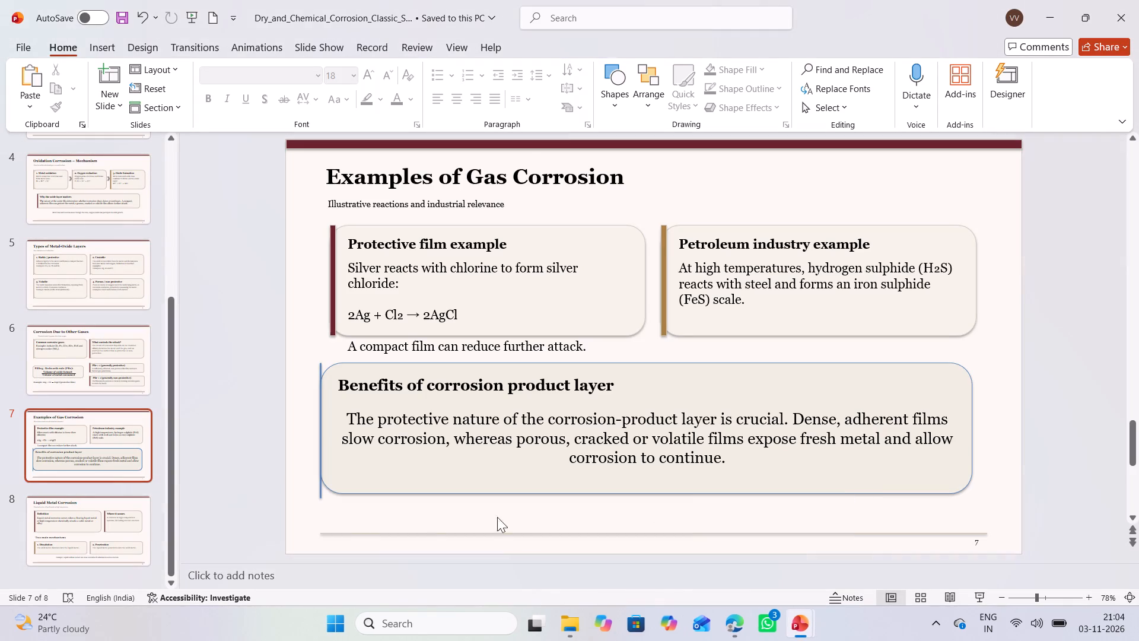
# Recolour the outline of the Benefits of corrosion product layer card on slide 7 with the recently used cream colour.
pyautogui.click(737, 491)
pyautogui.click(737, 491)
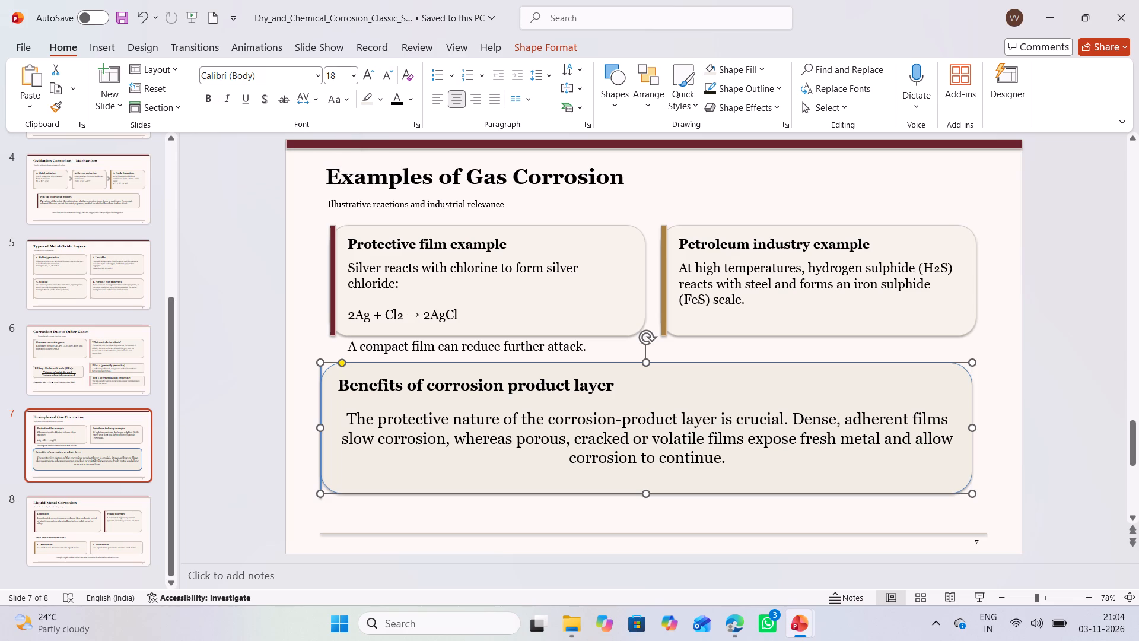
pyautogui.rightClick(739, 489)
pyautogui.rightClick(739, 489)
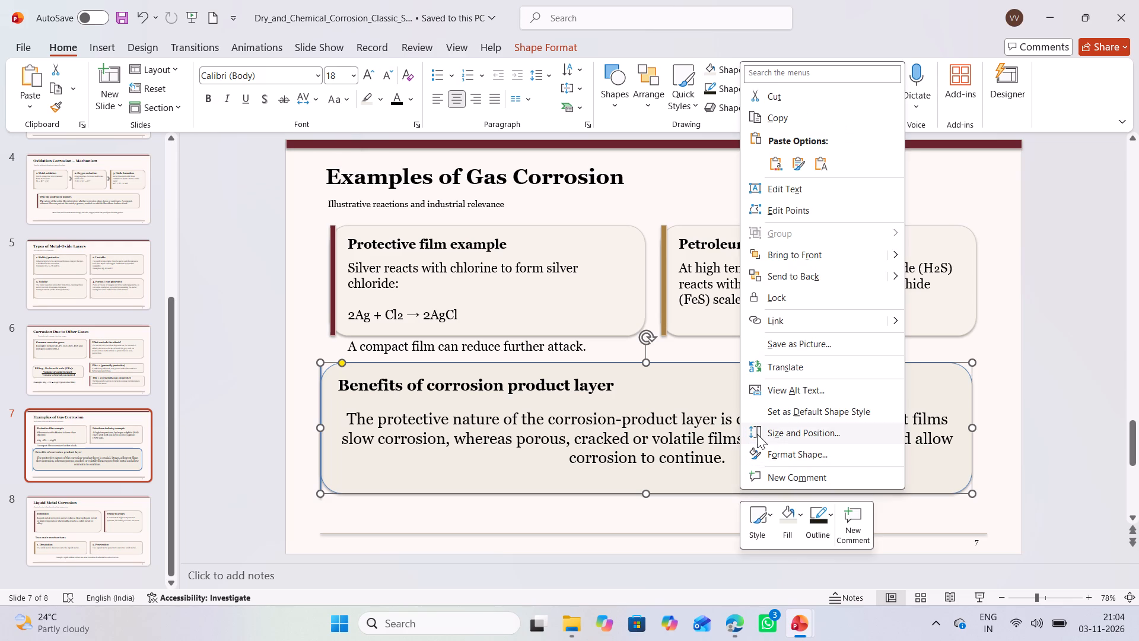
pyautogui.click(823, 526)
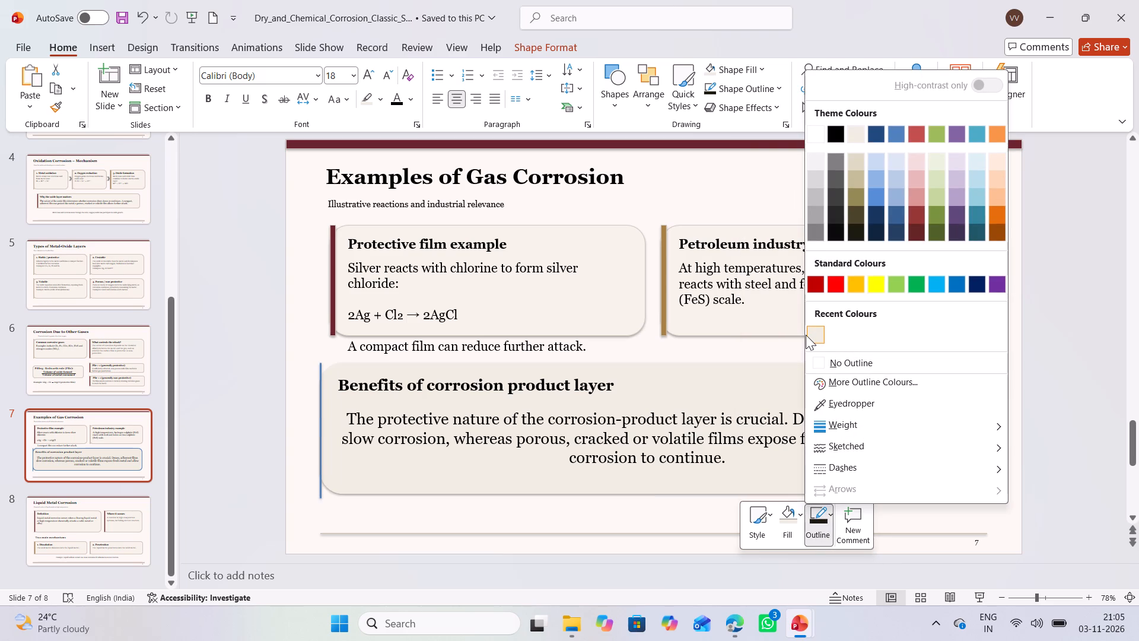
pyautogui.click(809, 337)
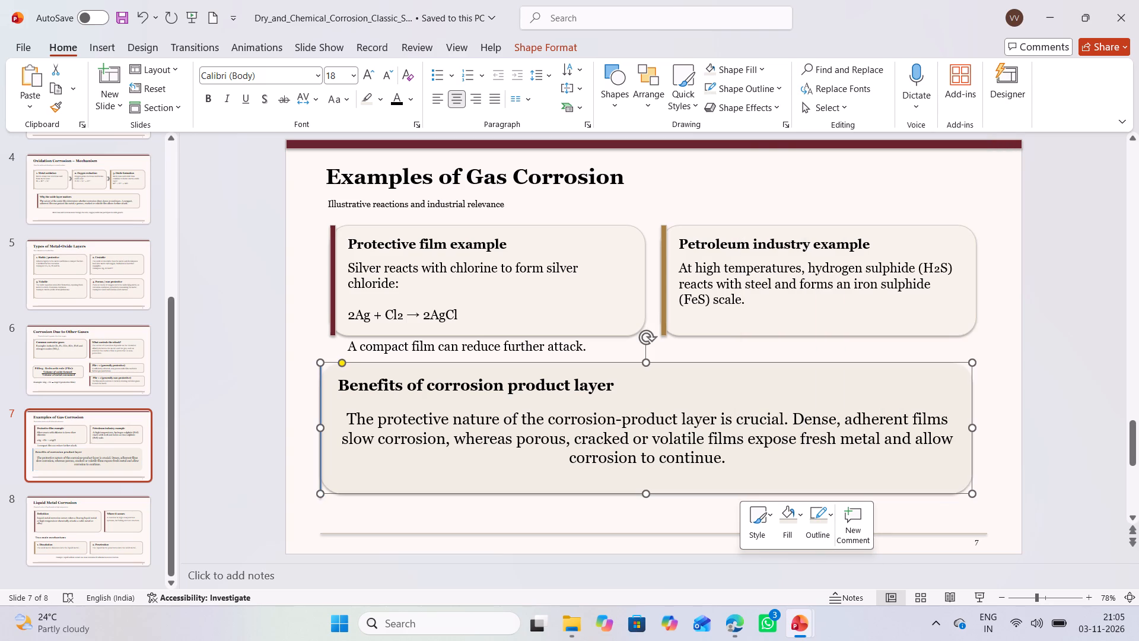
pyautogui.click(348, 501)
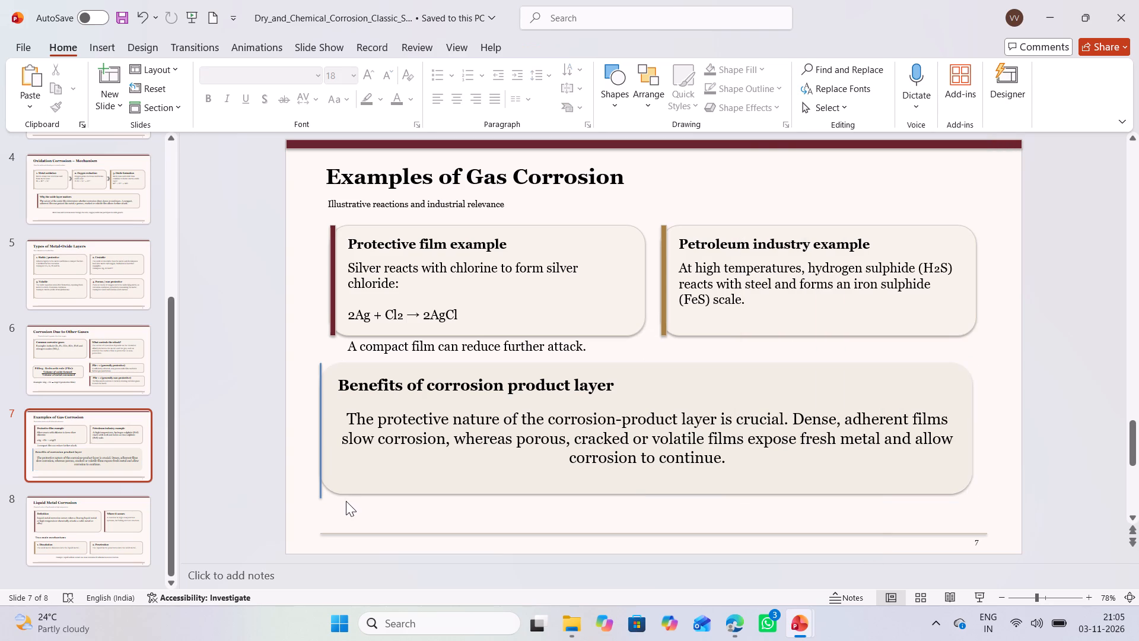
# Apply the thickest solid orange theme line style to the blue vertical accent line beside the Benefits of corrosion product layer card.
pyautogui.click(319, 488)
pyautogui.click(319, 488)
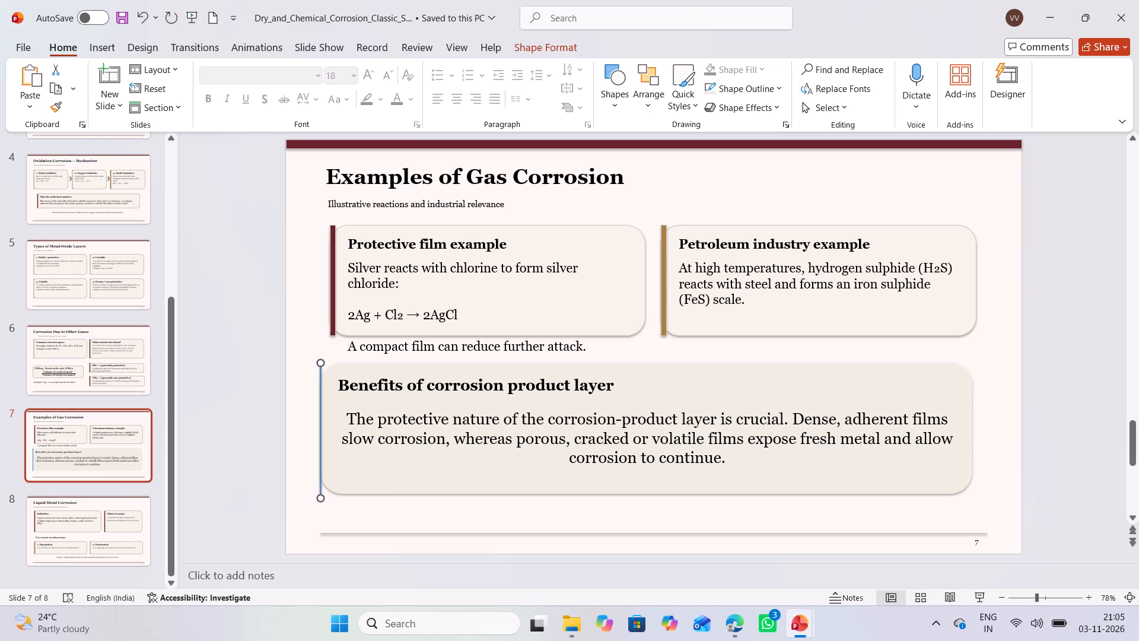
pyautogui.rightClick(319, 488)
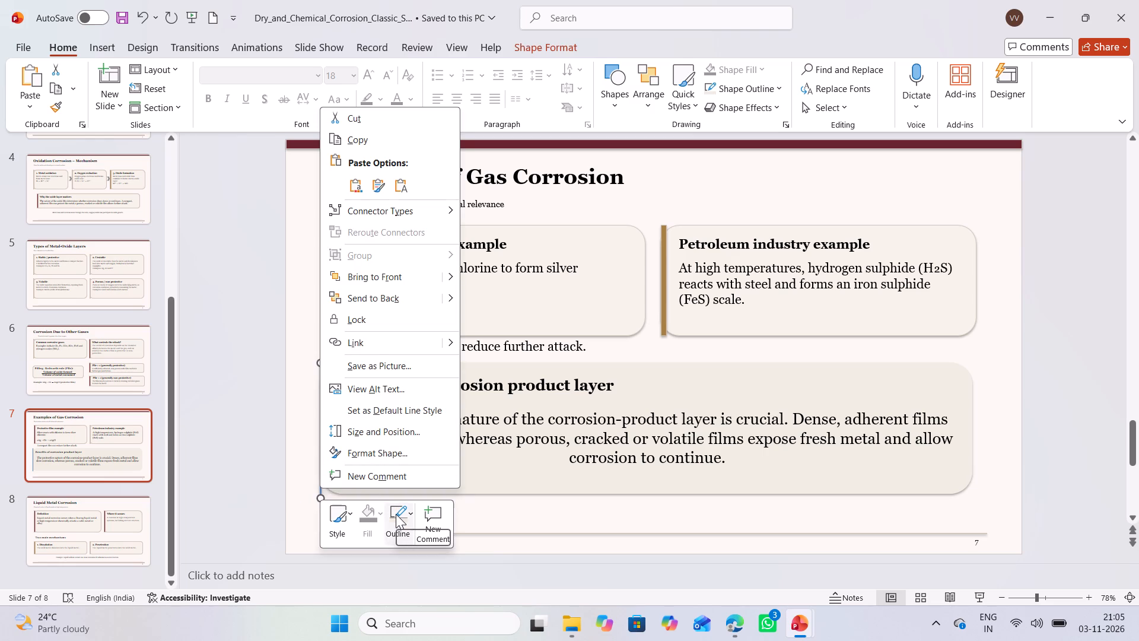
pyautogui.click(345, 515)
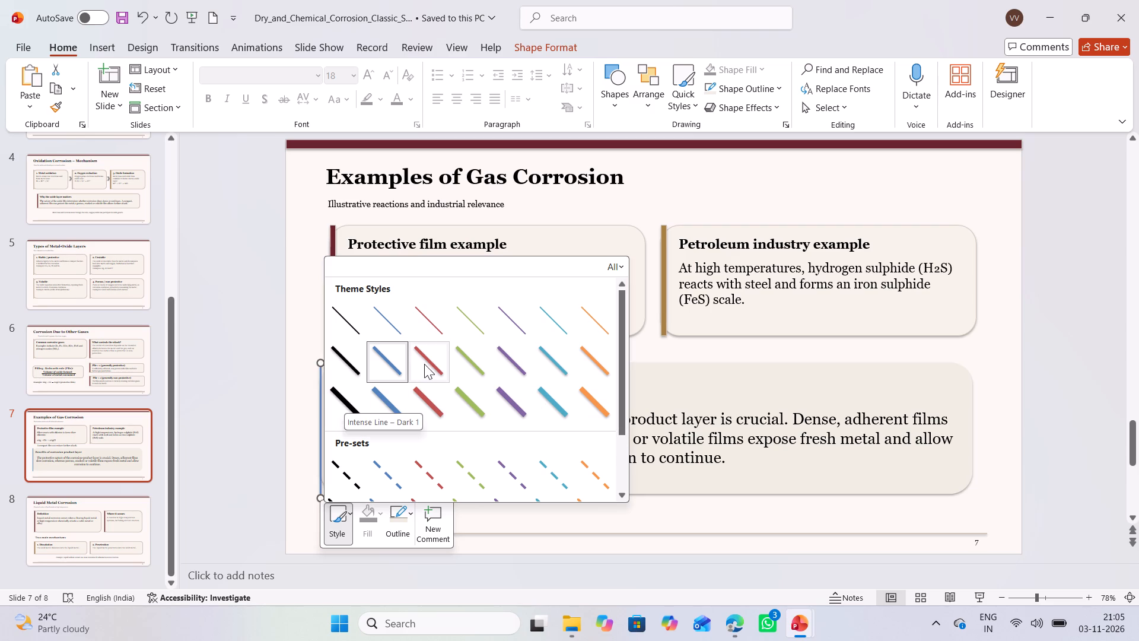
pyautogui.click(597, 396)
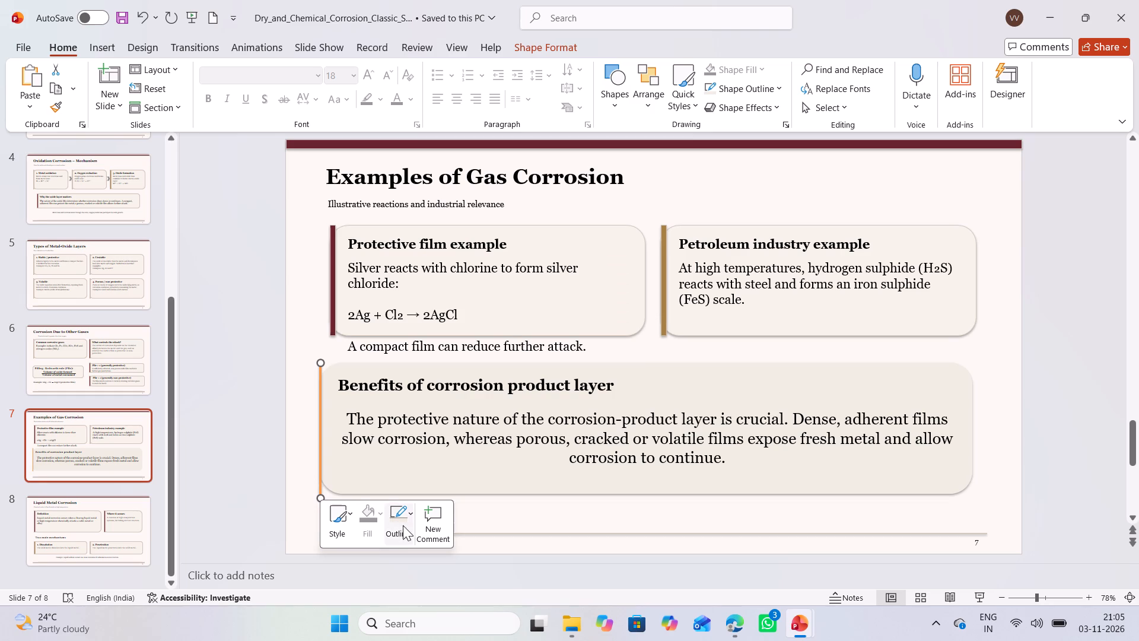
# Open the size and position settings of the orange accent line beside the Benefits card, and deselect the line.
pyautogui.click(319, 484)
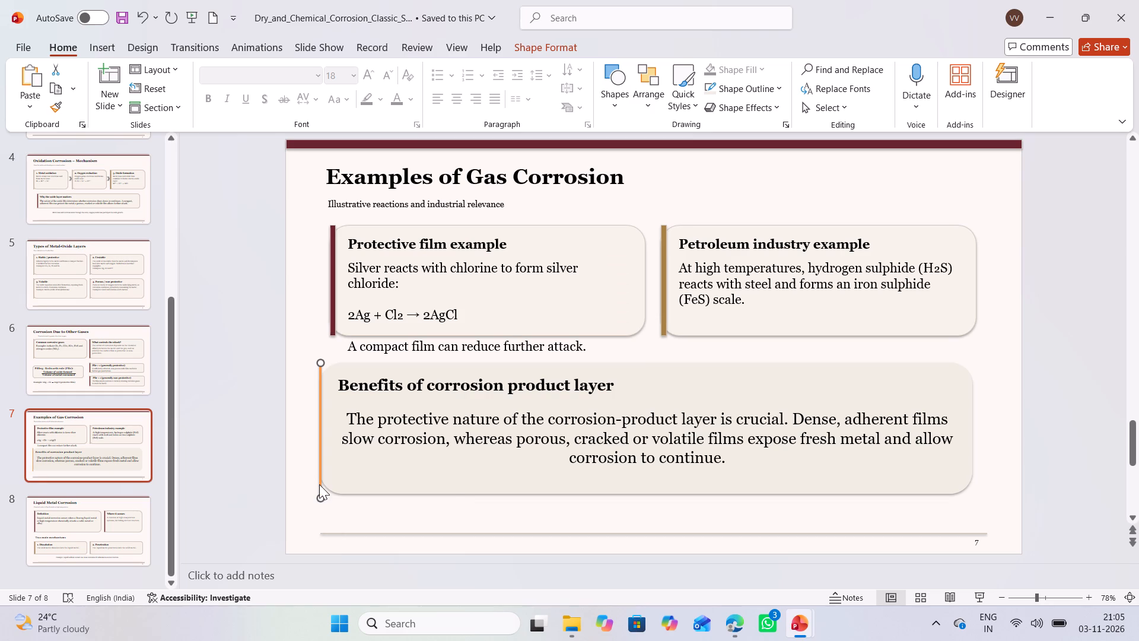
pyautogui.click(319, 483)
pyautogui.click(319, 483)
pyautogui.rightClick(319, 483)
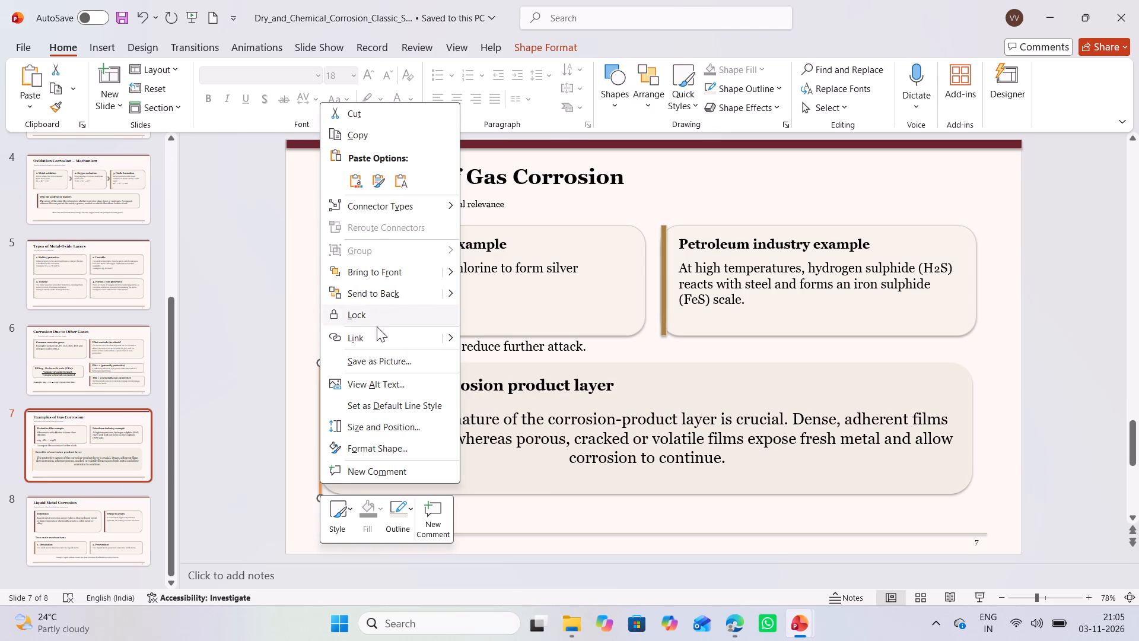
pyautogui.click(385, 422)
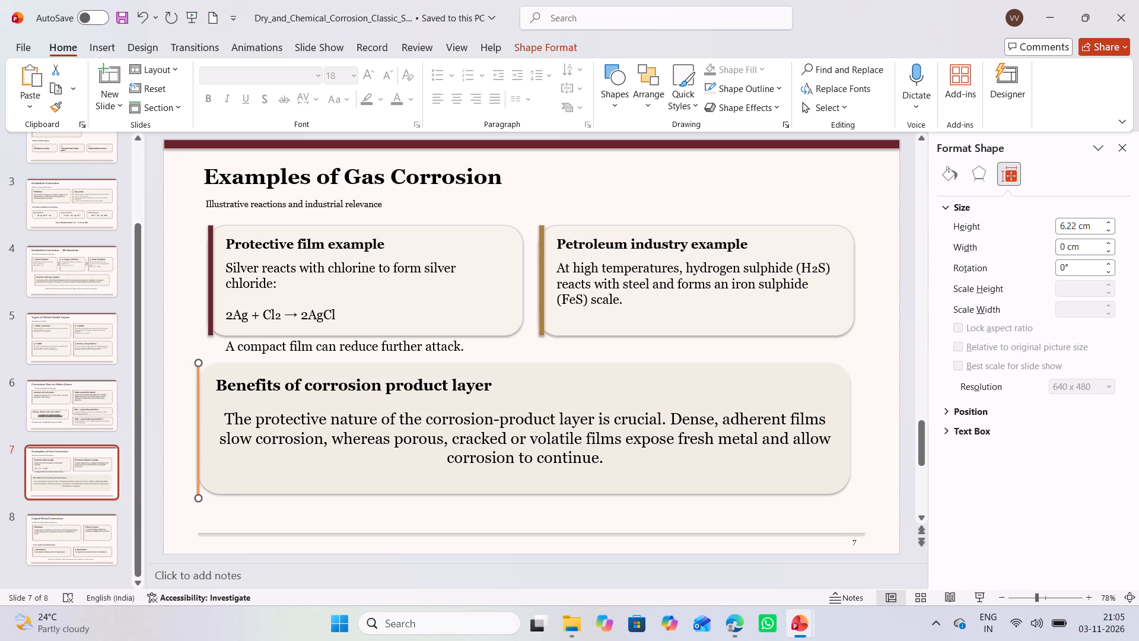
pyautogui.click(253, 506)
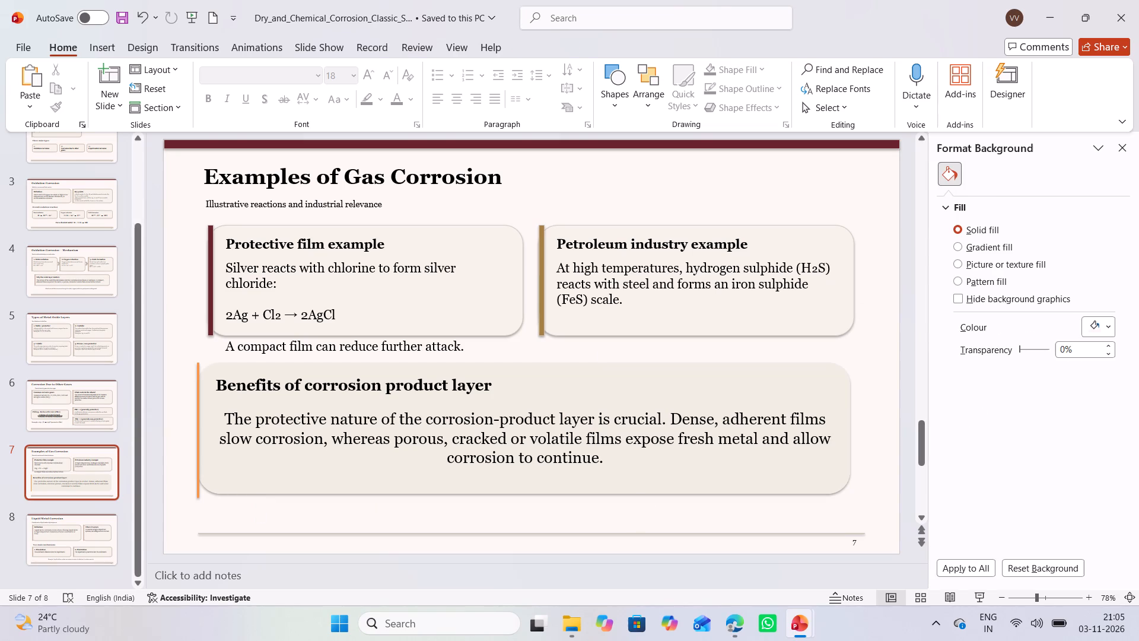
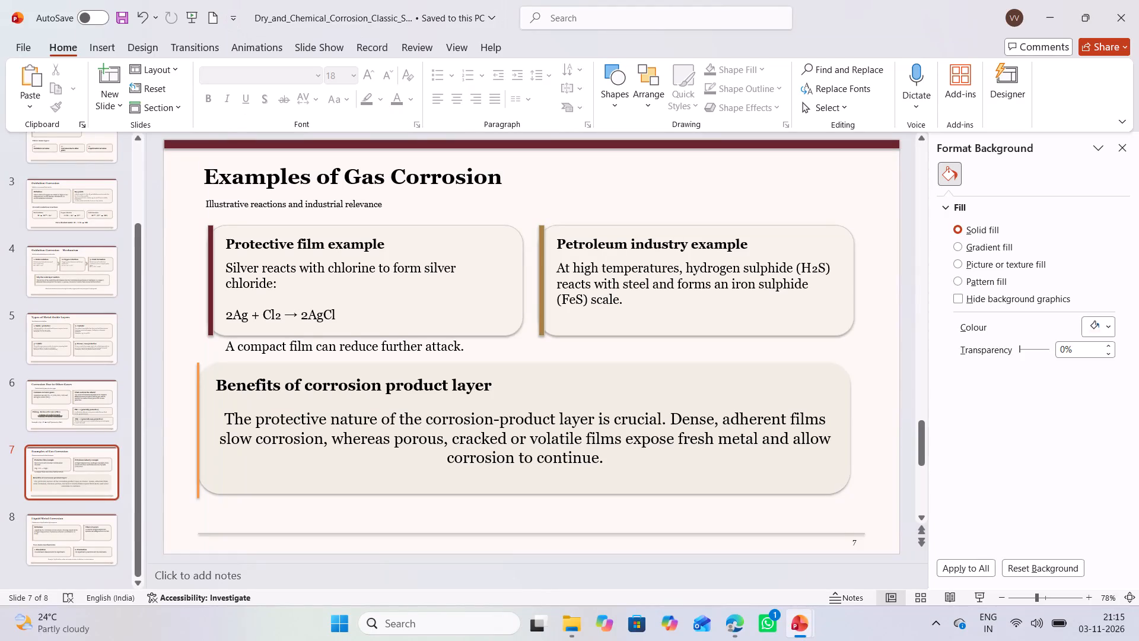
# Set the width of the orange accent line beside the Benefits of corrosion product layer card to 5.5 pt.
pyautogui.click(198, 392)
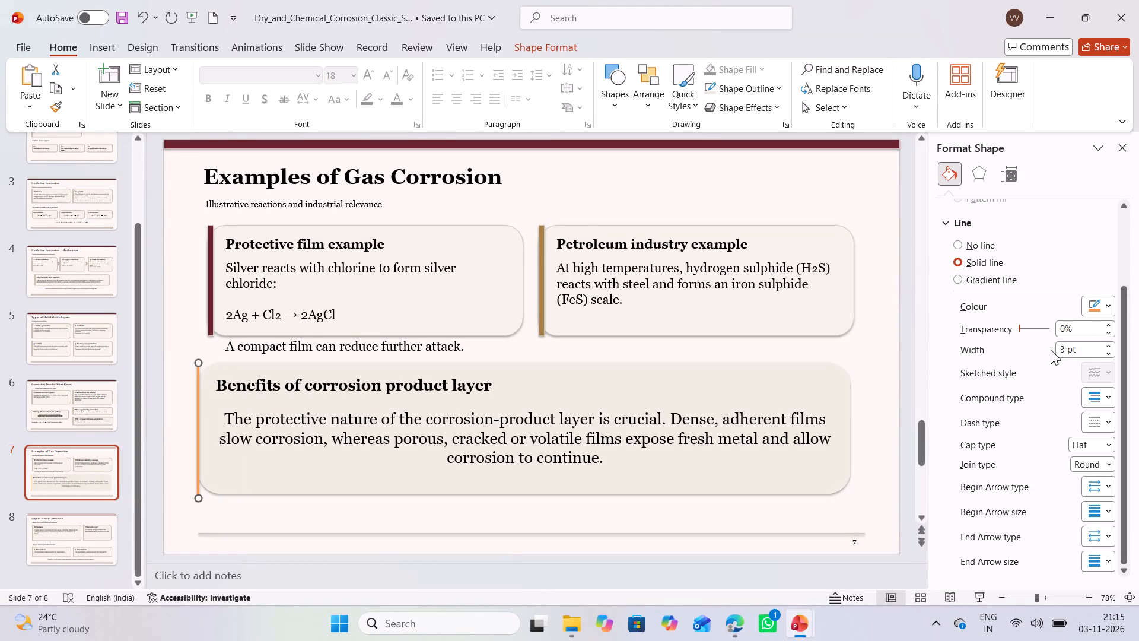
pyautogui.click(1074, 349)
pyautogui.click(1109, 354)
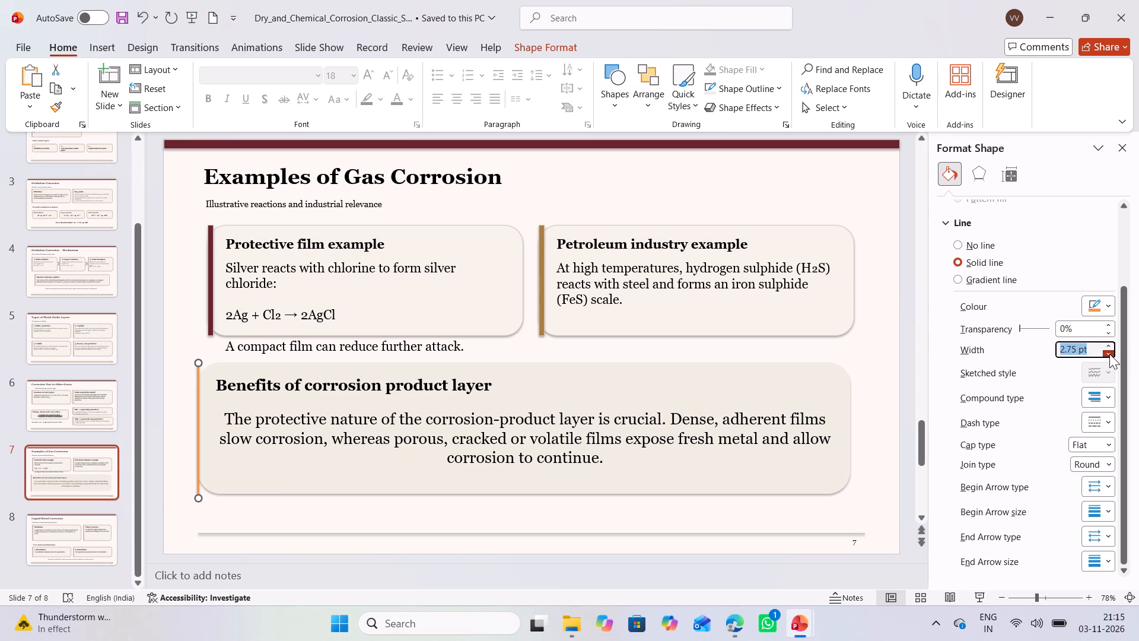
pyautogui.click(1109, 354)
pyautogui.tripleClick(1109, 354)
pyautogui.click(1109, 354)
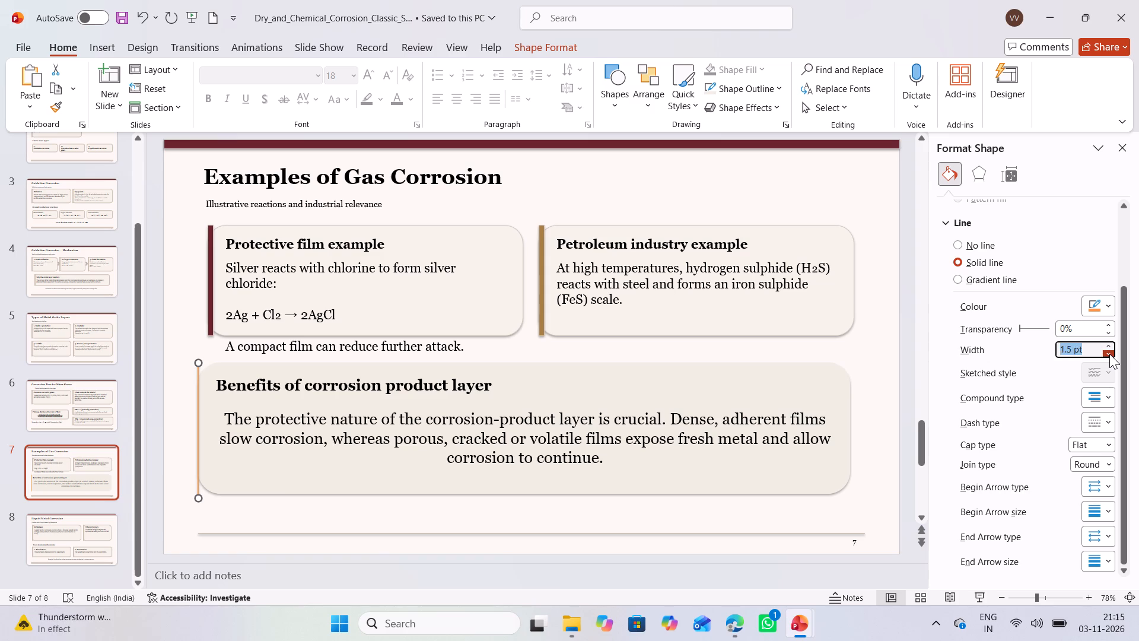
pyautogui.doubleClick(1108, 344)
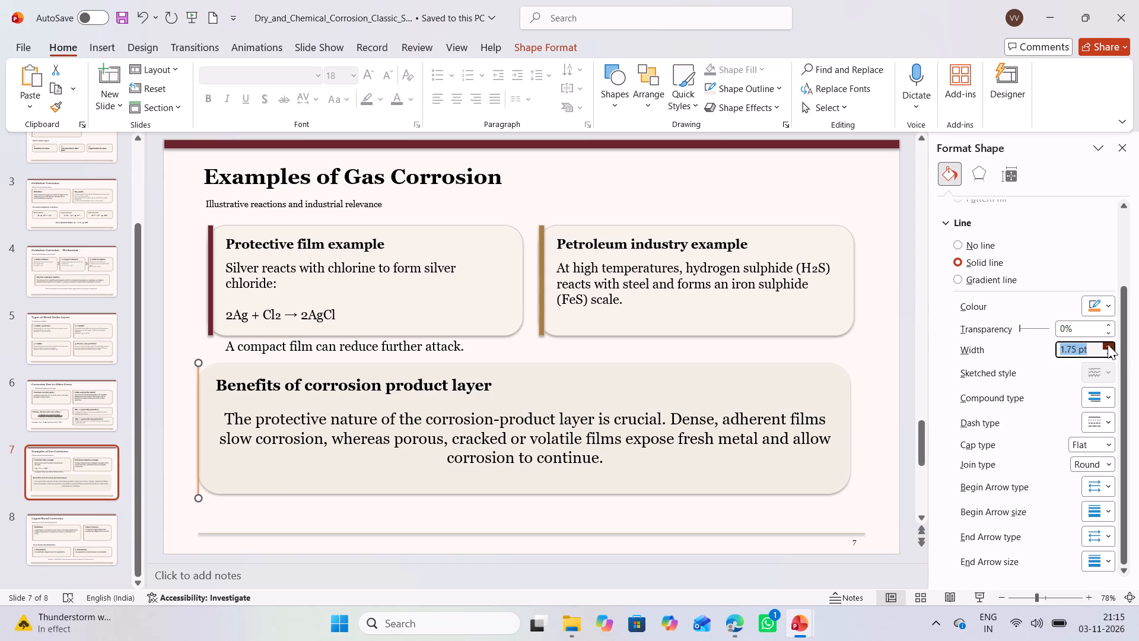
pyautogui.click(1108, 344)
pyautogui.tripleClick(1108, 344)
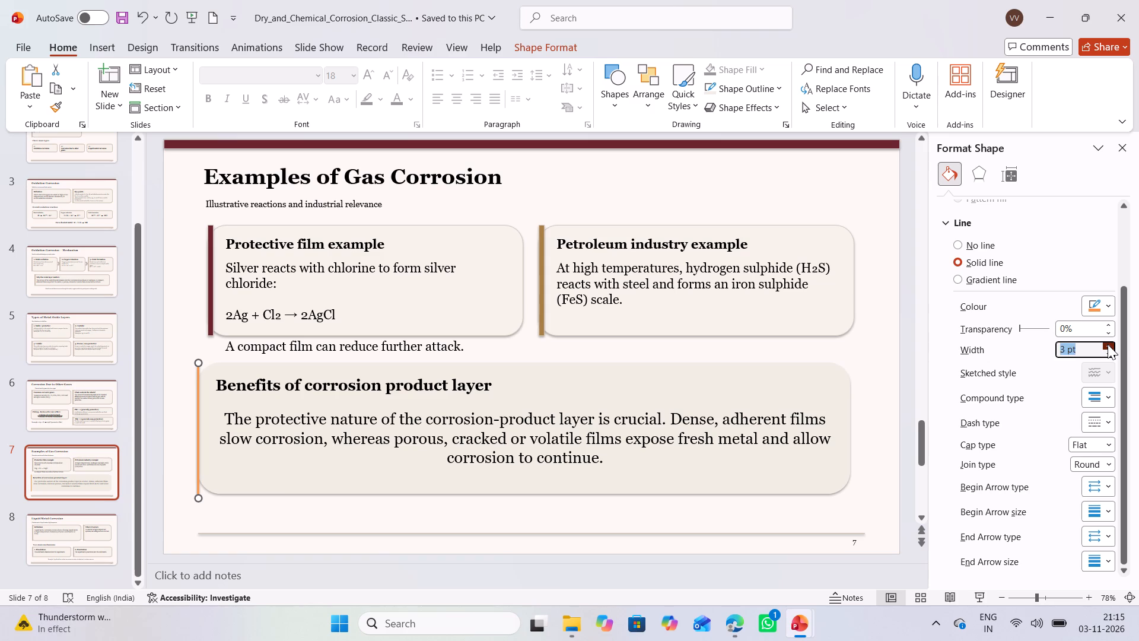
pyautogui.click(1108, 344)
pyautogui.click(1108, 344)
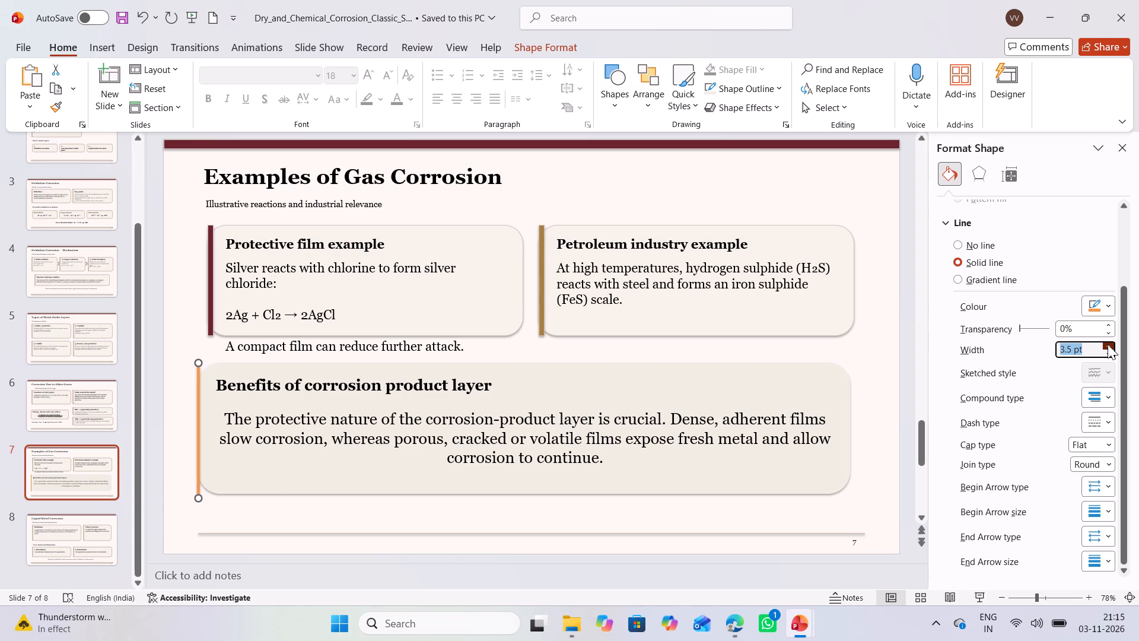
pyautogui.click(1108, 344)
pyautogui.click(1108, 344)
pyautogui.click(1108, 344)
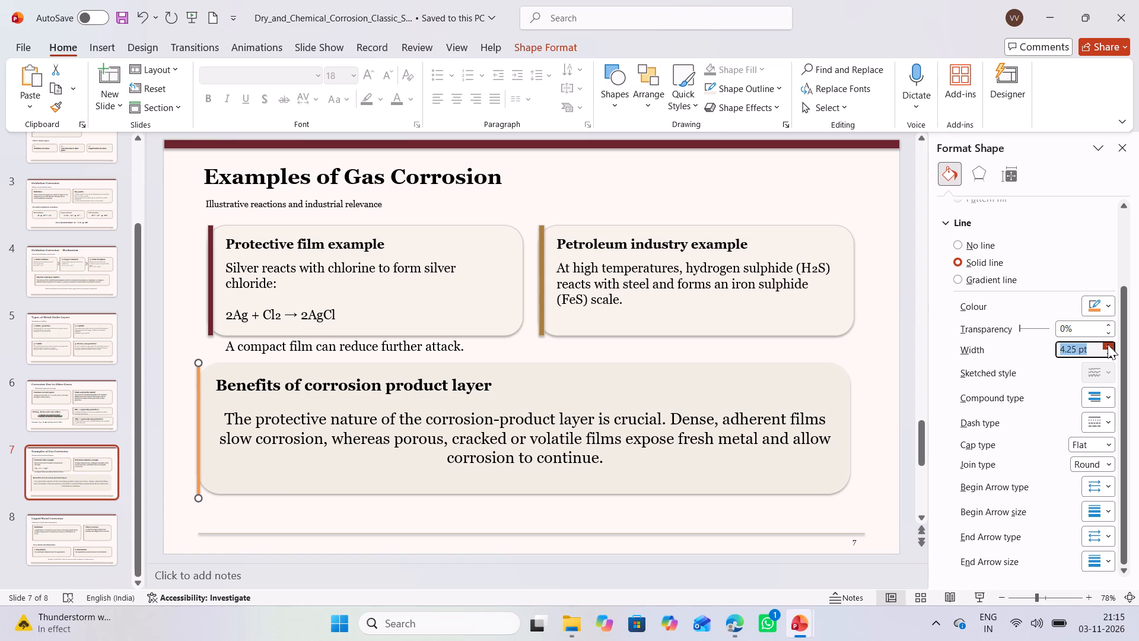
pyautogui.tripleClick(1108, 344)
pyautogui.click(1108, 344)
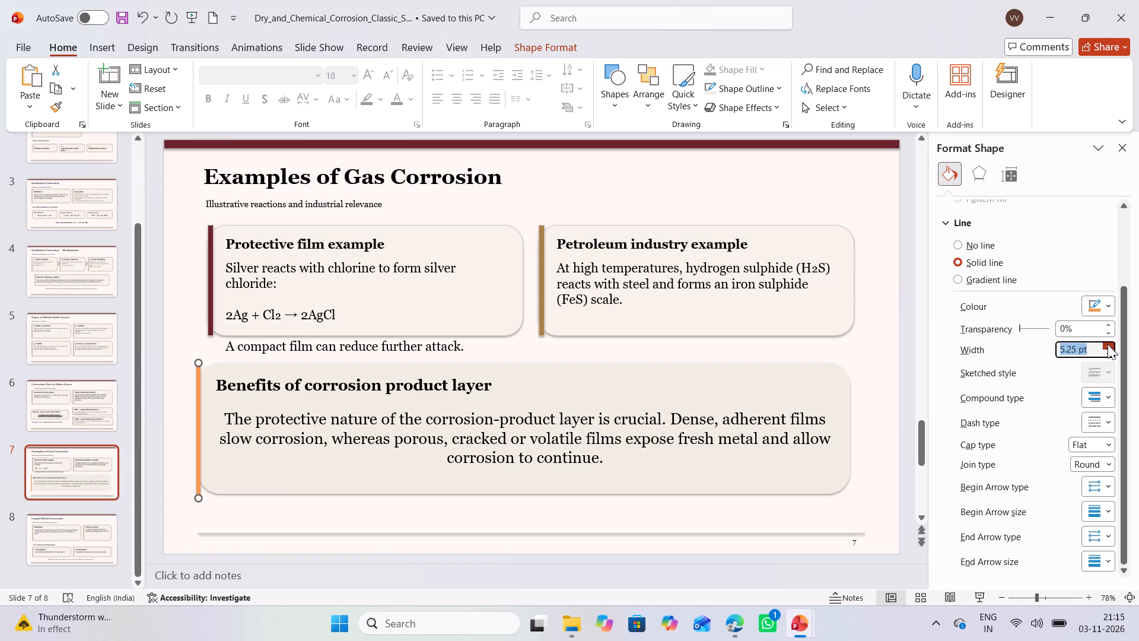
pyautogui.click(1108, 344)
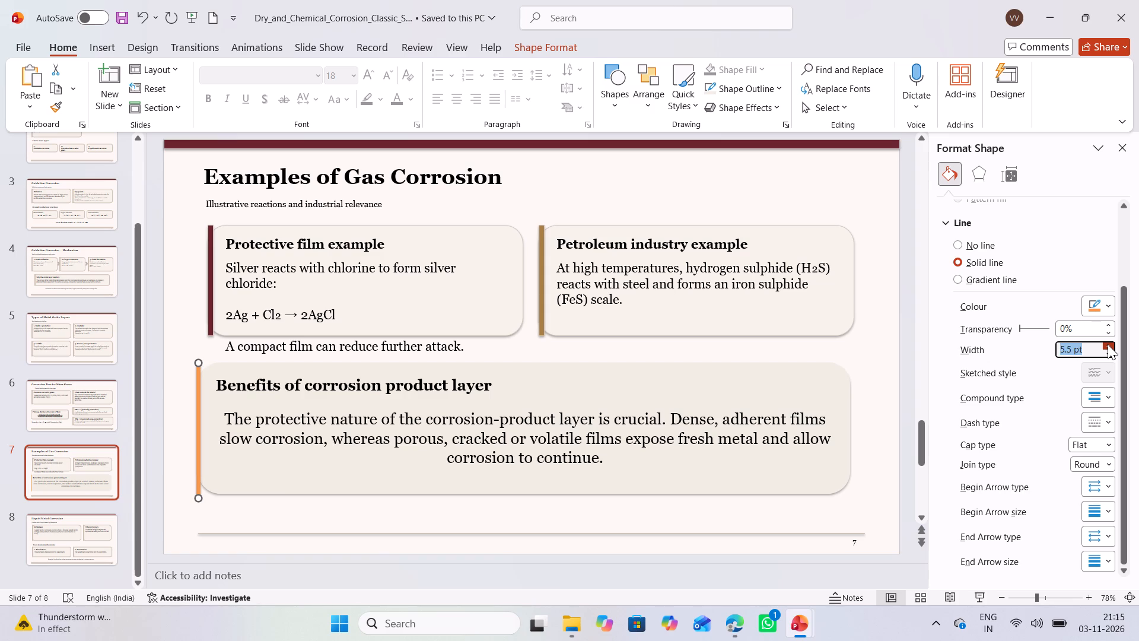
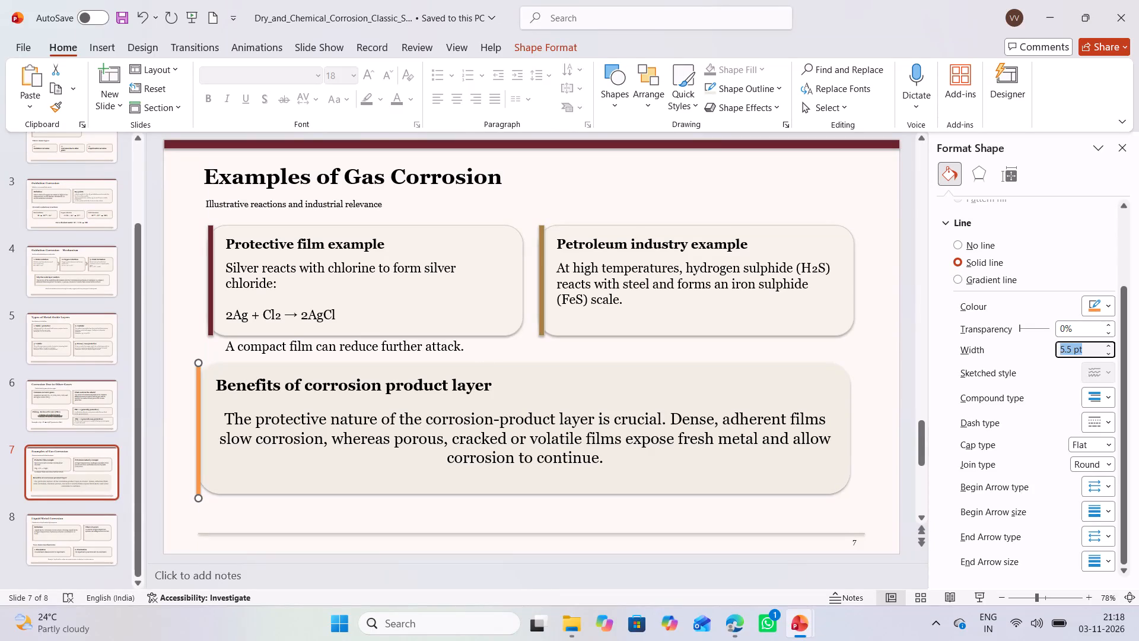
# Change the word "Benefits" to "Benefit" in the heading of the corrosion product layer card on slide 7.
pyautogui.click(504, 384)
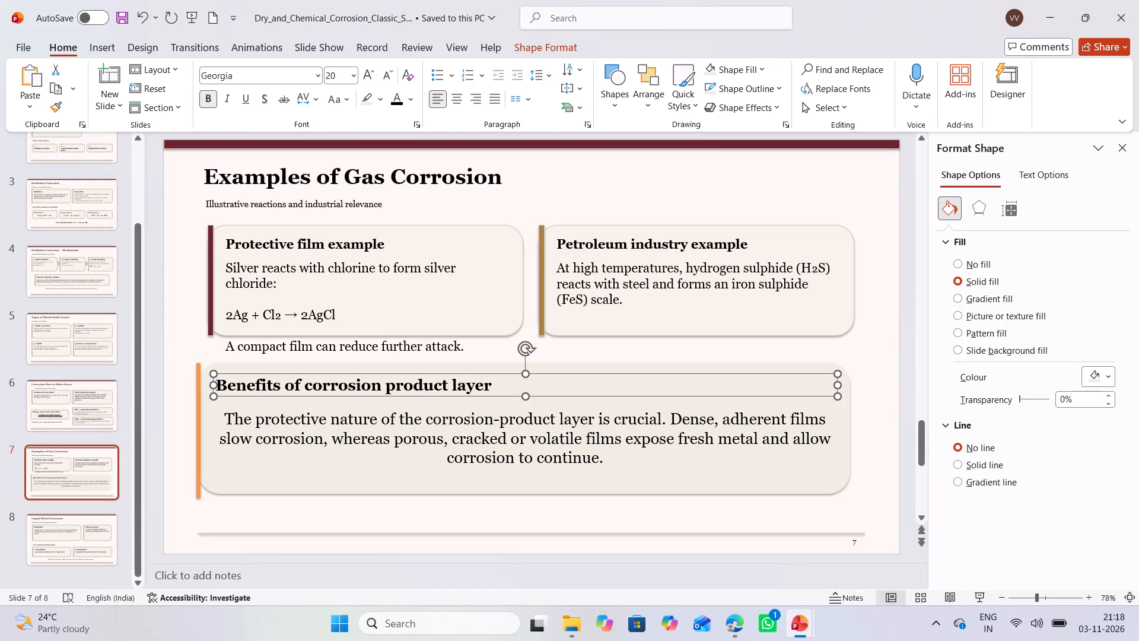
pyautogui.click(280, 387)
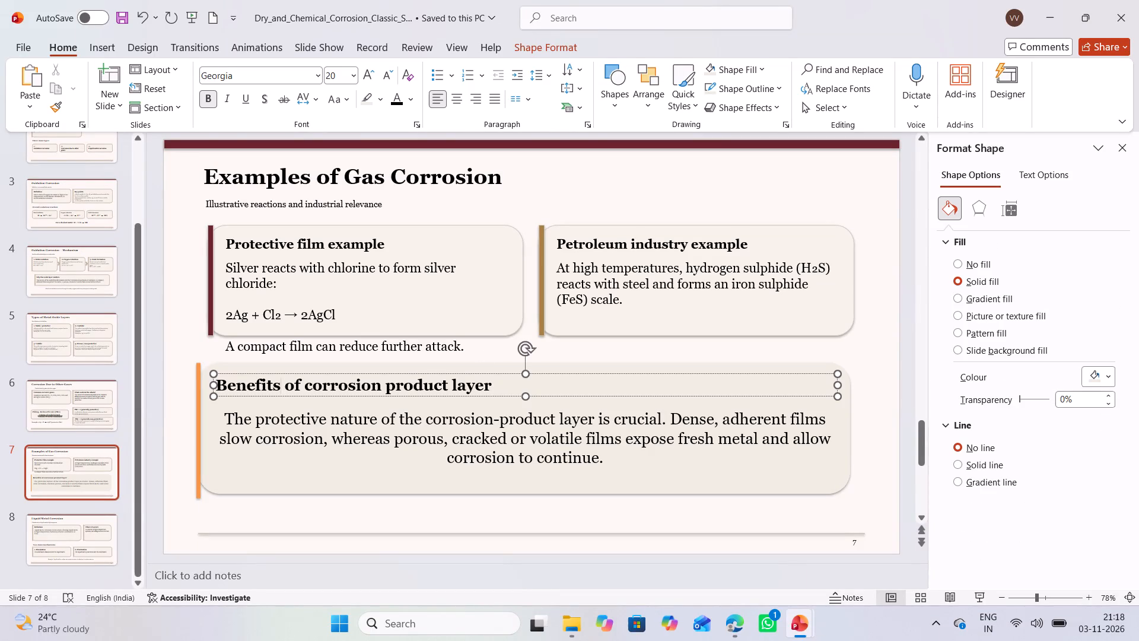
pyautogui.press('BackSpace')
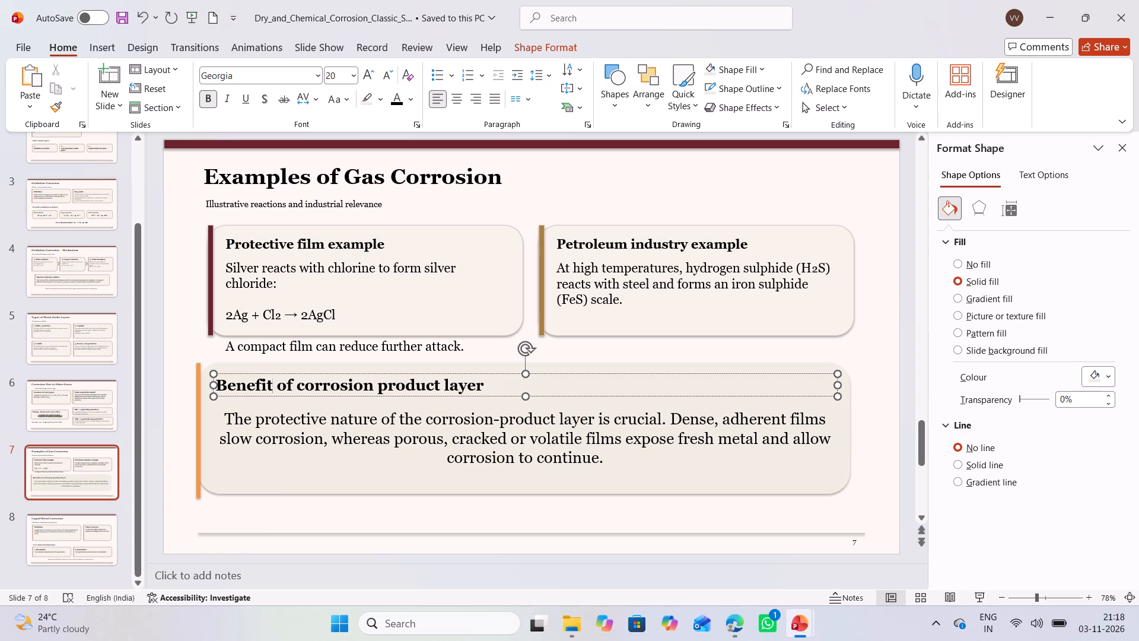
pyautogui.click(501, 383)
# On slide 6, nudge the PBr > 1 card slightly left and down, and move its maroon accent bar onto the card's left edge.
pyautogui.scroll(-2, 863, 353)
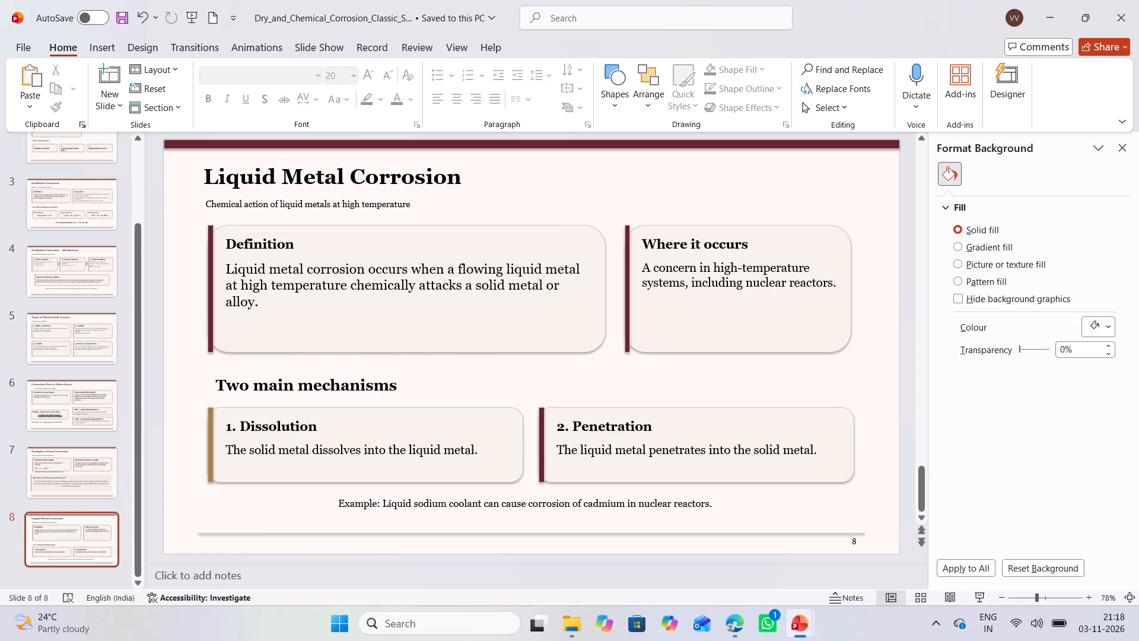
pyautogui.scroll(2, 854, 427)
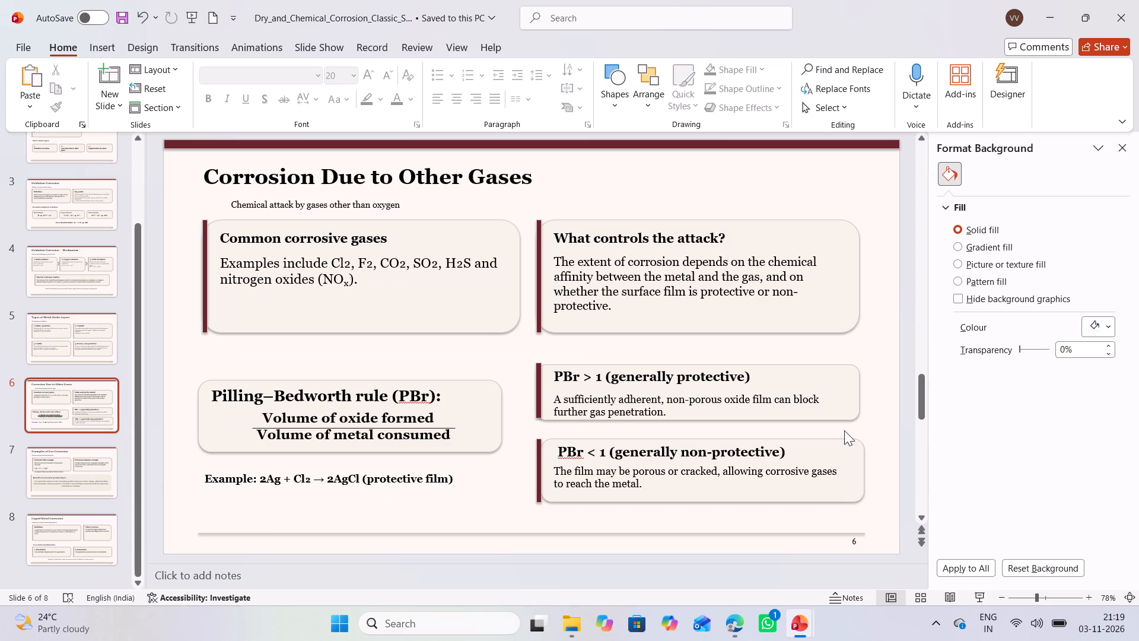
pyautogui.click(775, 414)
pyautogui.click(778, 423)
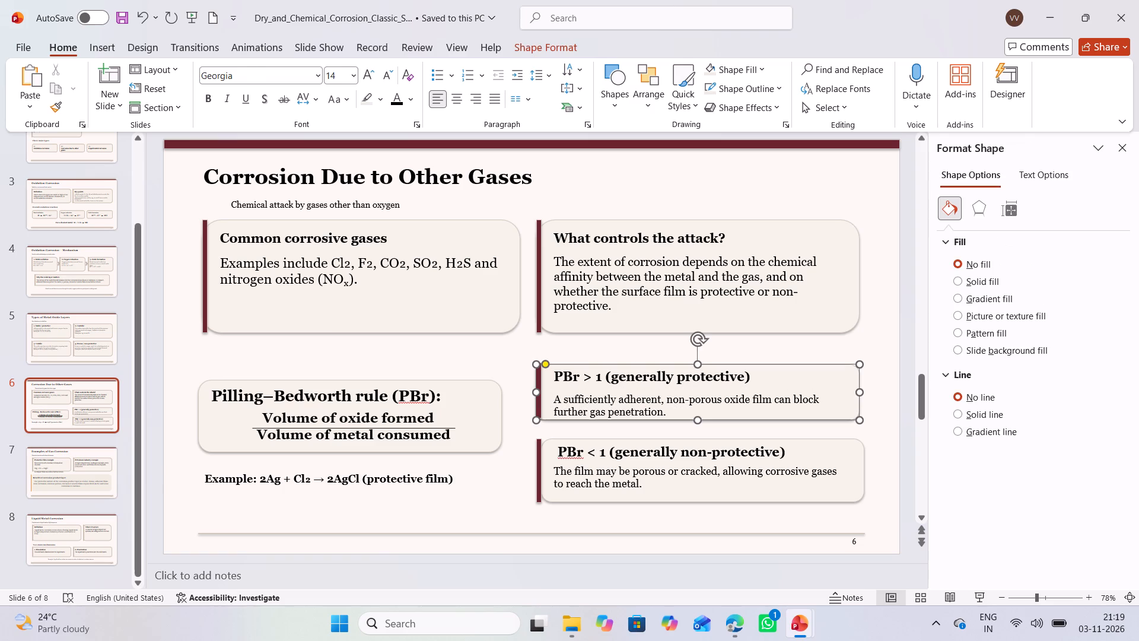
pyautogui.click(780, 423)
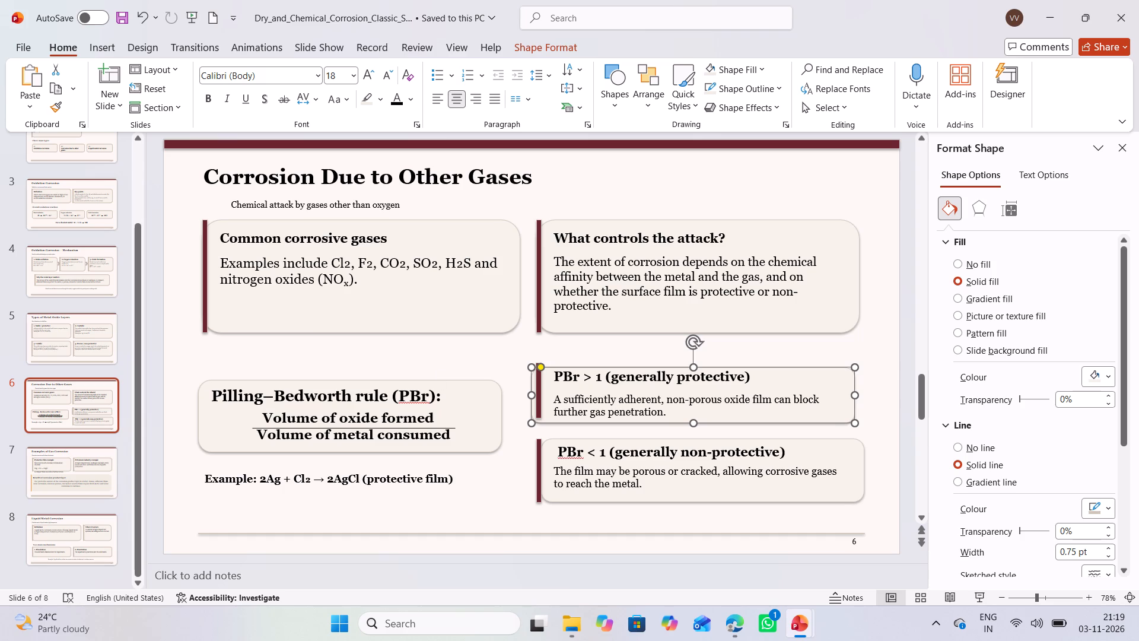
pyautogui.moveTo(541, 402); pyautogui.dragTo(539, 402)
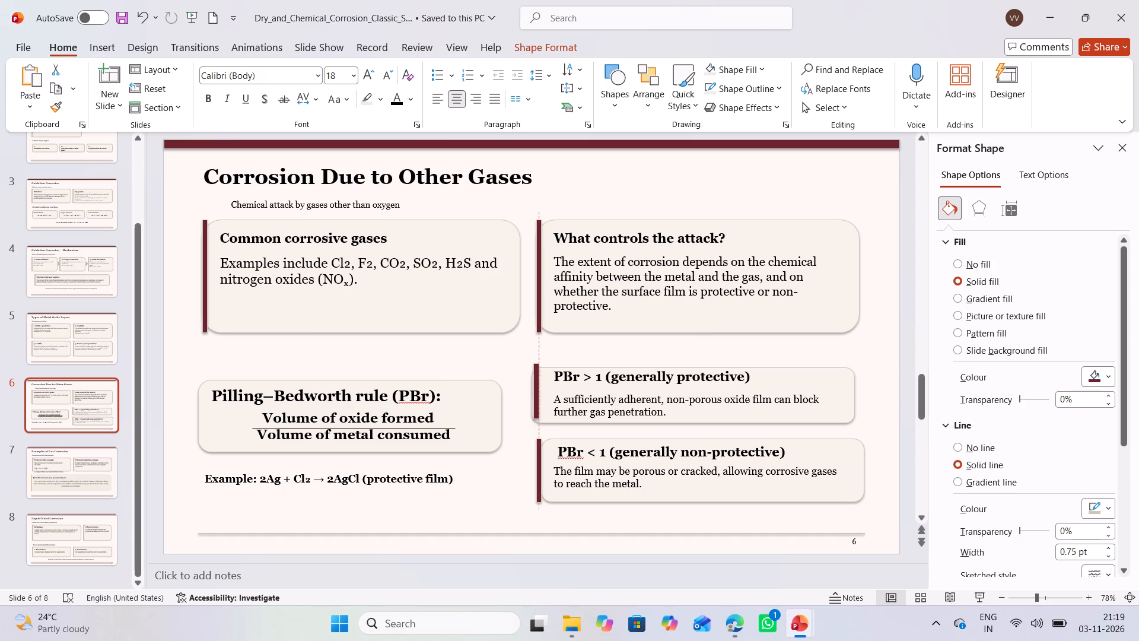
pyautogui.moveTo(539, 402); pyautogui.dragTo(536, 404)
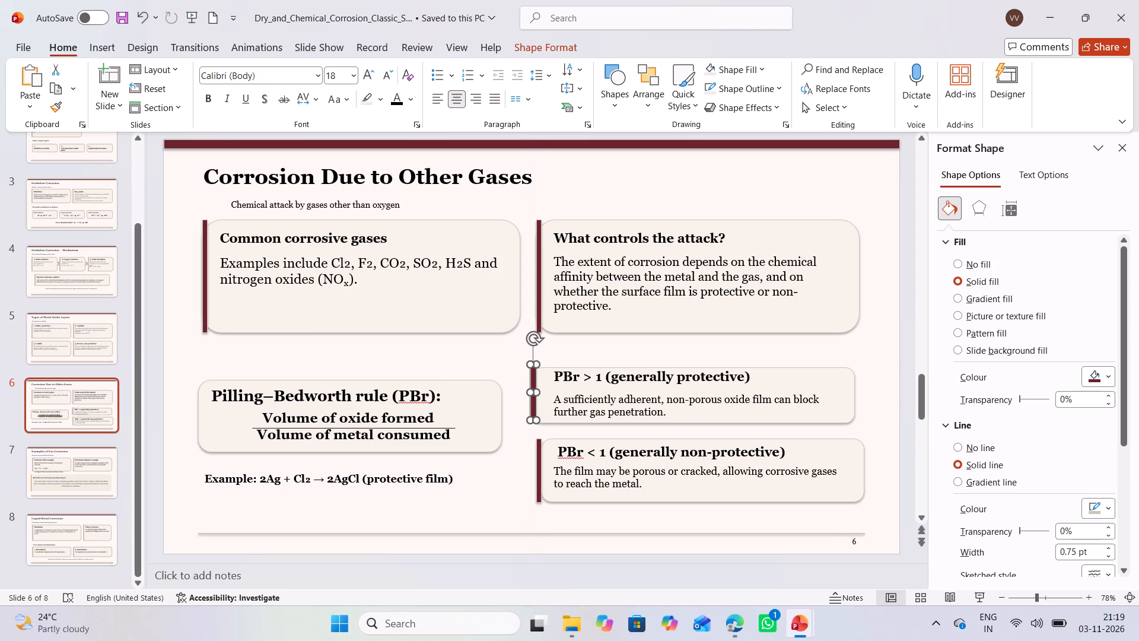
pyautogui.click(721, 346)
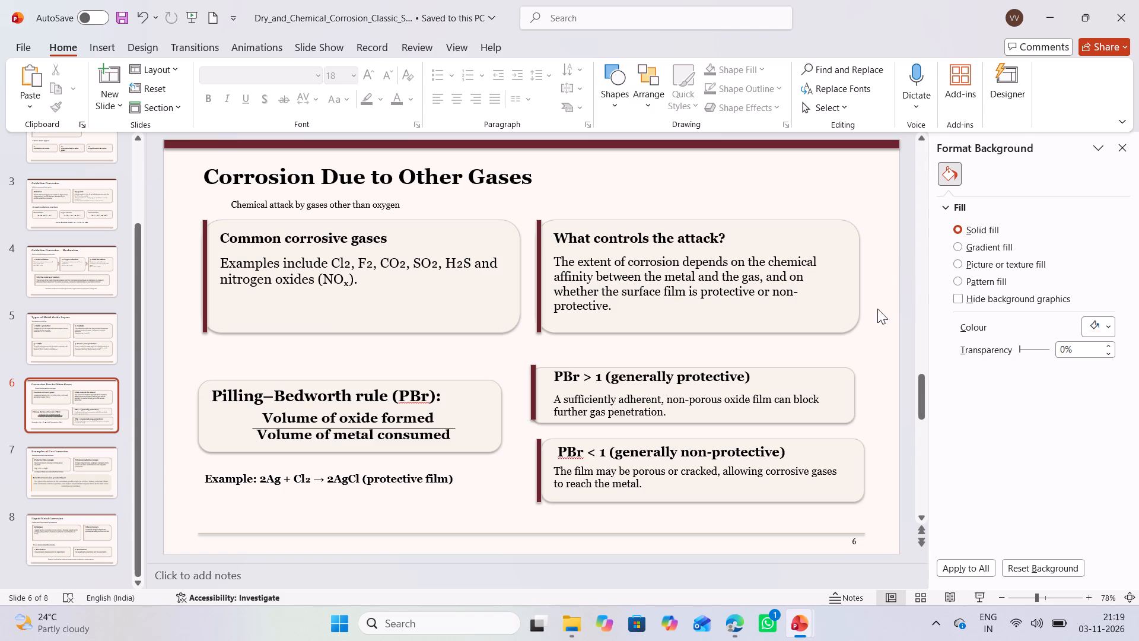
# Resize the description text box in the PBr > 1 card to 14.1 cm wide and 0.9 cm high.
pyautogui.click(807, 404)
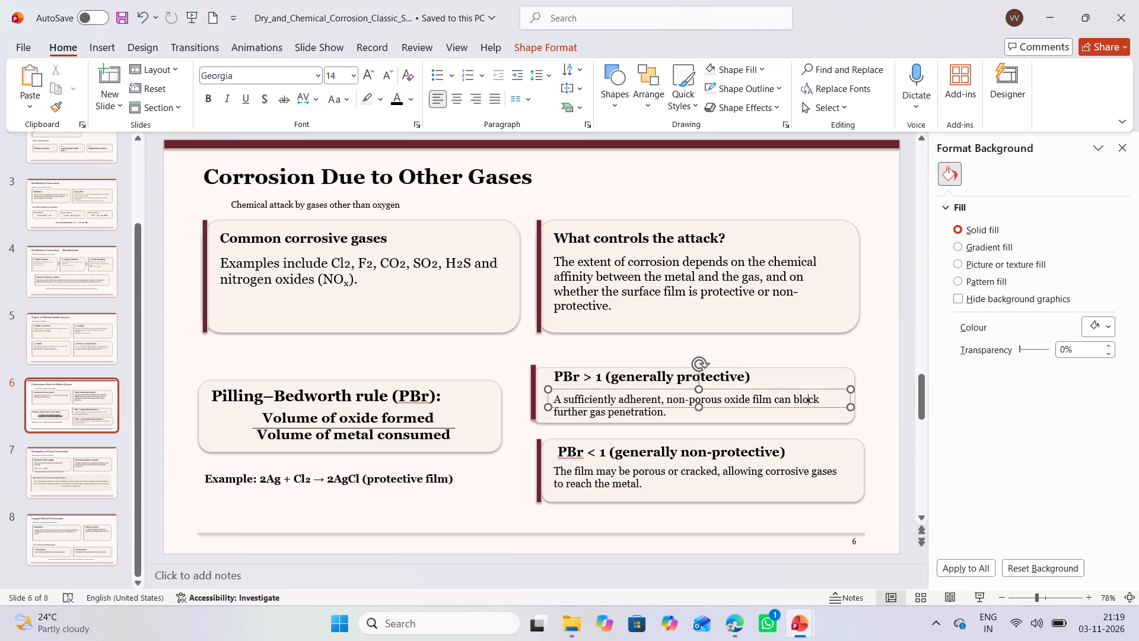
pyautogui.rightClick(829, 395)
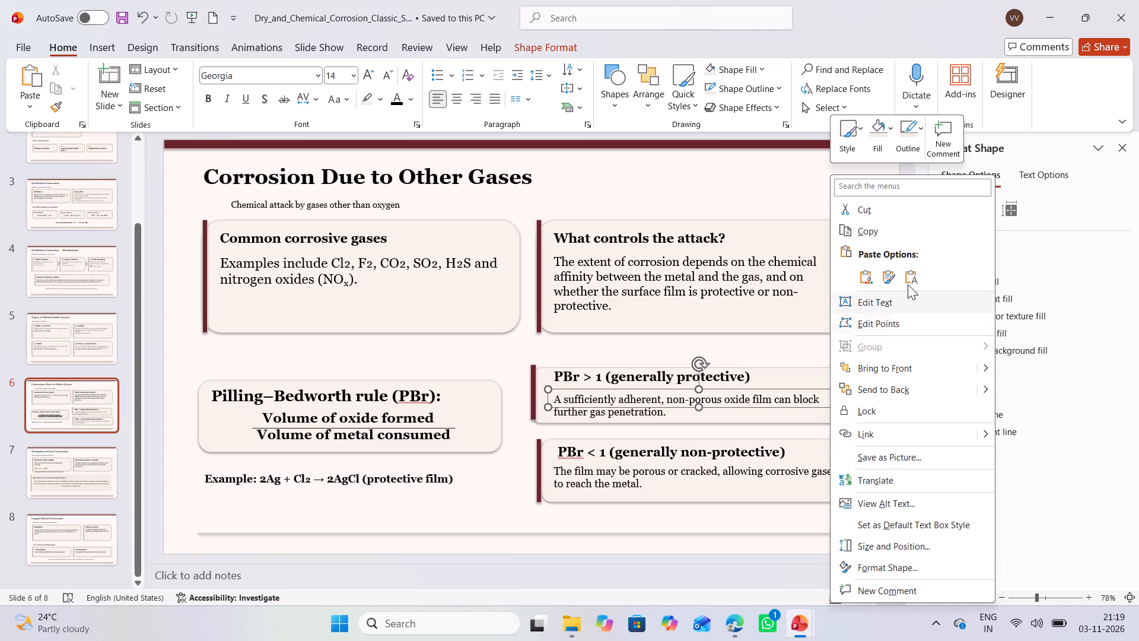
pyautogui.click(895, 542)
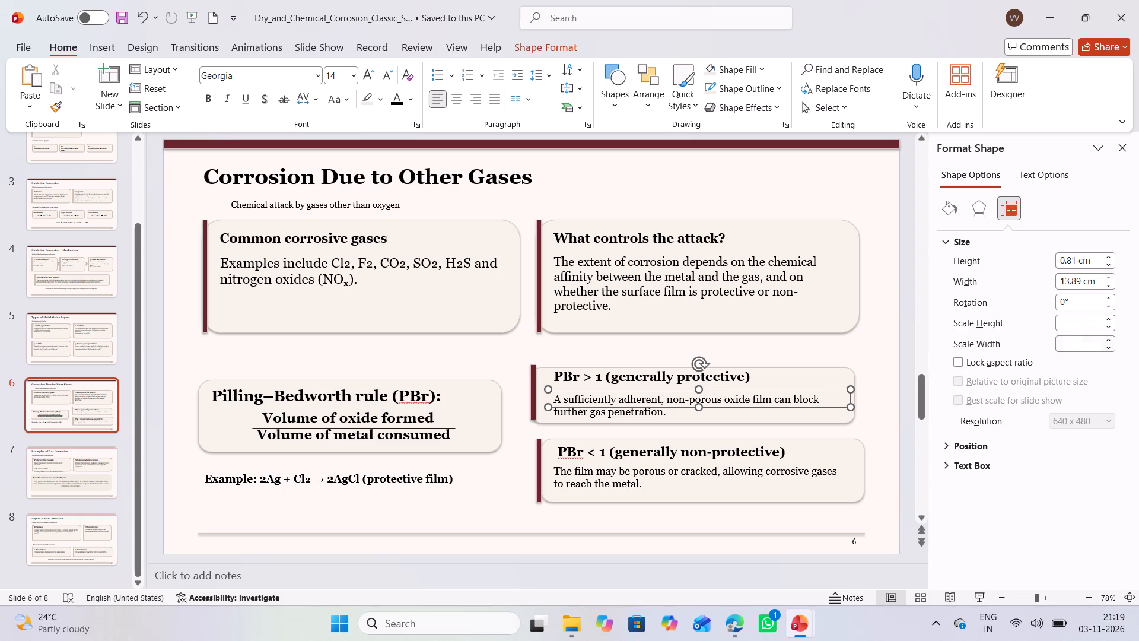
pyautogui.click(1104, 280)
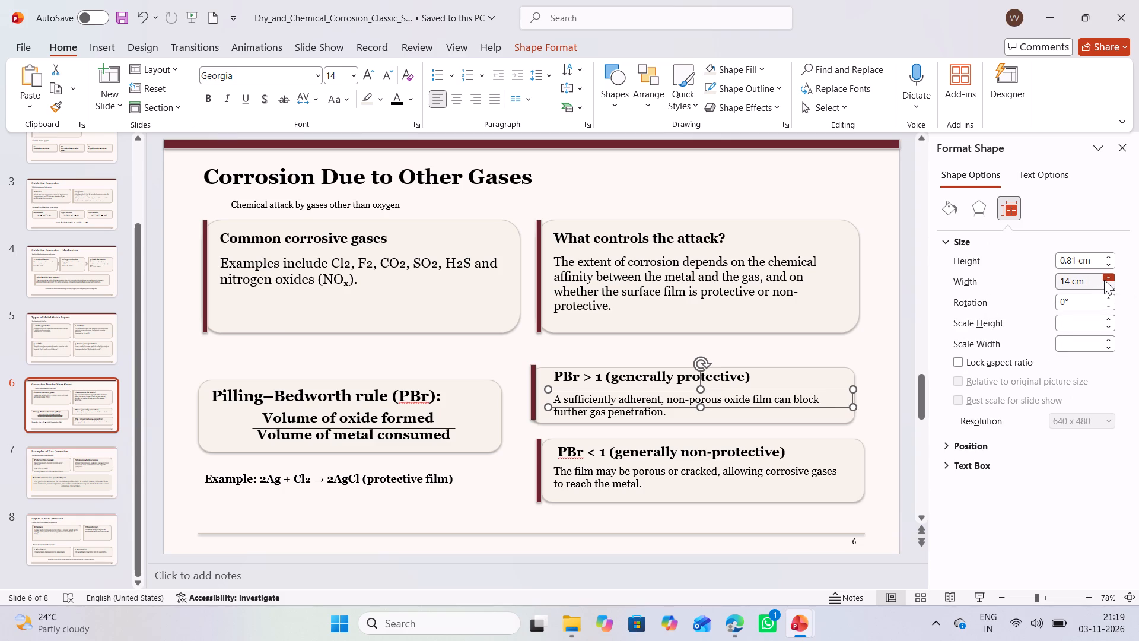
pyautogui.click(1104, 280)
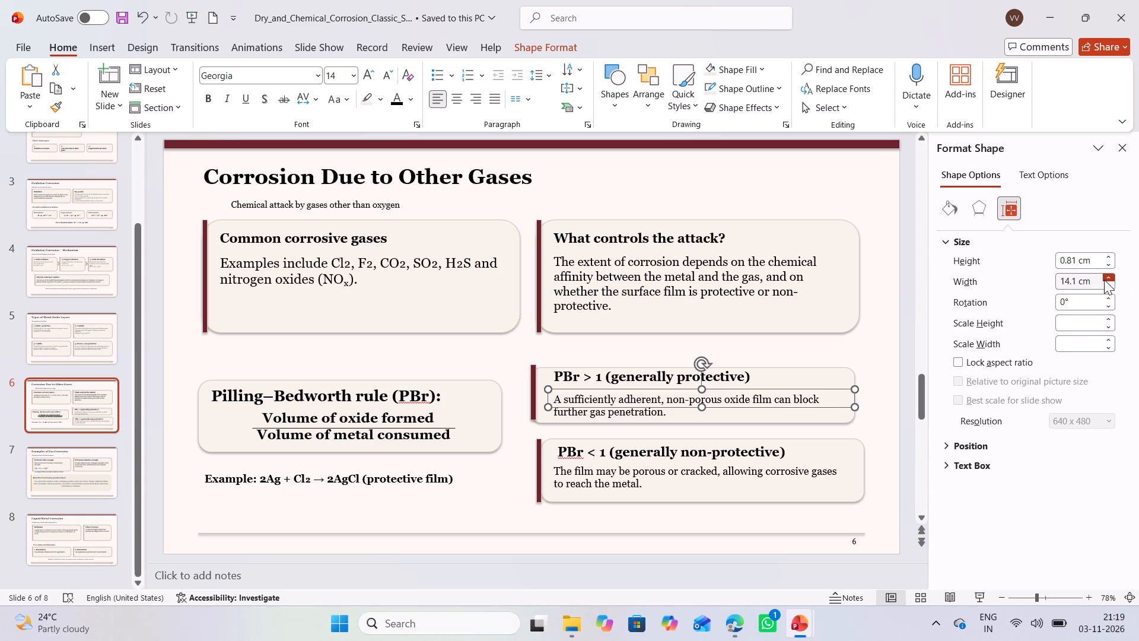
pyautogui.click(1104, 280)
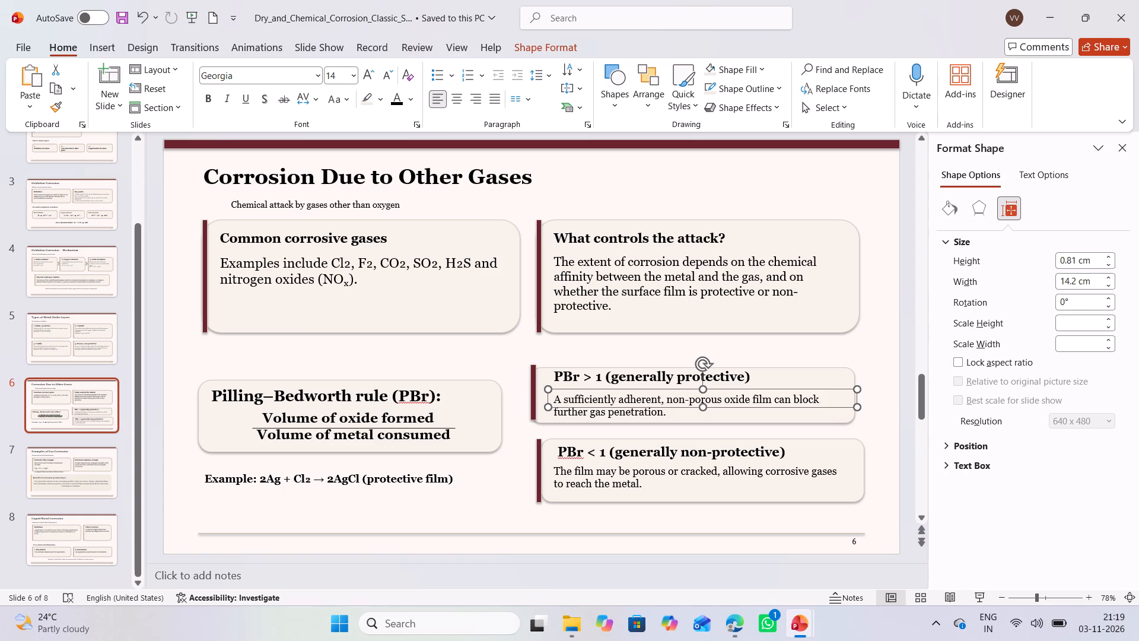
pyautogui.click(1105, 287)
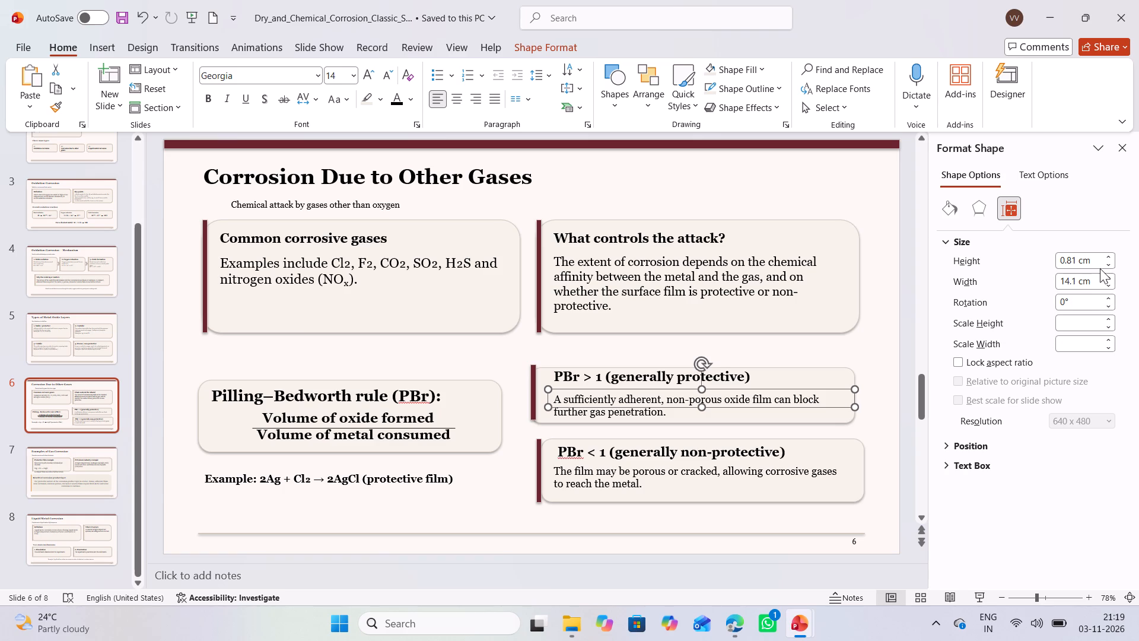
pyautogui.click(1110, 255)
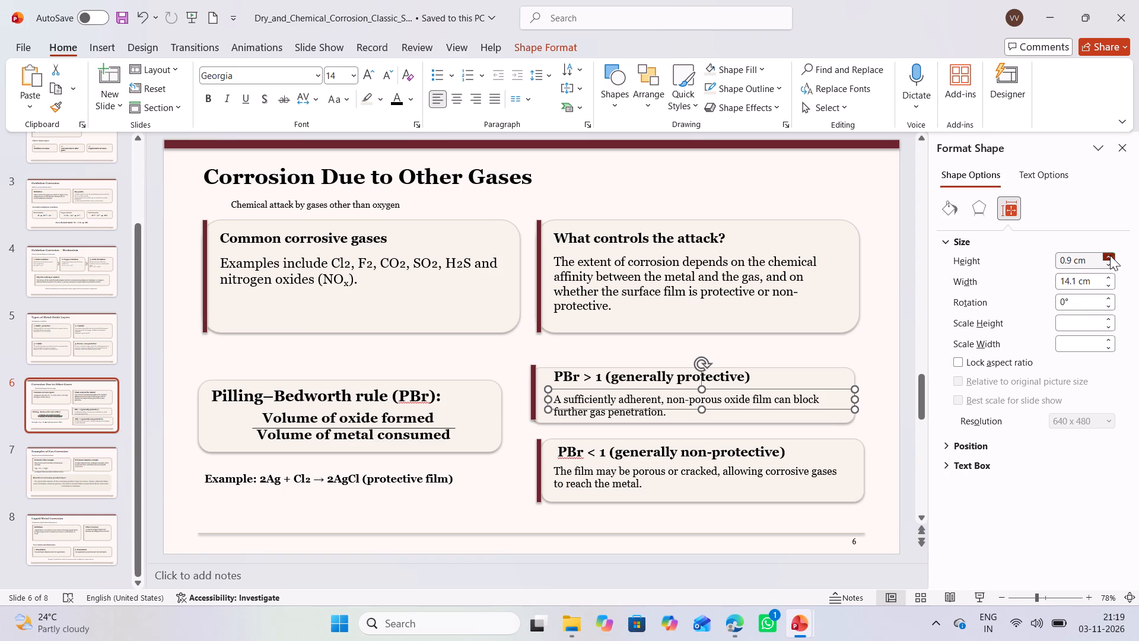
pyautogui.click(874, 333)
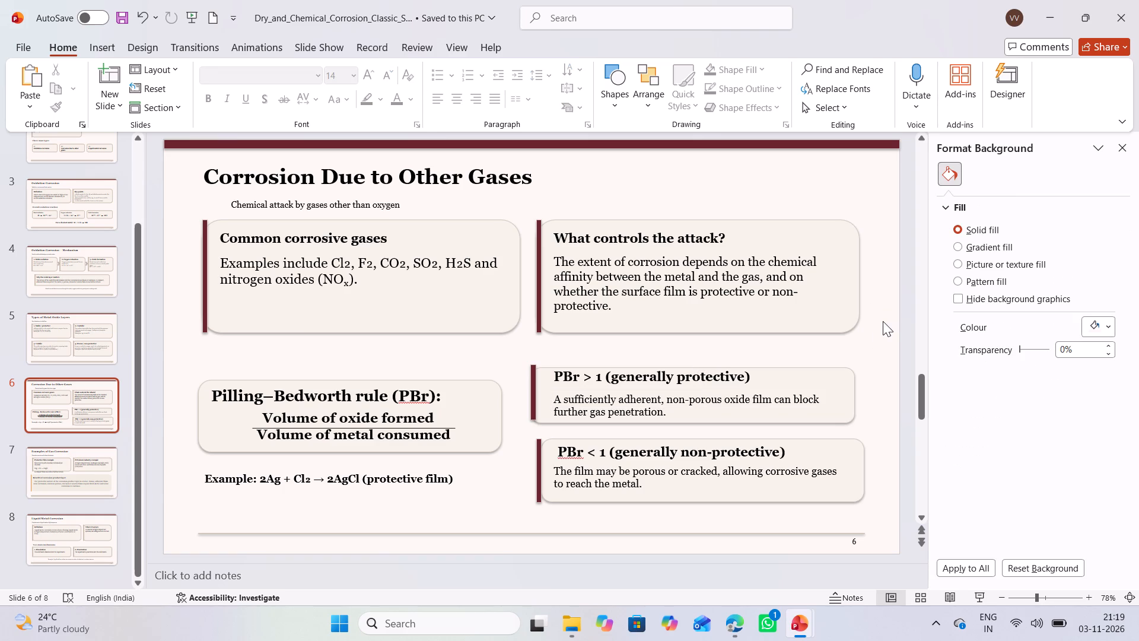
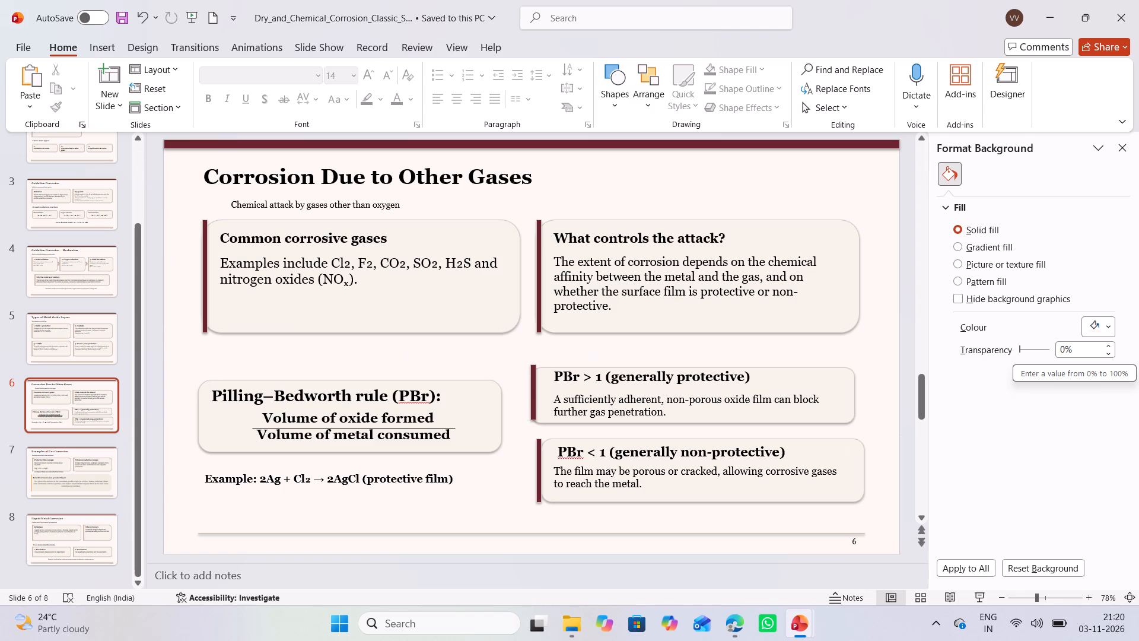
# Start inserting a new shape on slide 6, Corrosion Due to Other Gases.
pyautogui.click(493, 357)
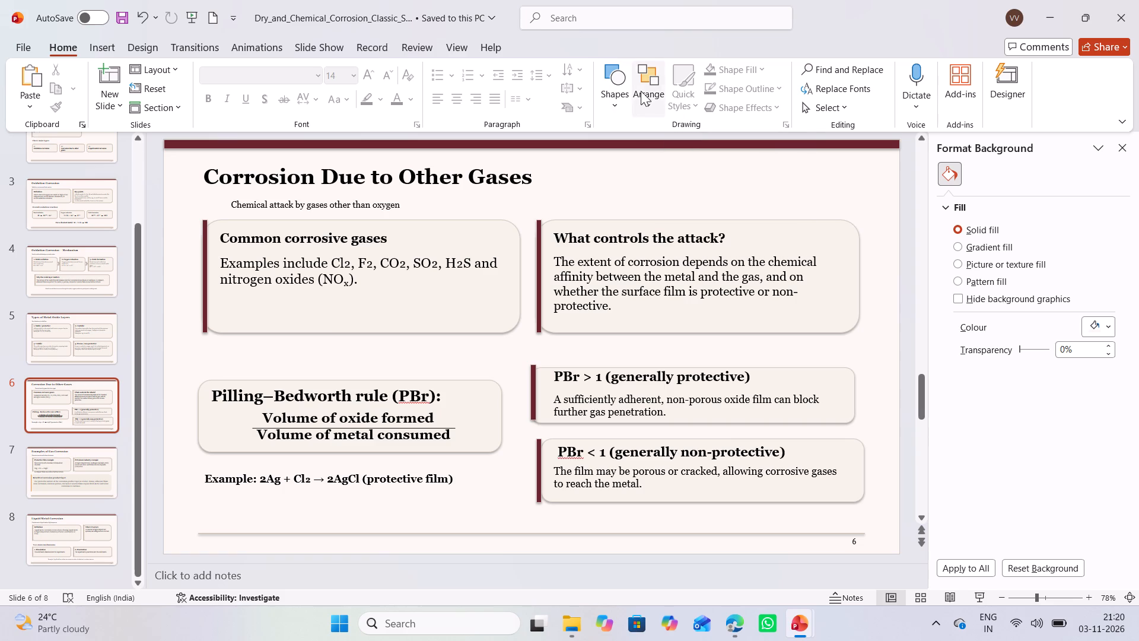
pyautogui.click(607, 104)
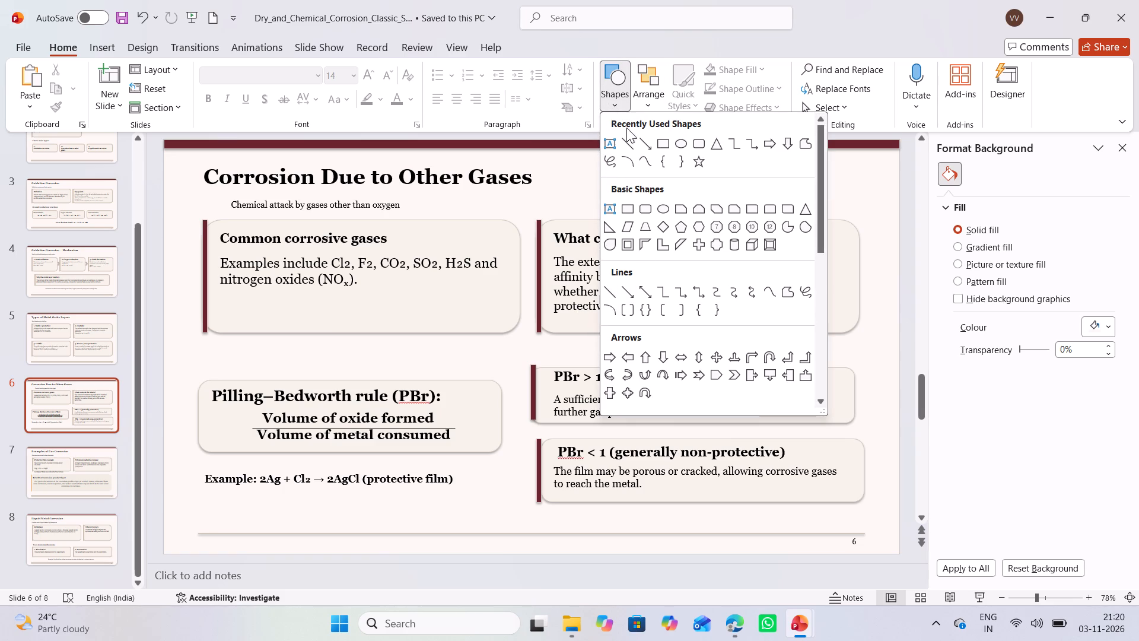
# Choose the straight Line shape for drawing on slide 6.
pyautogui.click(603, 296)
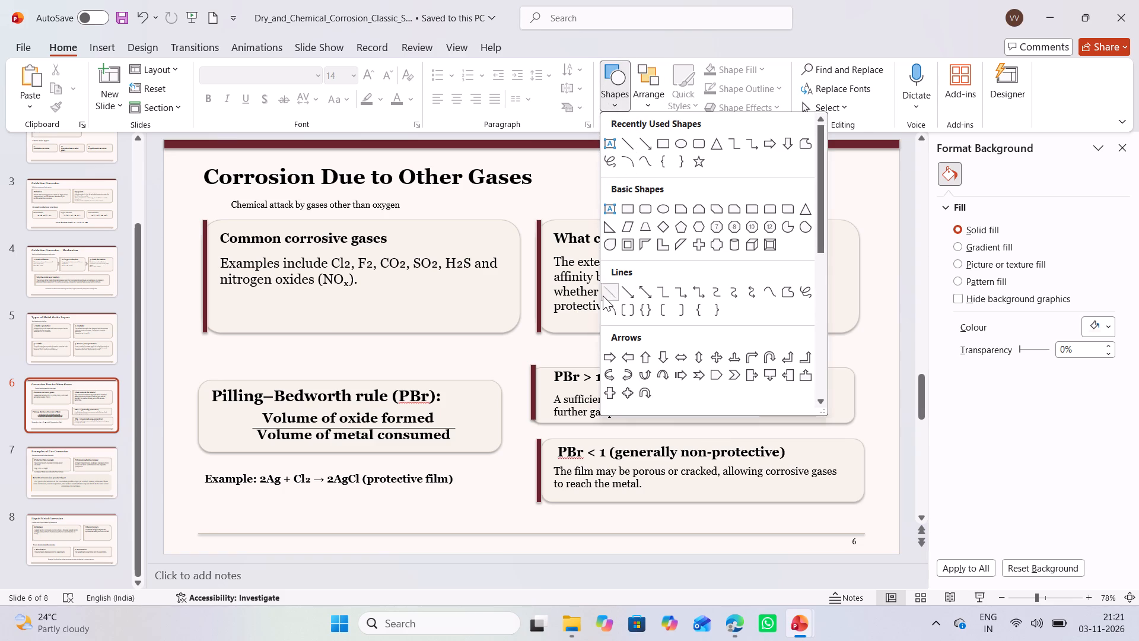
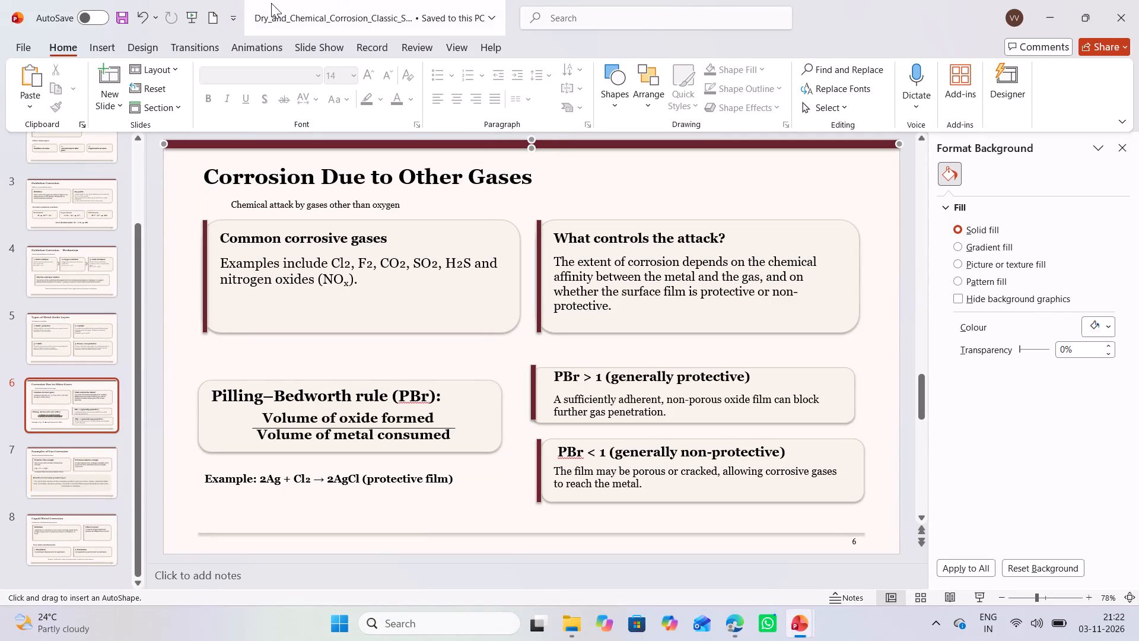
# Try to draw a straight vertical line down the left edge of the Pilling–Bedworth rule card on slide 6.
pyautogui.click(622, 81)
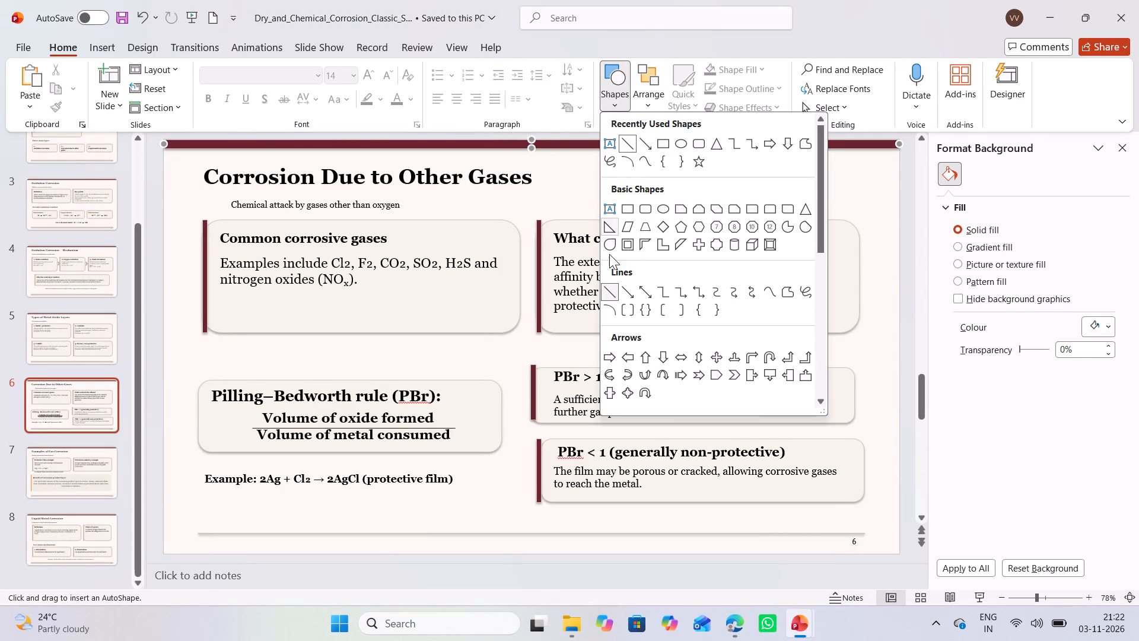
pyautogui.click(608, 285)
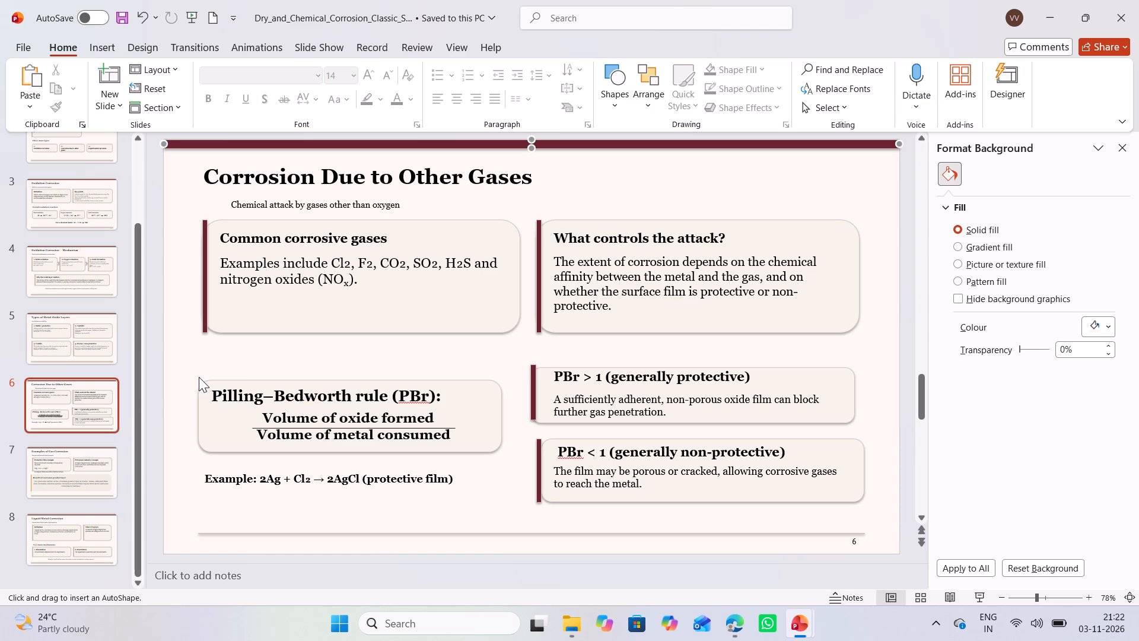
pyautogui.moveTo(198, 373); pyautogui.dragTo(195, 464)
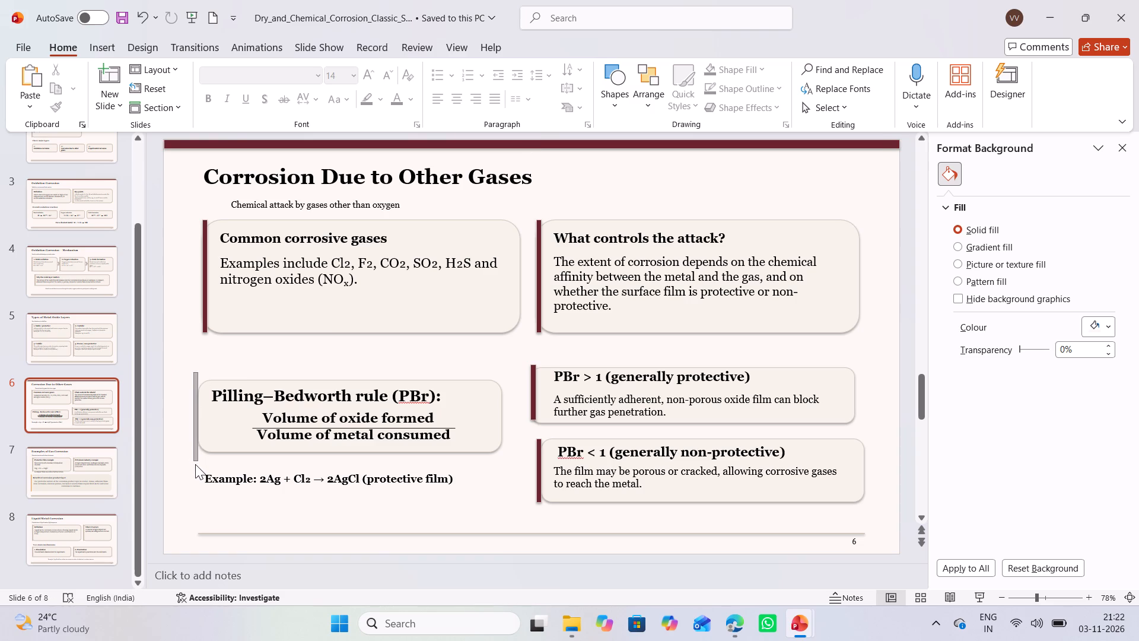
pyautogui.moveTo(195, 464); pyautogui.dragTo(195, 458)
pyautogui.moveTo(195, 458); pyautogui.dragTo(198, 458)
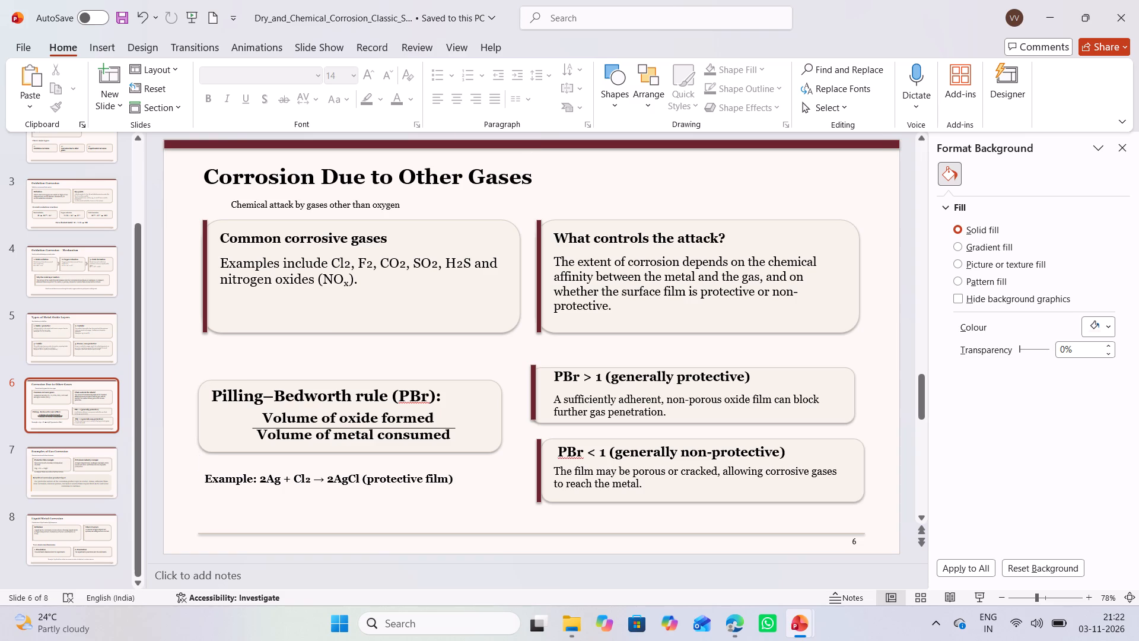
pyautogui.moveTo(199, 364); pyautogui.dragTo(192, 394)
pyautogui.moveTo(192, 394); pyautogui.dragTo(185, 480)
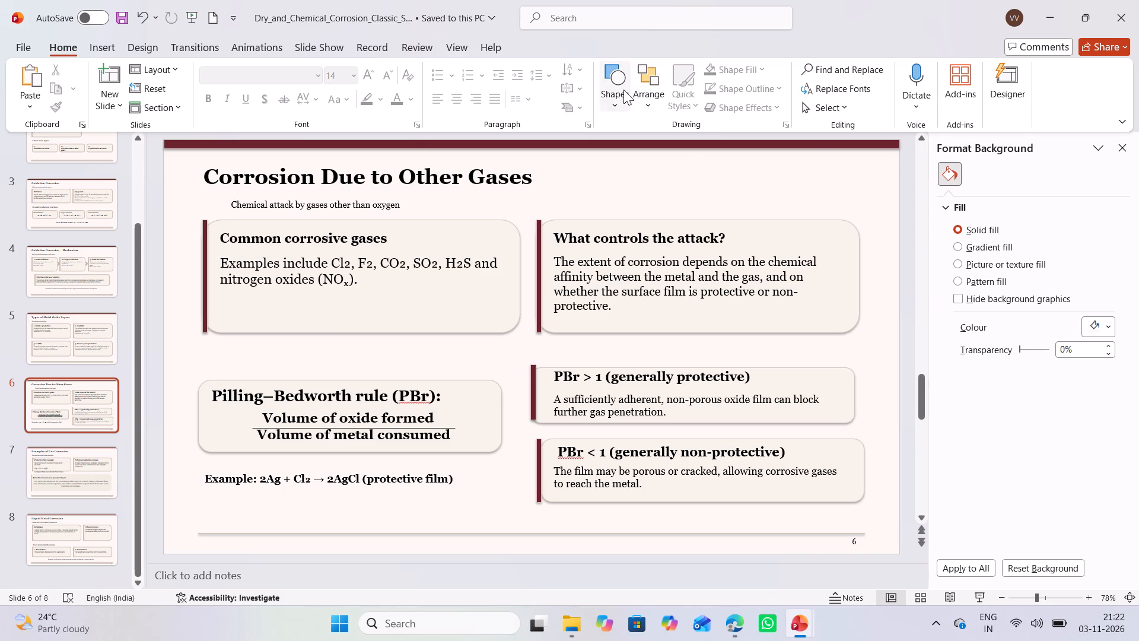
# Insert a straight Line shape for the left edge of the Pilling–Bedworth rule card.
pyautogui.click(621, 88)
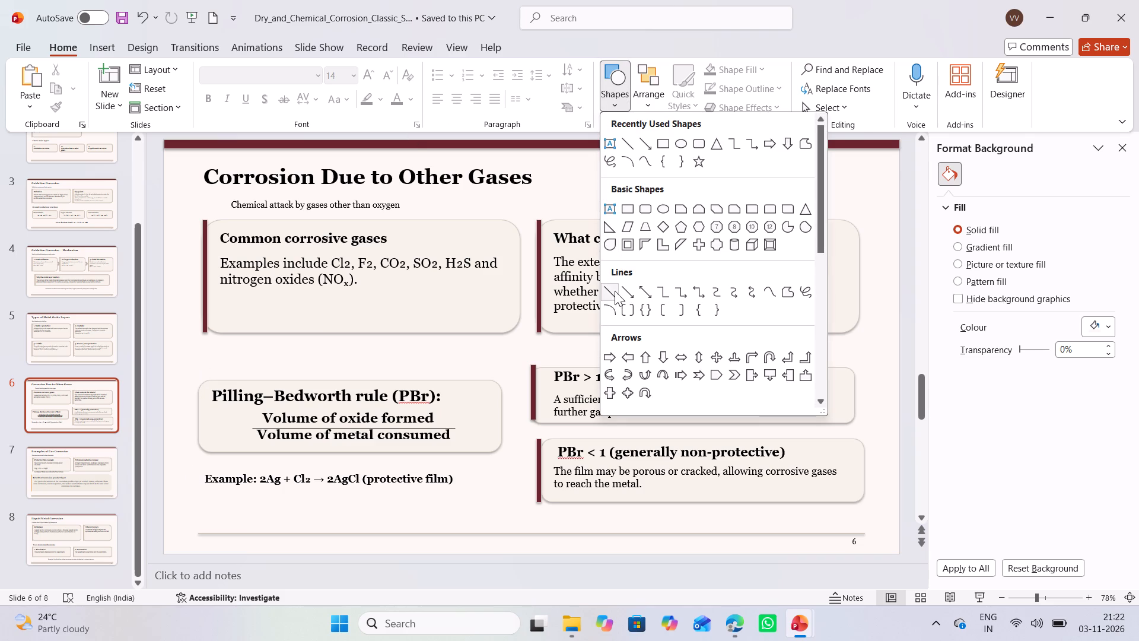
# Insert a straight line on slide 6 and reposition its ends into a nearly vertical line about 5.3 cm tall beside the Pilling–Bedworth card.
pyautogui.doubleClick(615, 291)
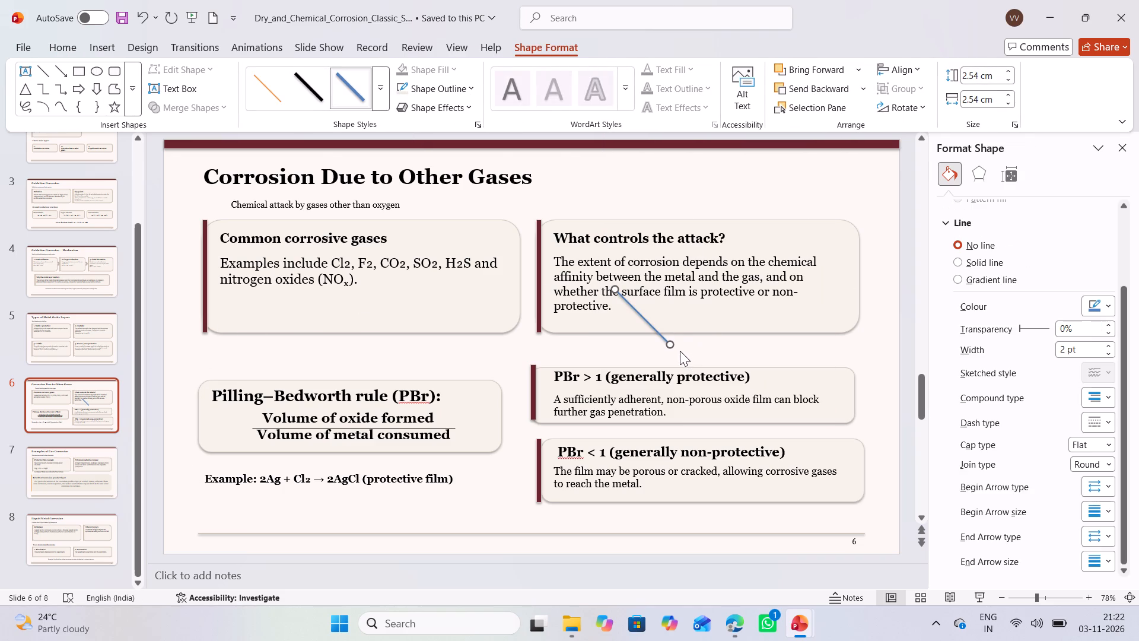
pyautogui.moveTo(670, 345); pyautogui.dragTo(243, 408)
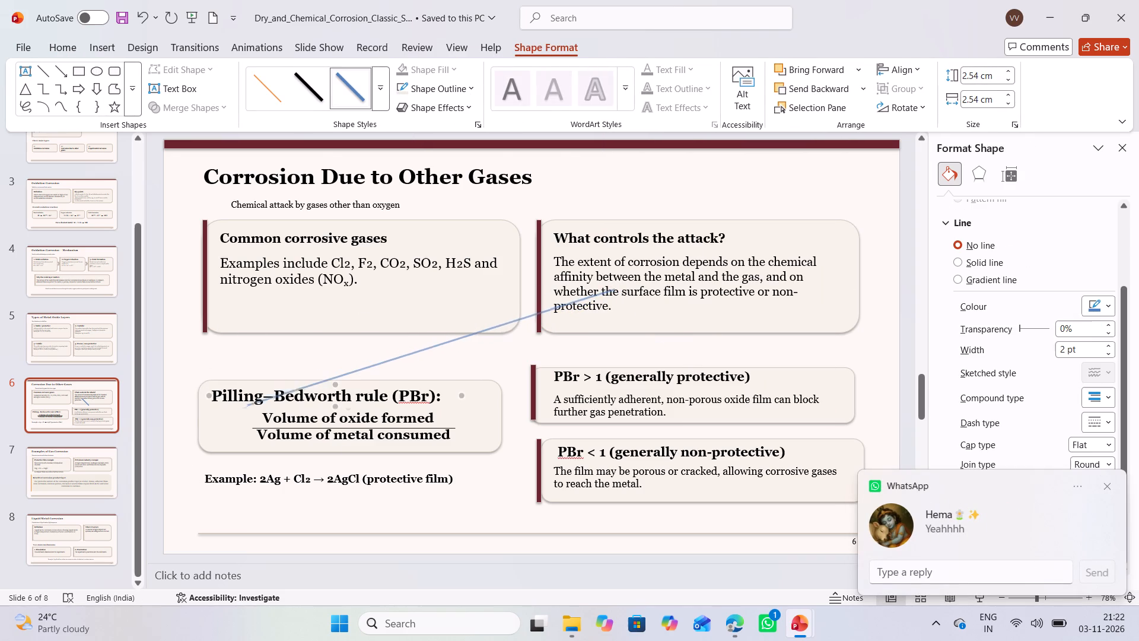
pyautogui.moveTo(243, 408); pyautogui.dragTo(170, 449)
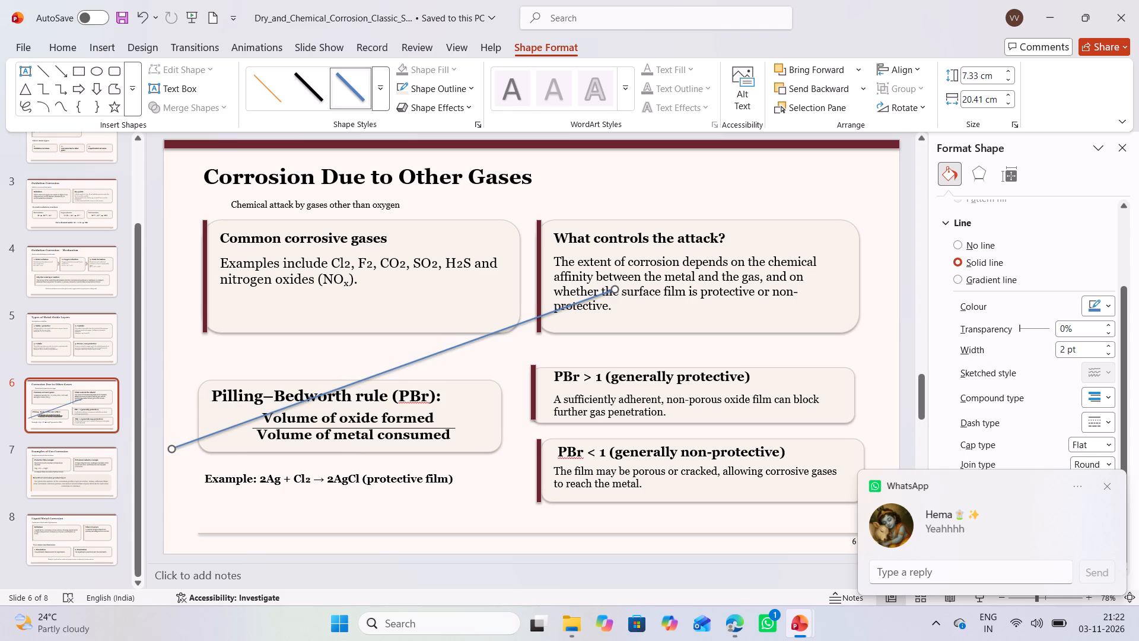
pyautogui.moveTo(618, 287); pyautogui.dragTo(252, 306)
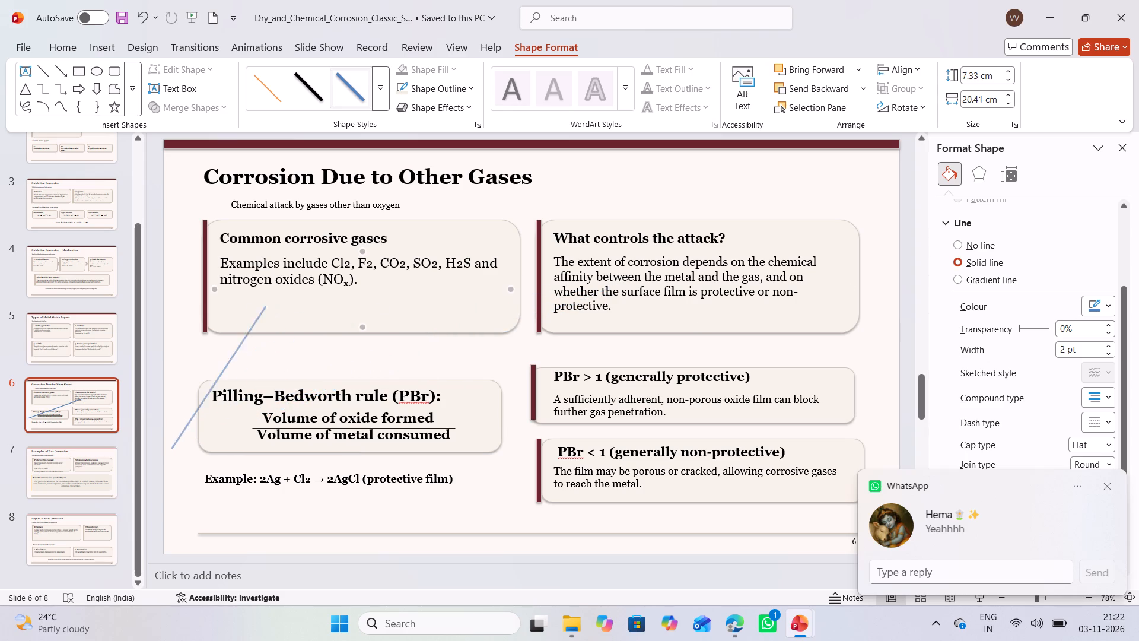
pyautogui.moveTo(252, 306); pyautogui.dragTo(184, 347)
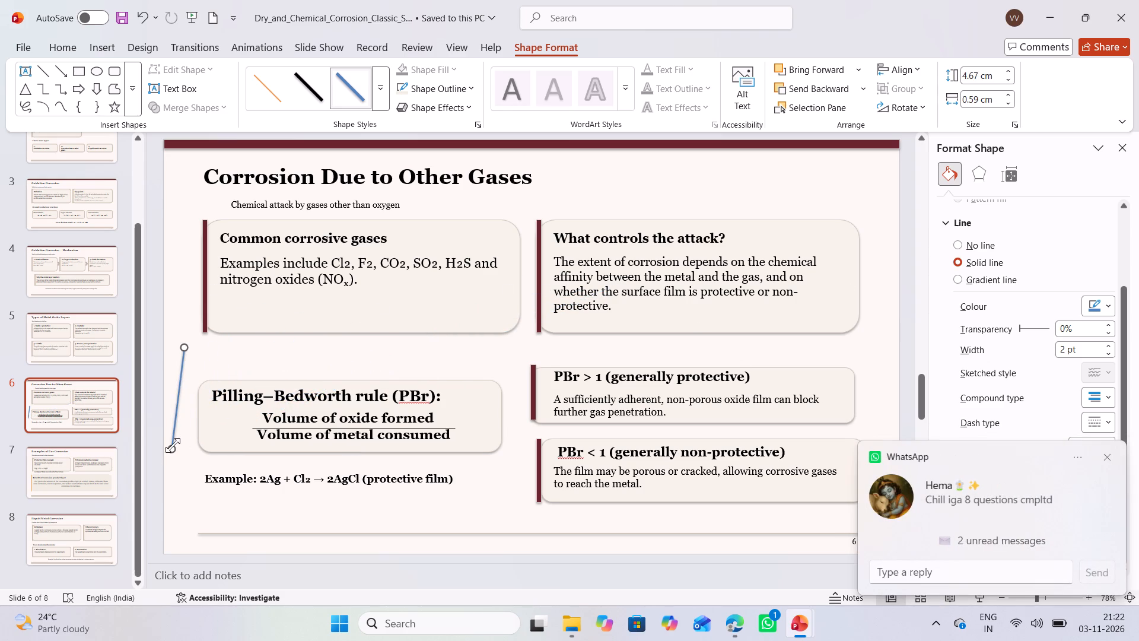
pyautogui.moveTo(172, 448); pyautogui.dragTo(197, 476)
pyautogui.moveTo(184, 347); pyautogui.dragTo(196, 361)
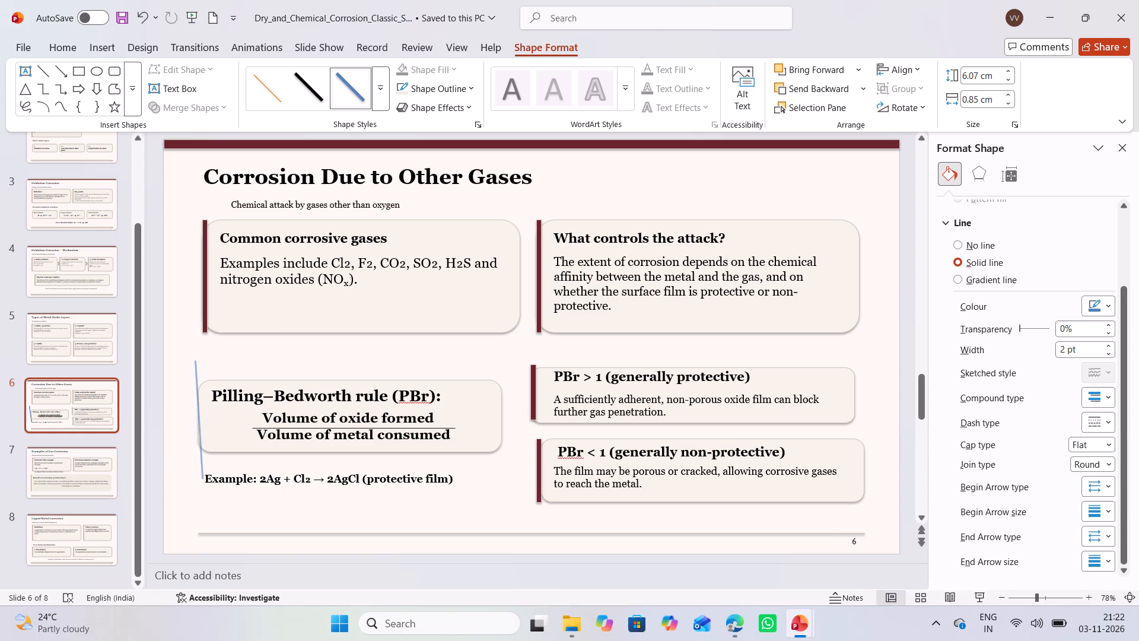
pyautogui.moveTo(196, 361); pyautogui.dragTo(202, 364)
pyautogui.moveTo(202, 364); pyautogui.dragTo(201, 364)
# Move the near-vertical line onto the left edge of the Pilling–Bedworth rule card.
pyautogui.moveTo(202, 469); pyautogui.dragTo(199, 462)
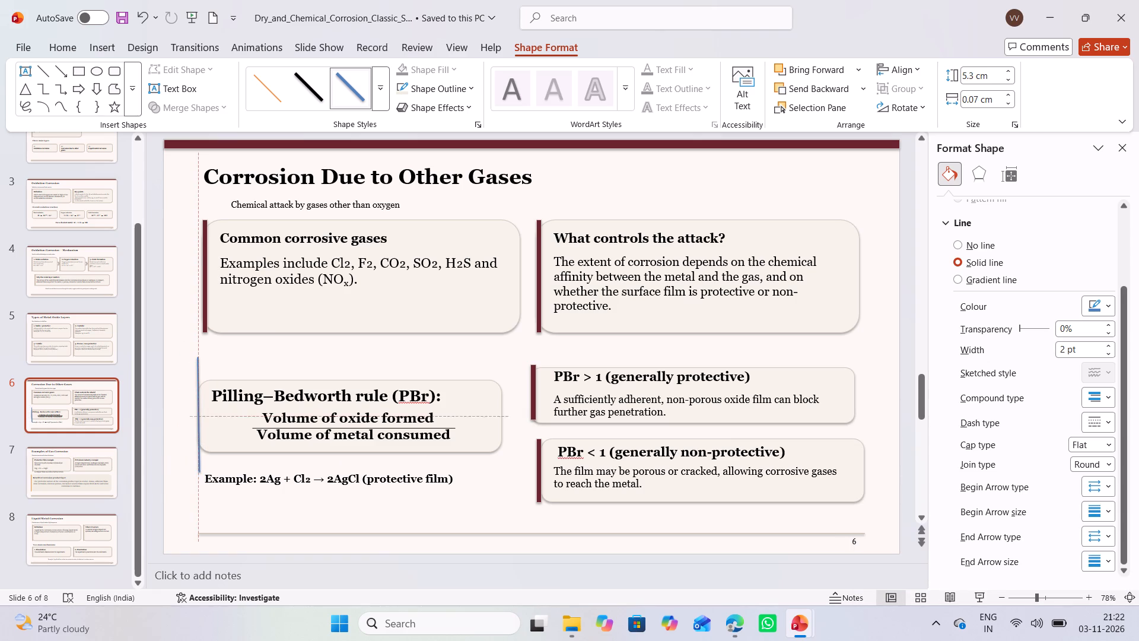
pyautogui.moveTo(199, 462); pyautogui.dragTo(194, 459)
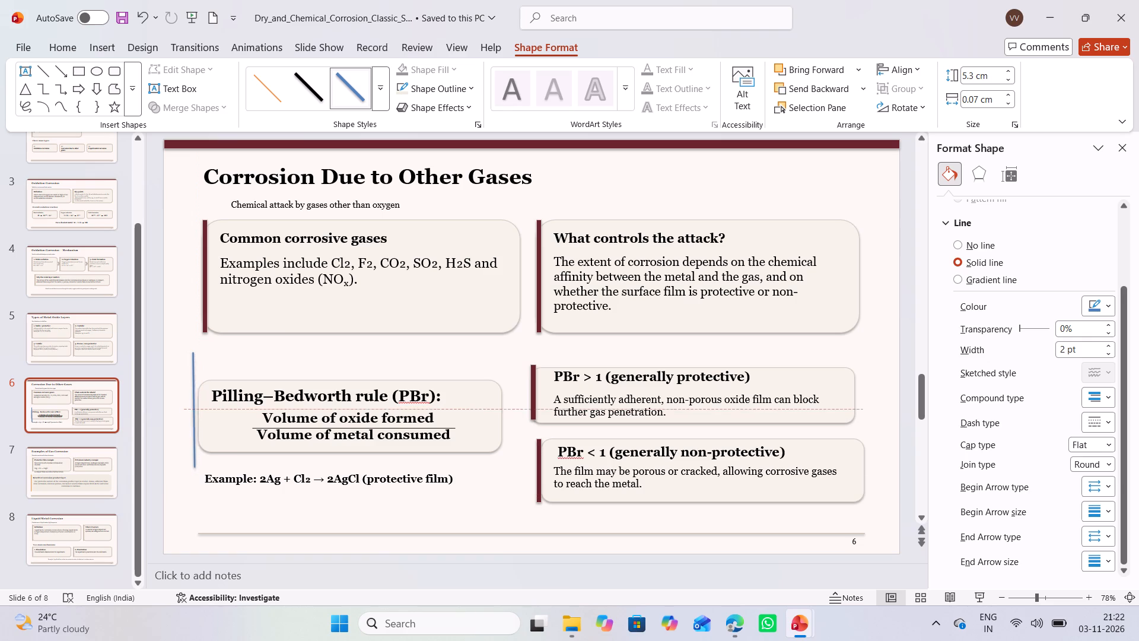
pyautogui.moveTo(194, 459); pyautogui.dragTo(201, 462)
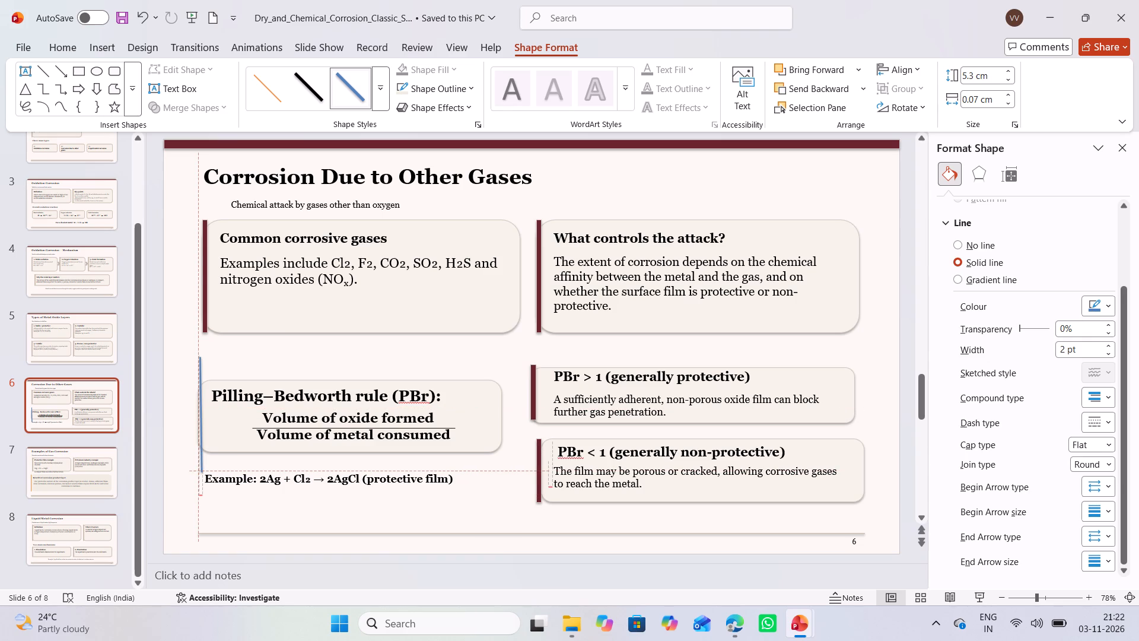
pyautogui.moveTo(201, 462); pyautogui.dragTo(209, 460)
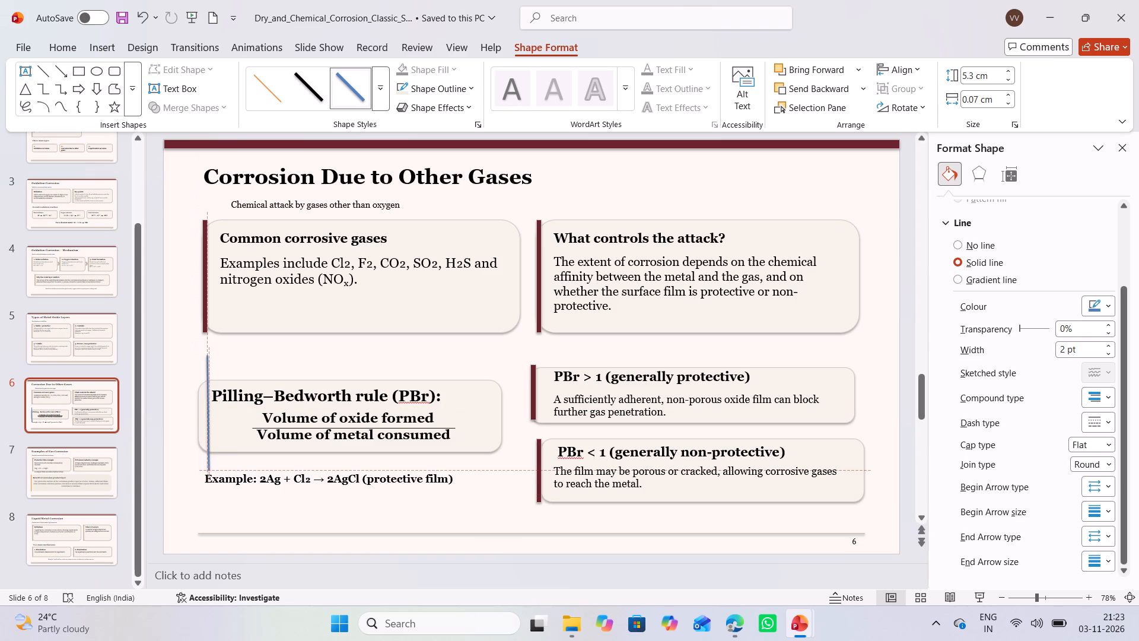
pyautogui.moveTo(209, 460); pyautogui.dragTo(199, 459)
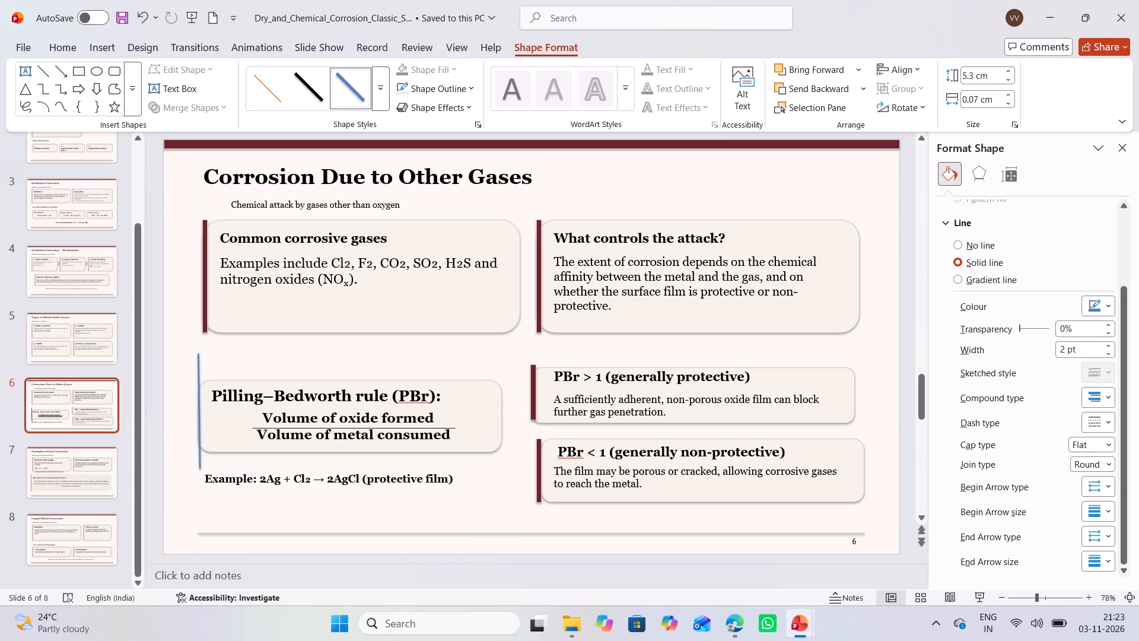
pyautogui.moveTo(199, 459); pyautogui.dragTo(201, 461)
# Shorten the line at both ends to about 3.33 cm, matching the height of the Pilling–Bedworth rule card.
pyautogui.moveTo(201, 470); pyautogui.dragTo(202, 453)
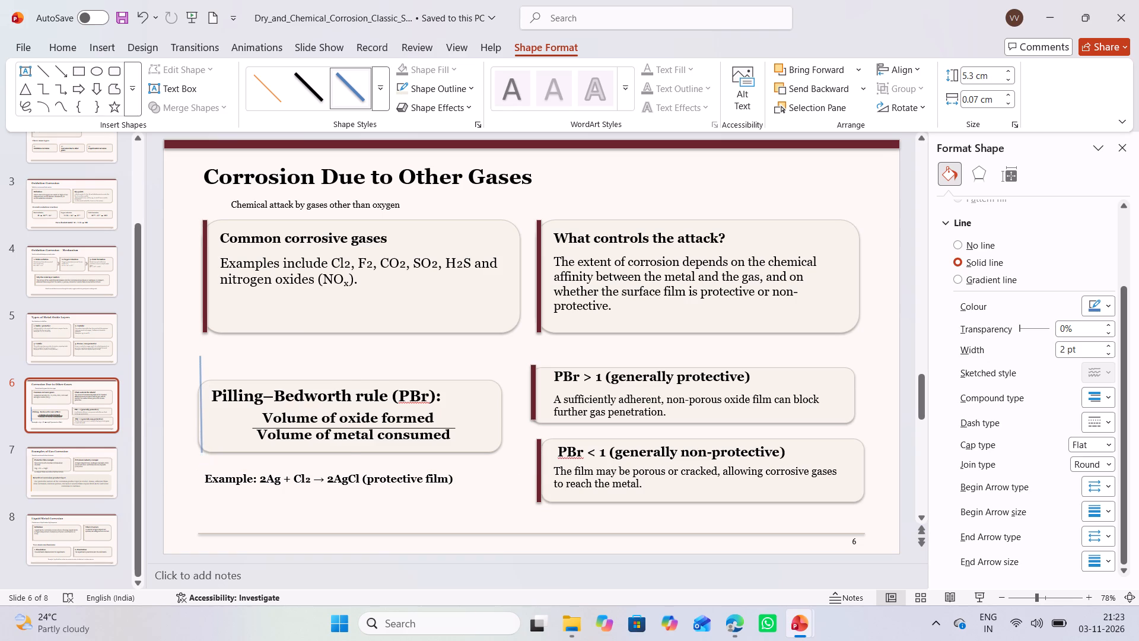
pyautogui.moveTo(202, 453); pyautogui.dragTo(202, 453)
pyautogui.moveTo(202, 359); pyautogui.dragTo(204, 388)
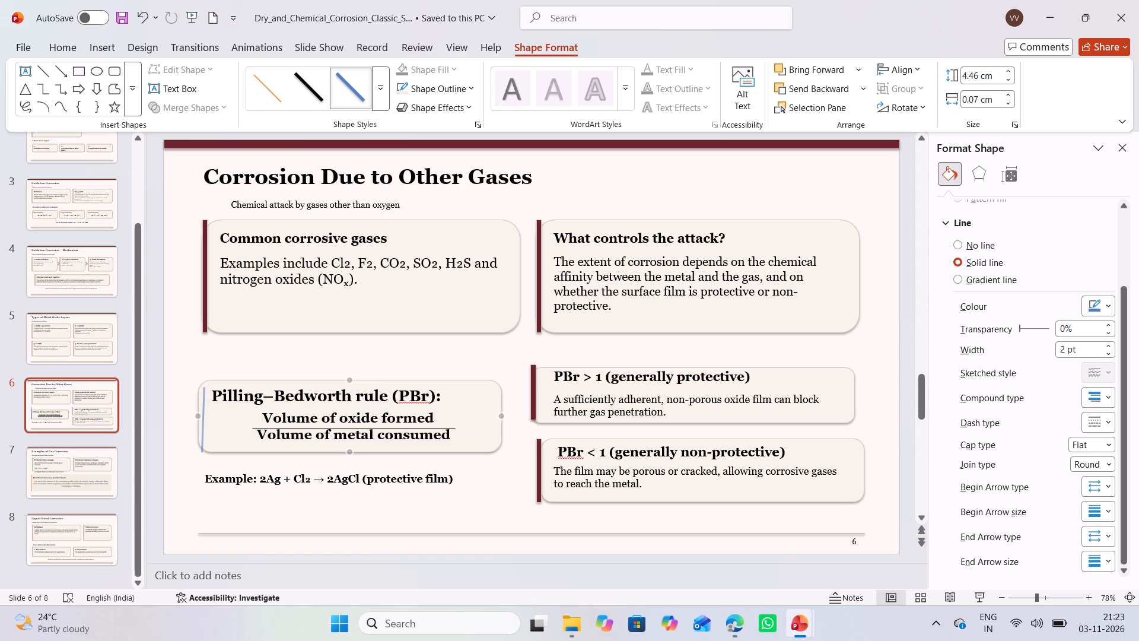
pyautogui.moveTo(204, 388); pyautogui.dragTo(205, 381)
pyautogui.moveTo(205, 381); pyautogui.dragTo(204, 378)
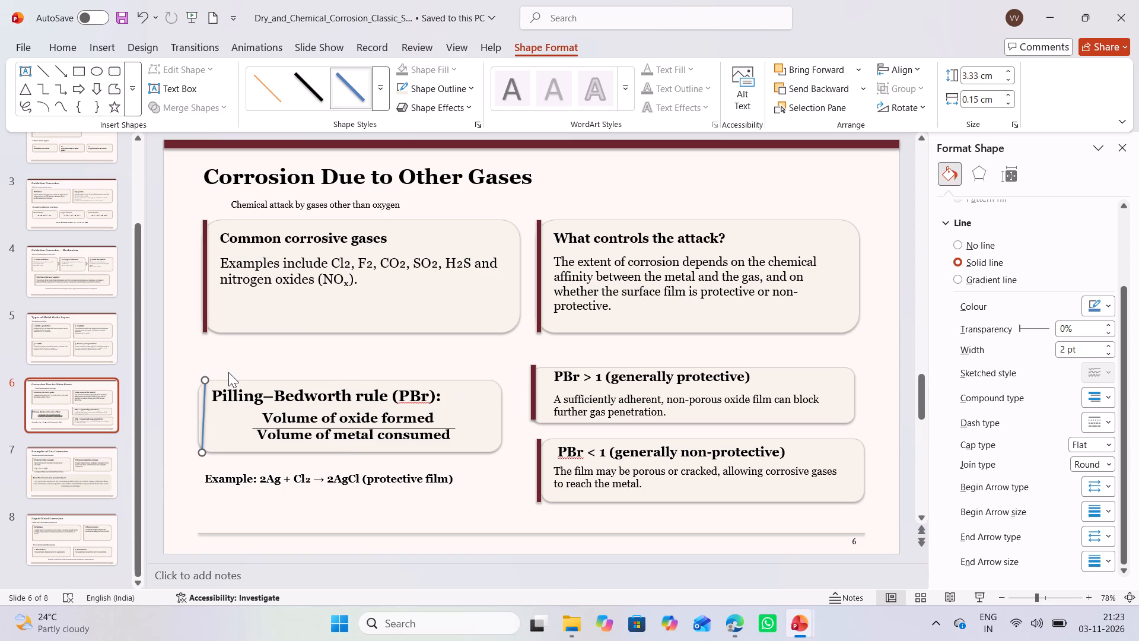
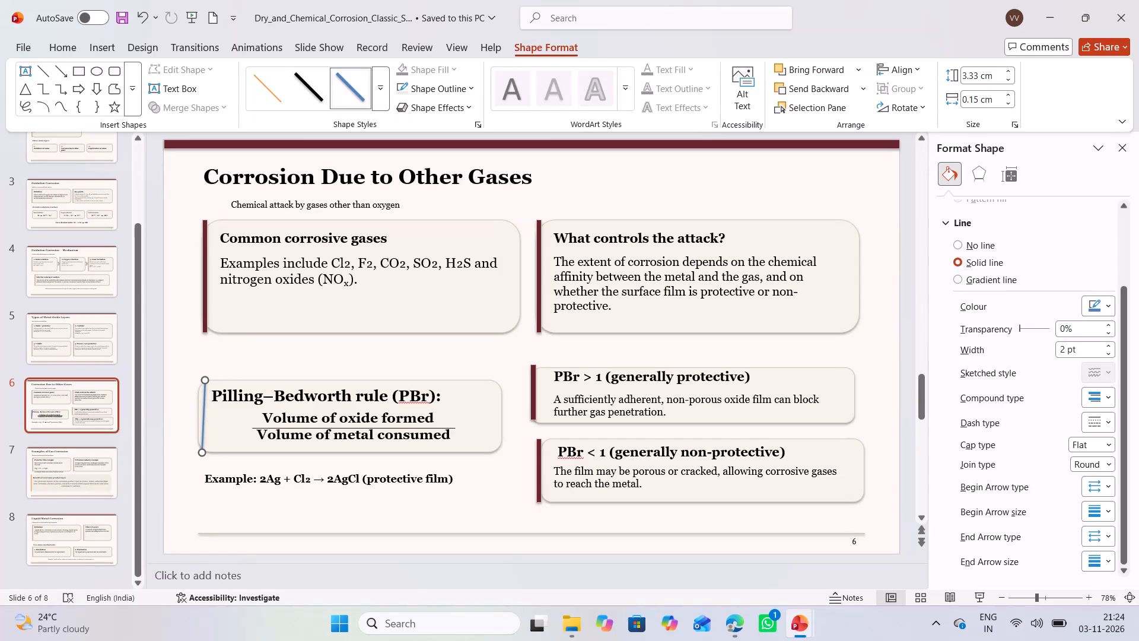
# Straighten the accent line beside the Pilling–Bedworth card by moving its upper end, making it vertical and about 3.44 cm tall.
pyautogui.moveTo(206, 379); pyautogui.dragTo(202, 377)
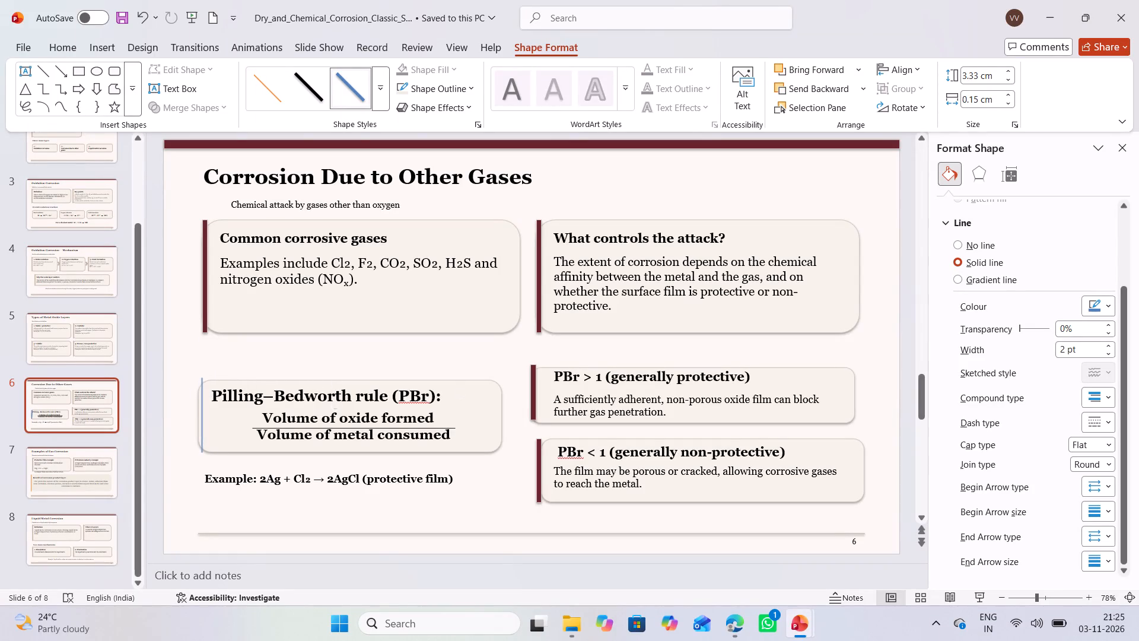
pyautogui.moveTo(202, 377); pyautogui.dragTo(201, 377)
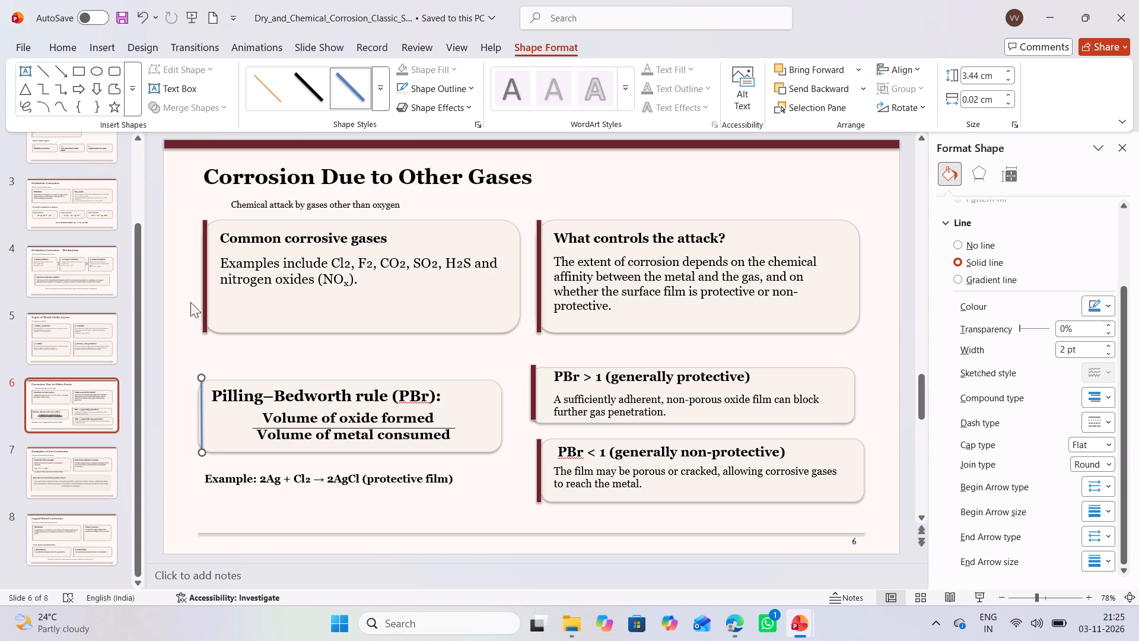
# Set the Pilling–Bedworth accent line's width to 4.5 pt.
pyautogui.rightClick(202, 381)
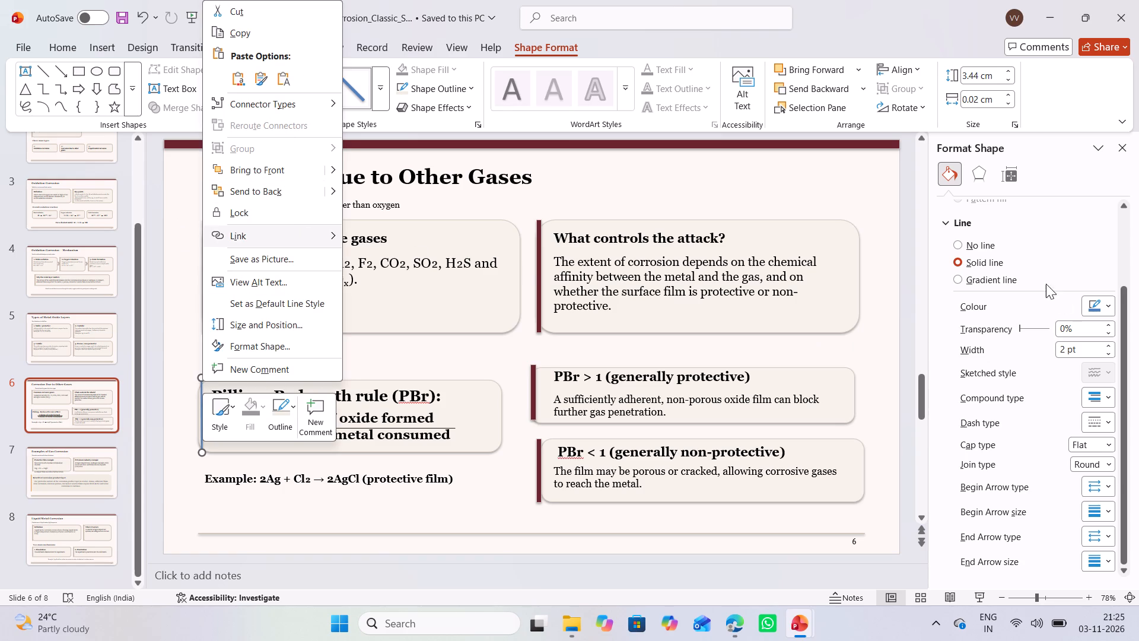
pyautogui.tripleClick(1109, 344)
pyautogui.tripleClick(1109, 344)
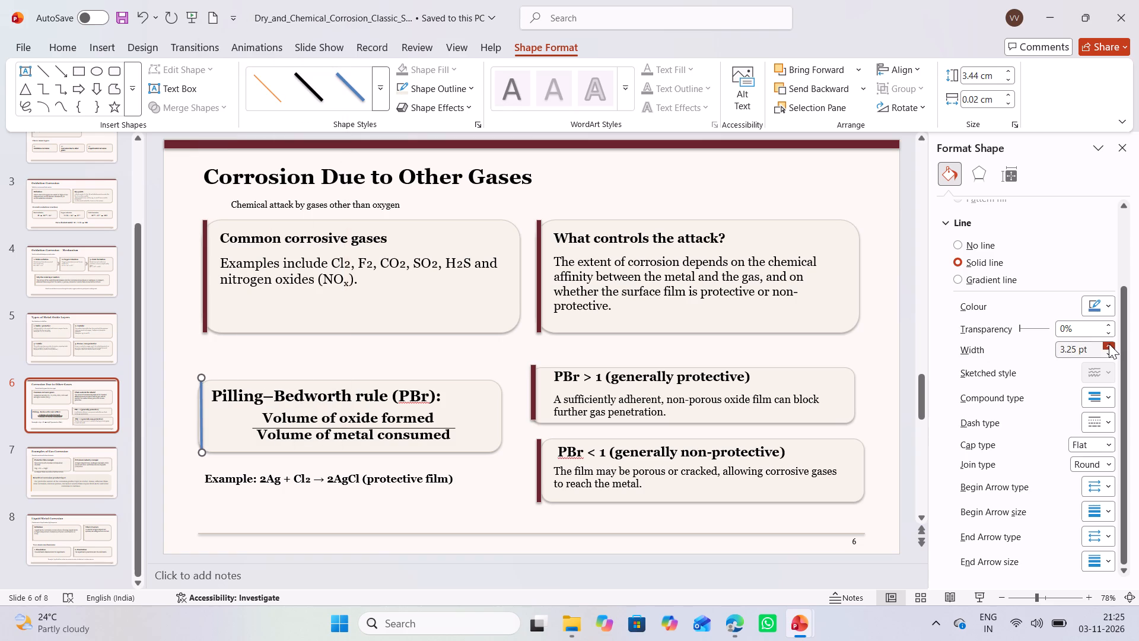
pyautogui.tripleClick(1109, 344)
pyautogui.doubleClick(1109, 344)
pyautogui.click(1109, 344)
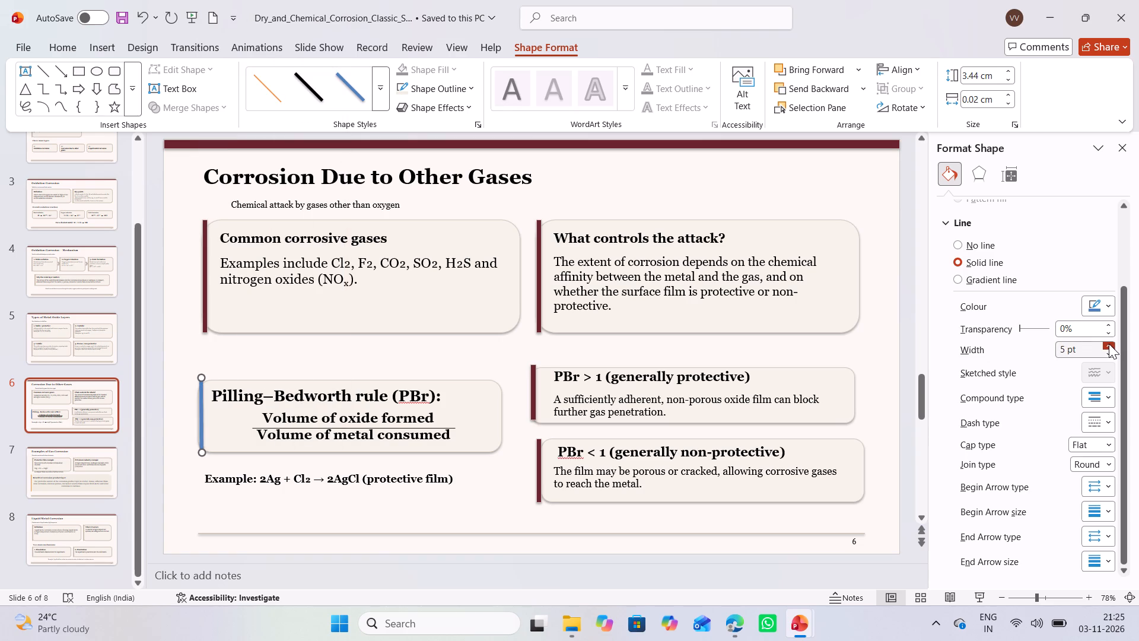
pyautogui.click(1109, 344)
pyautogui.click(1109, 344)
pyautogui.click(1105, 353)
pyautogui.click(1105, 353)
pyautogui.click(1105, 353)
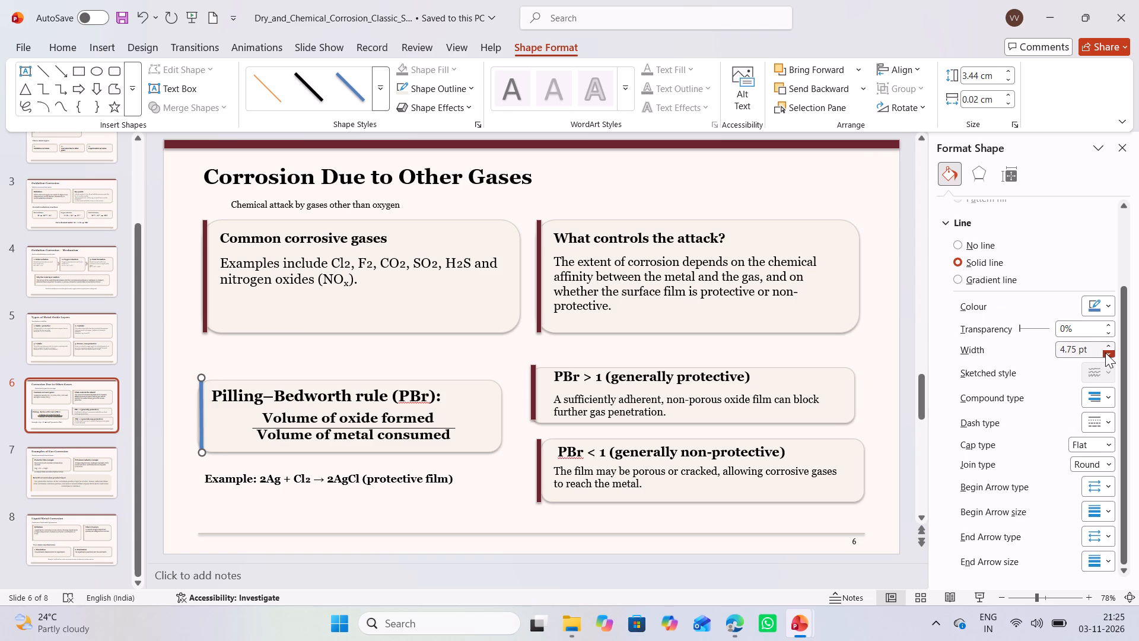
pyautogui.click(1105, 353)
# Recolour the Pilling–Bedworth accent line with the darkest orange theme shade.
pyautogui.click(202, 428)
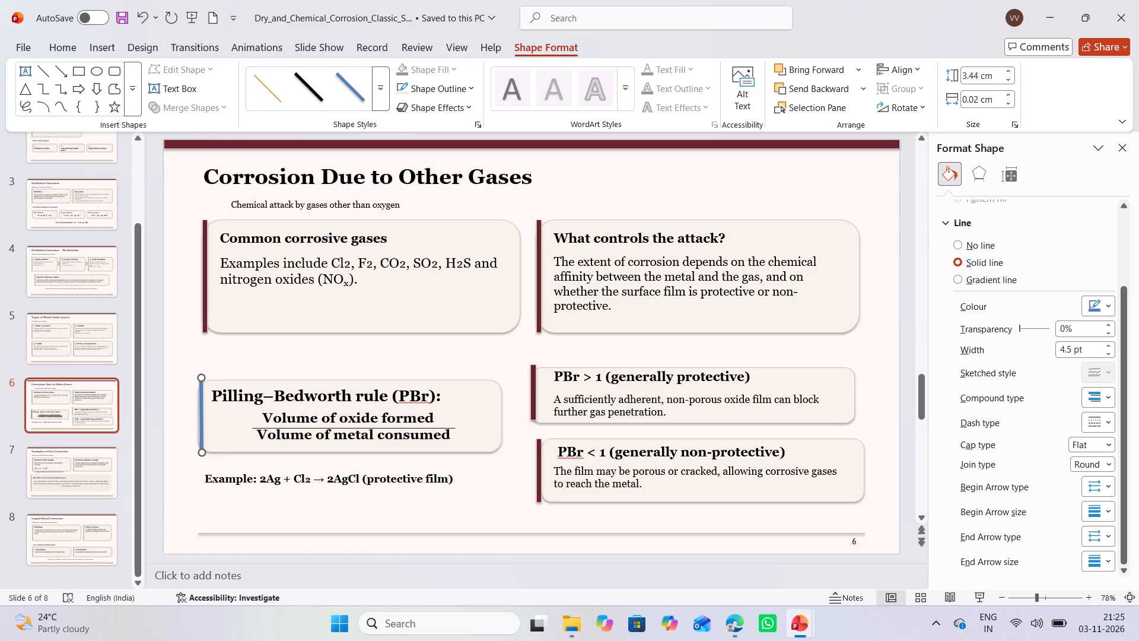
pyautogui.rightClick(202, 428)
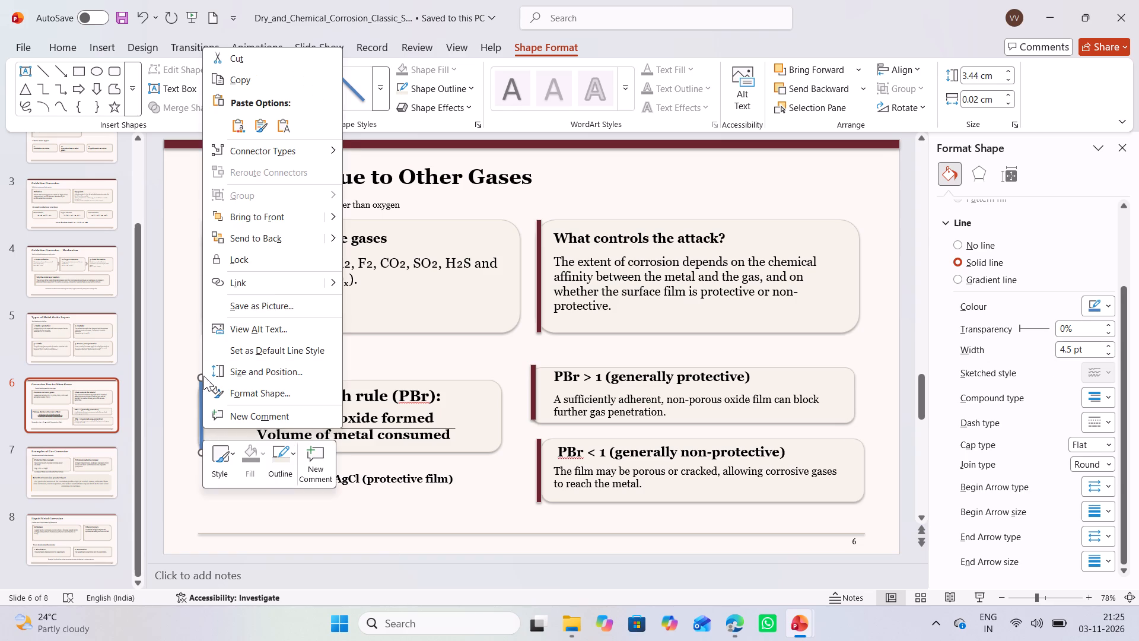
pyautogui.click(282, 452)
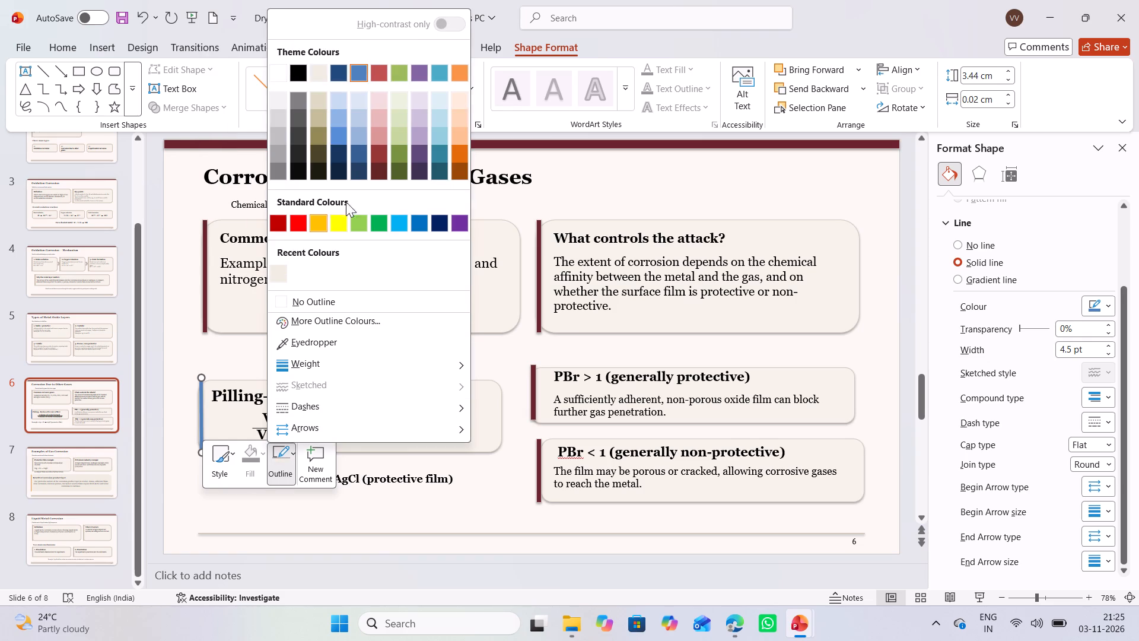
pyautogui.click(459, 168)
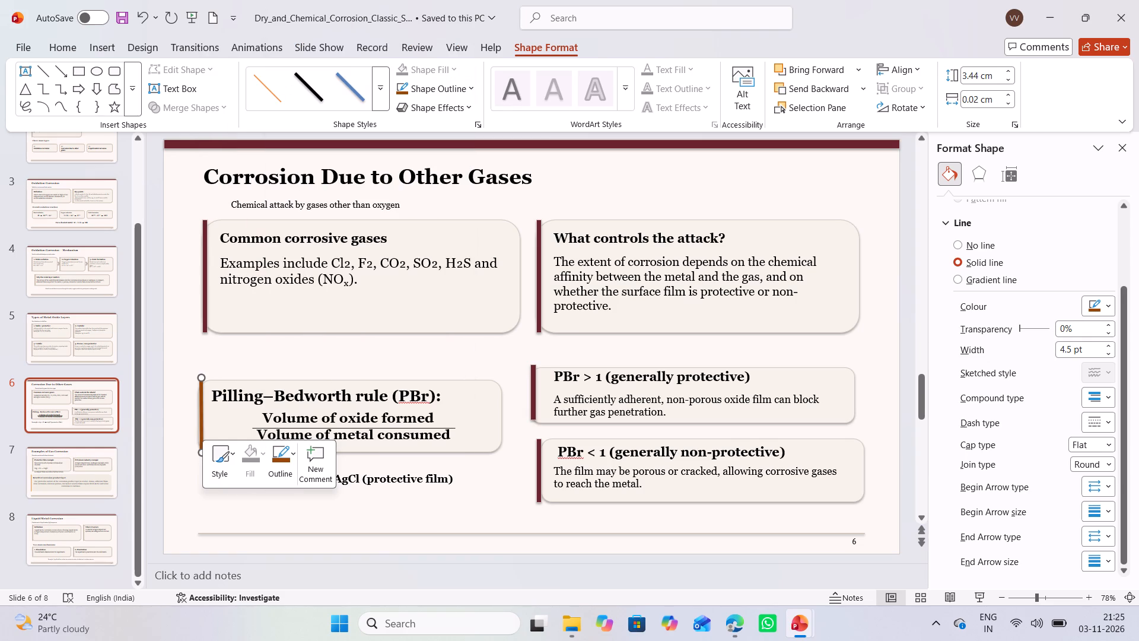
pyautogui.click(428, 349)
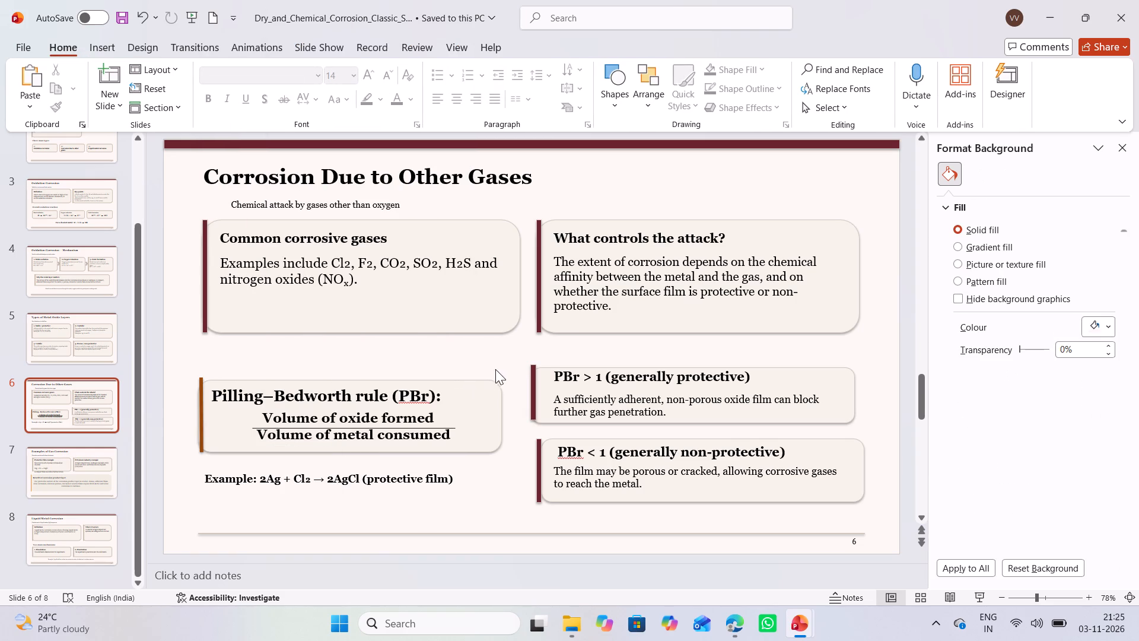
# Look through the slides to compare slide 6's new accent line with the card styling on the other slides.
pyautogui.scroll(-2, 512, 382)
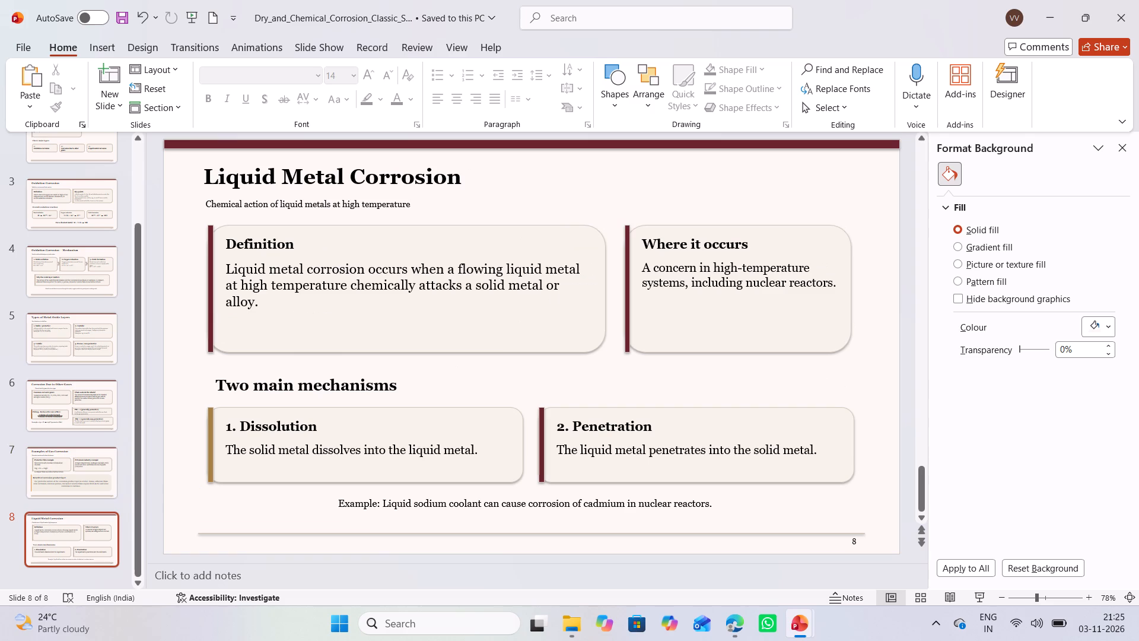
pyautogui.scroll(-2, 511, 385)
pyautogui.scroll(2, 511, 387)
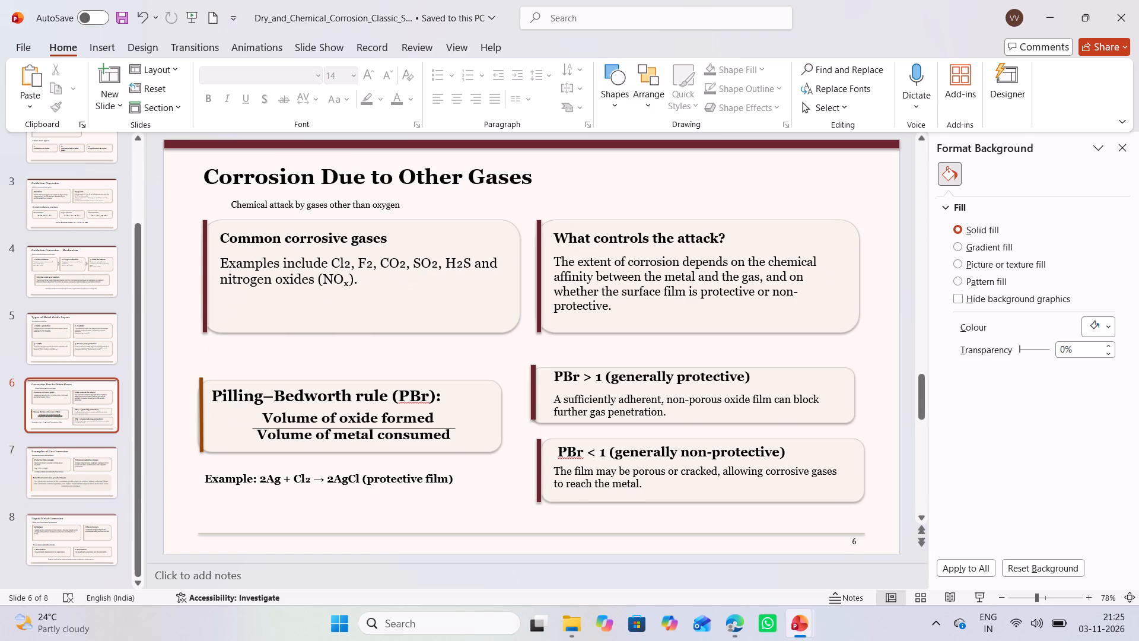
pyautogui.scroll(-5, 511, 387)
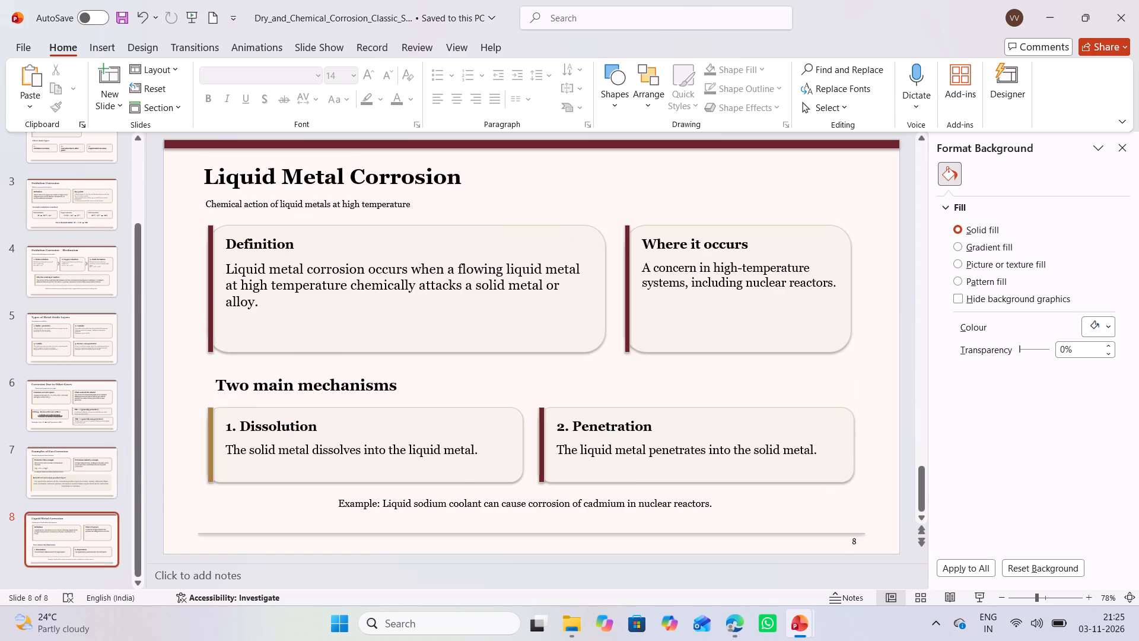
pyautogui.scroll(7, 511, 387)
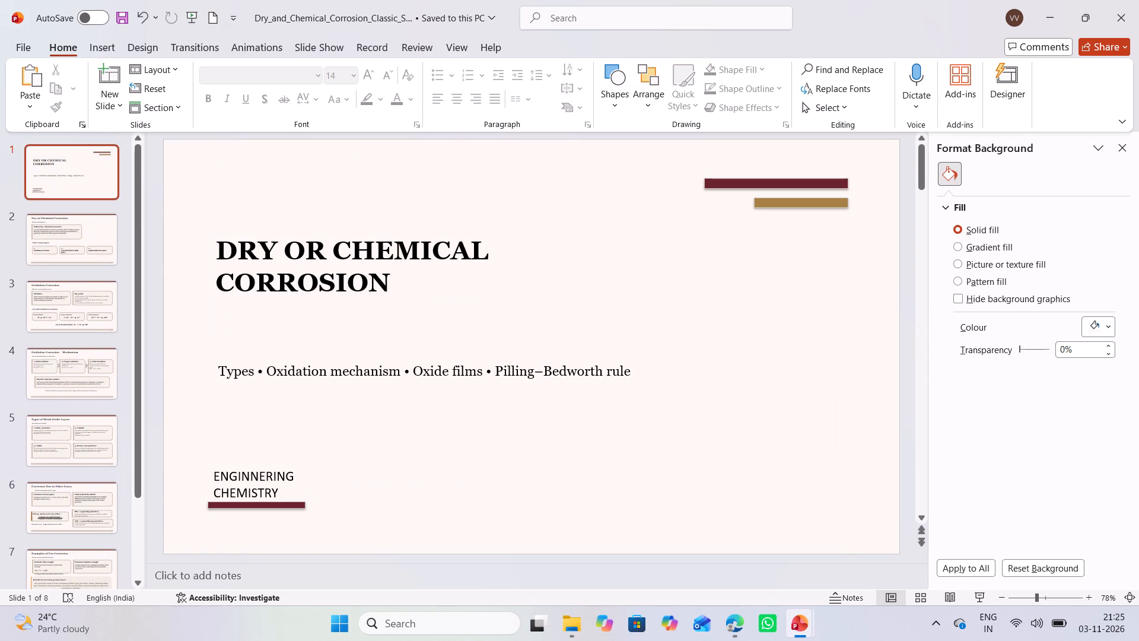
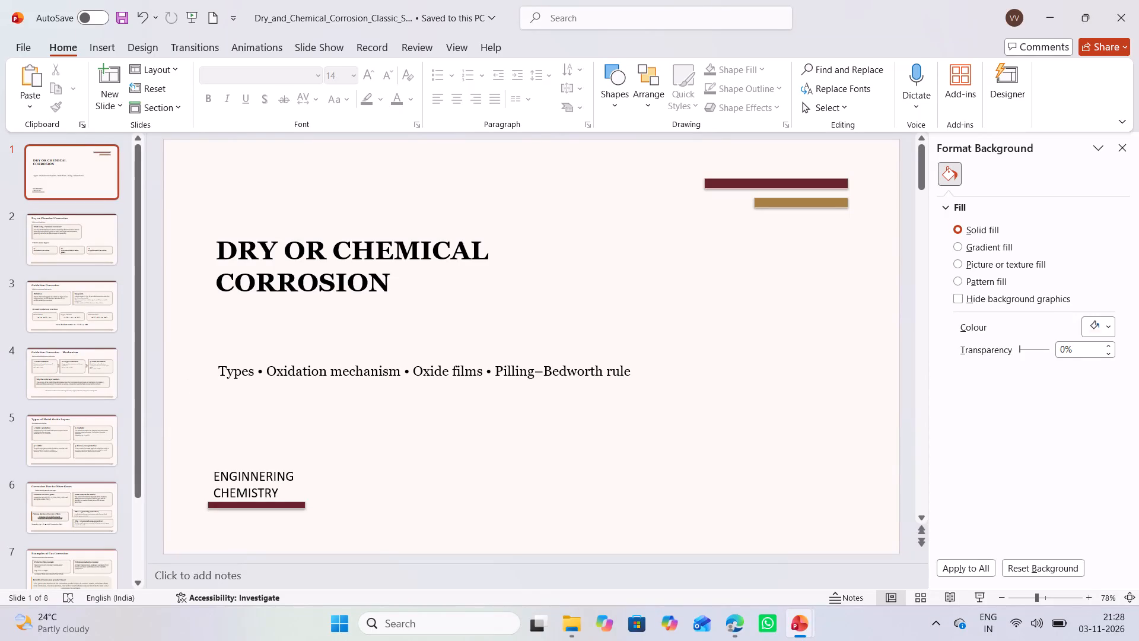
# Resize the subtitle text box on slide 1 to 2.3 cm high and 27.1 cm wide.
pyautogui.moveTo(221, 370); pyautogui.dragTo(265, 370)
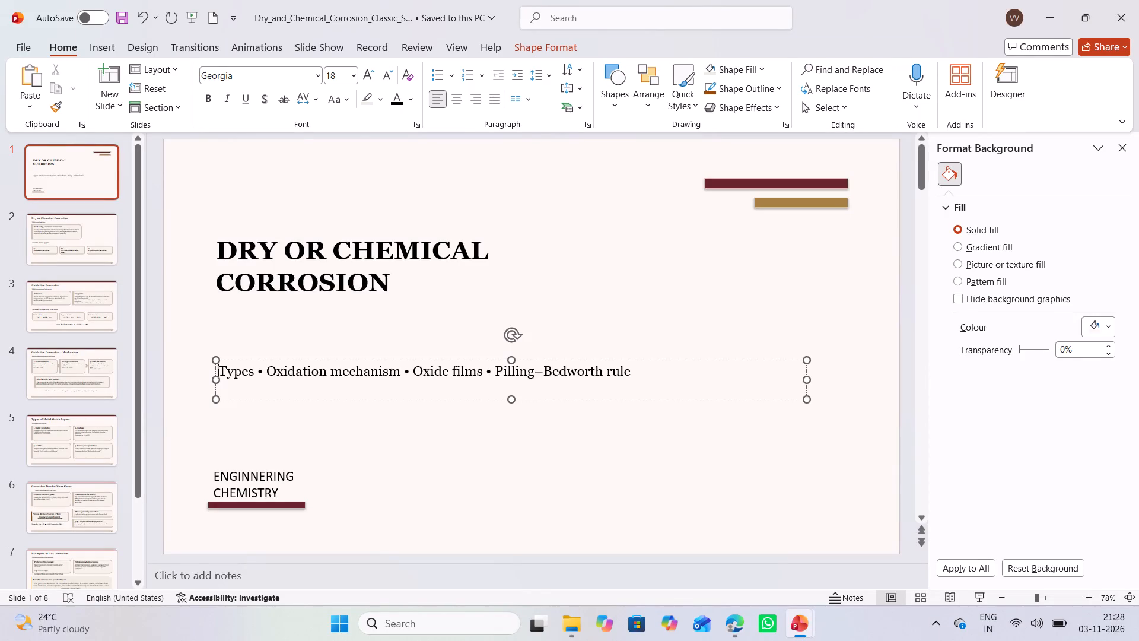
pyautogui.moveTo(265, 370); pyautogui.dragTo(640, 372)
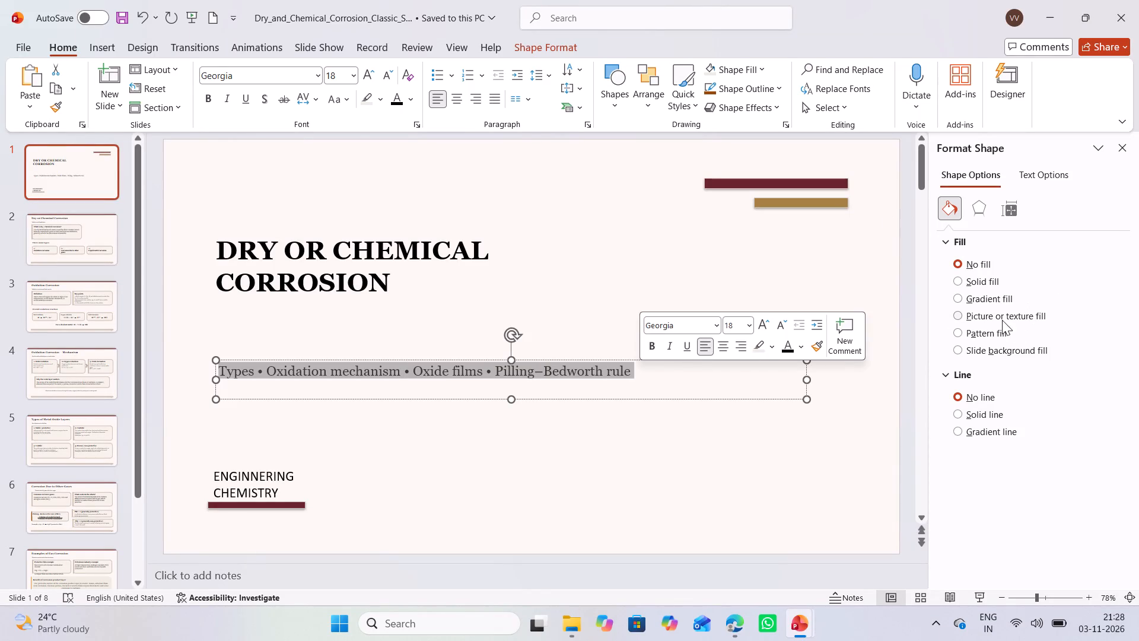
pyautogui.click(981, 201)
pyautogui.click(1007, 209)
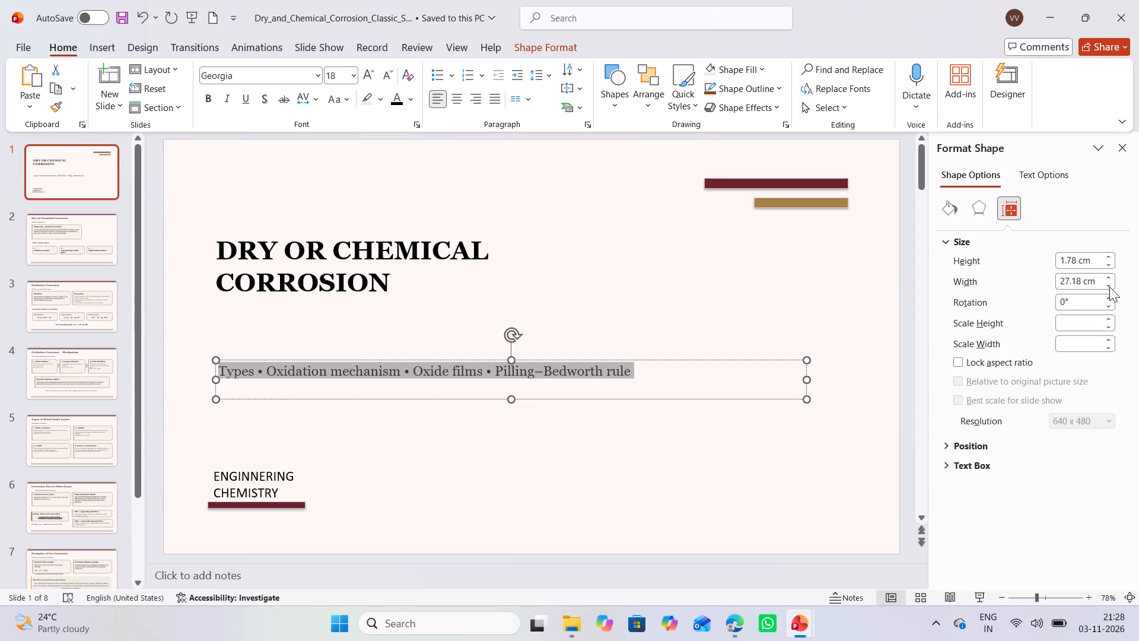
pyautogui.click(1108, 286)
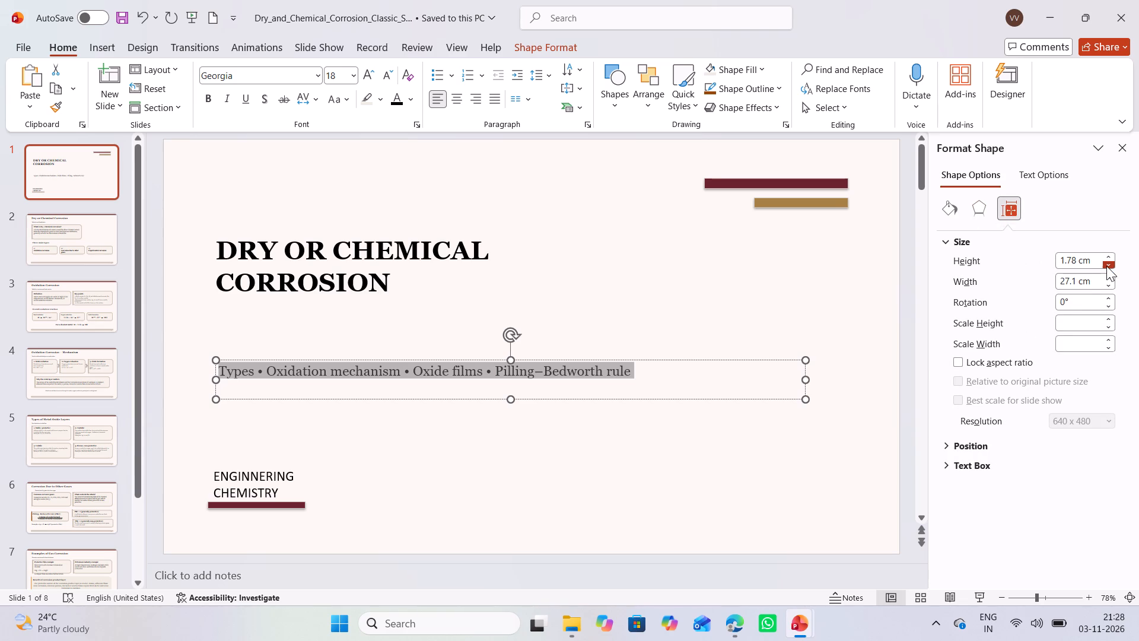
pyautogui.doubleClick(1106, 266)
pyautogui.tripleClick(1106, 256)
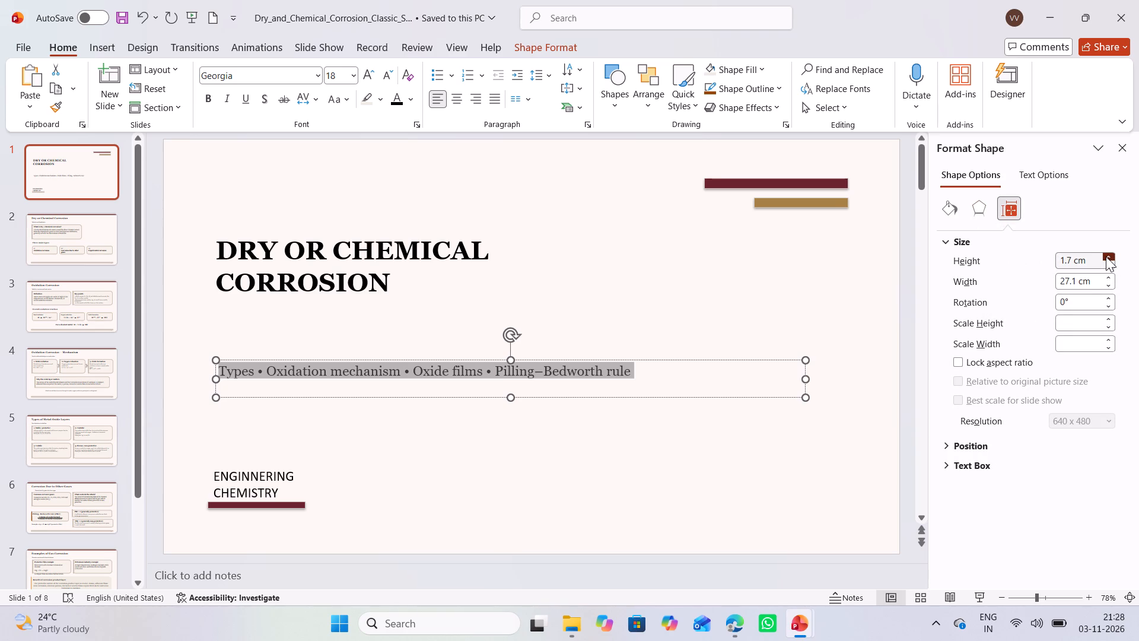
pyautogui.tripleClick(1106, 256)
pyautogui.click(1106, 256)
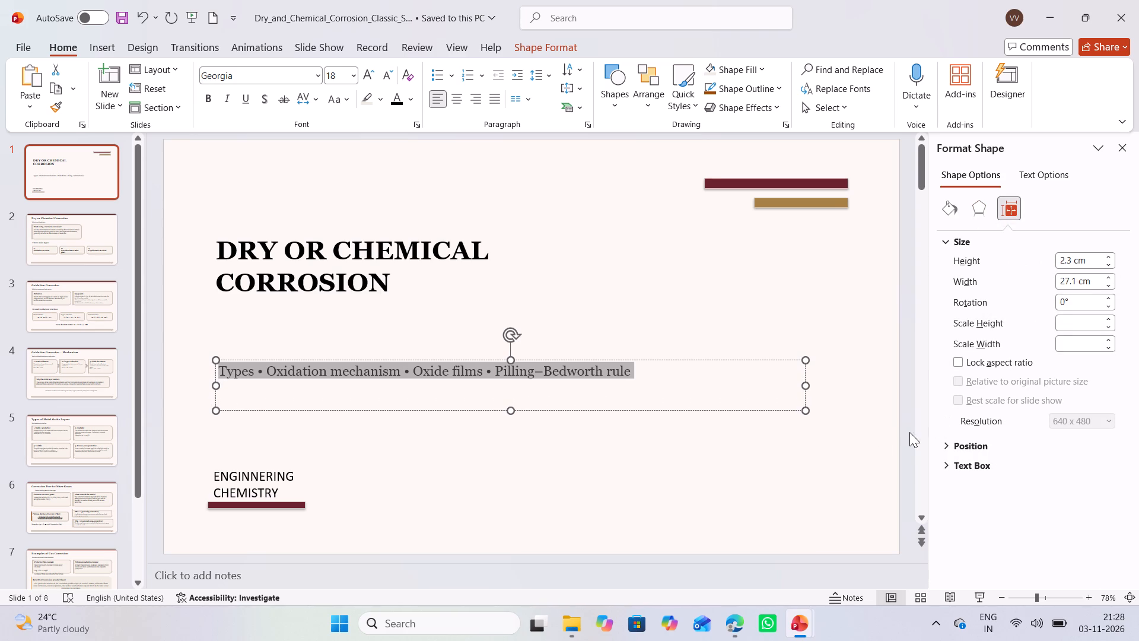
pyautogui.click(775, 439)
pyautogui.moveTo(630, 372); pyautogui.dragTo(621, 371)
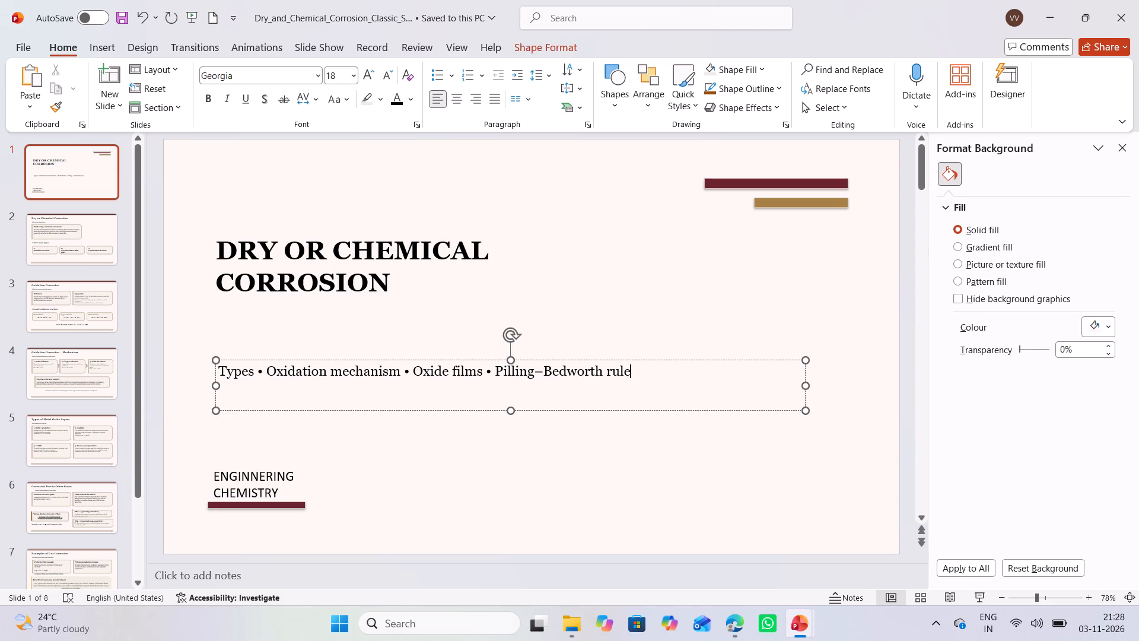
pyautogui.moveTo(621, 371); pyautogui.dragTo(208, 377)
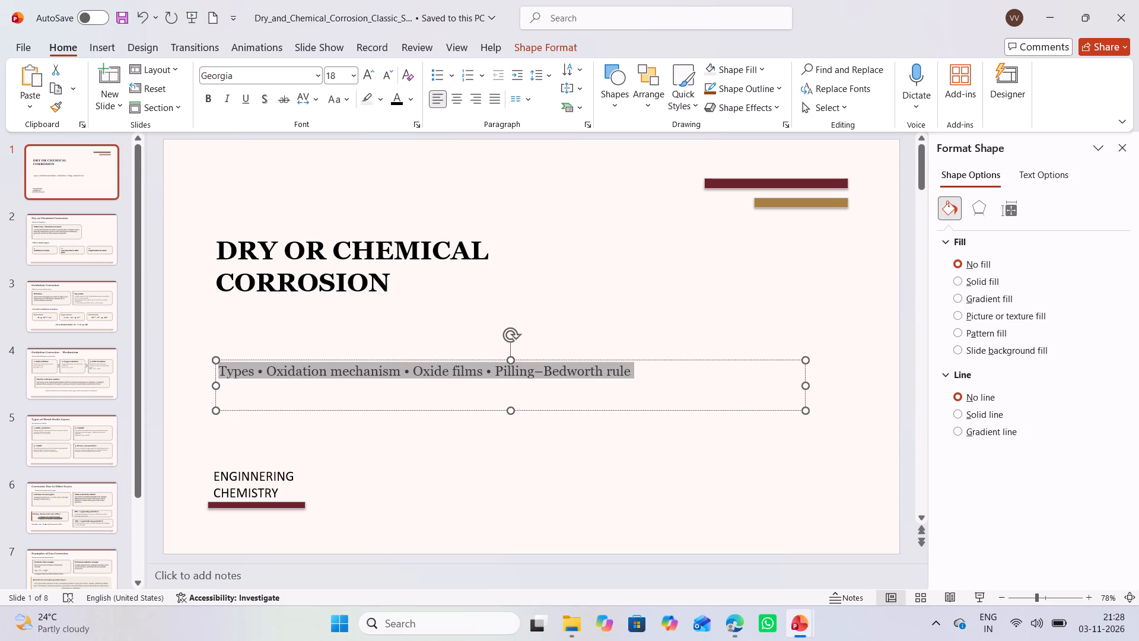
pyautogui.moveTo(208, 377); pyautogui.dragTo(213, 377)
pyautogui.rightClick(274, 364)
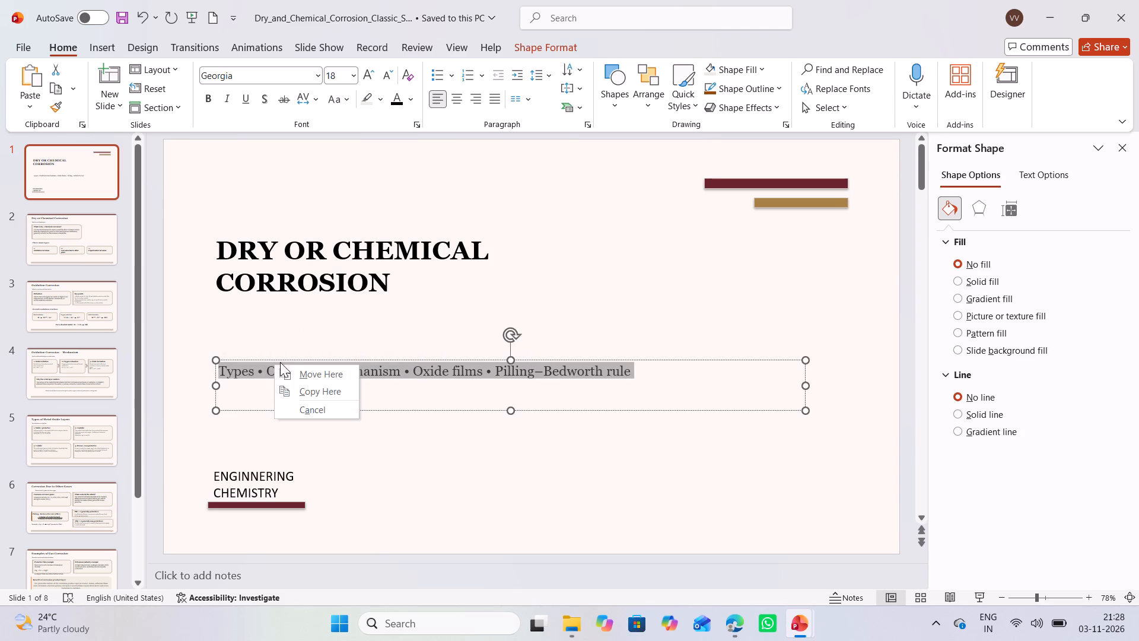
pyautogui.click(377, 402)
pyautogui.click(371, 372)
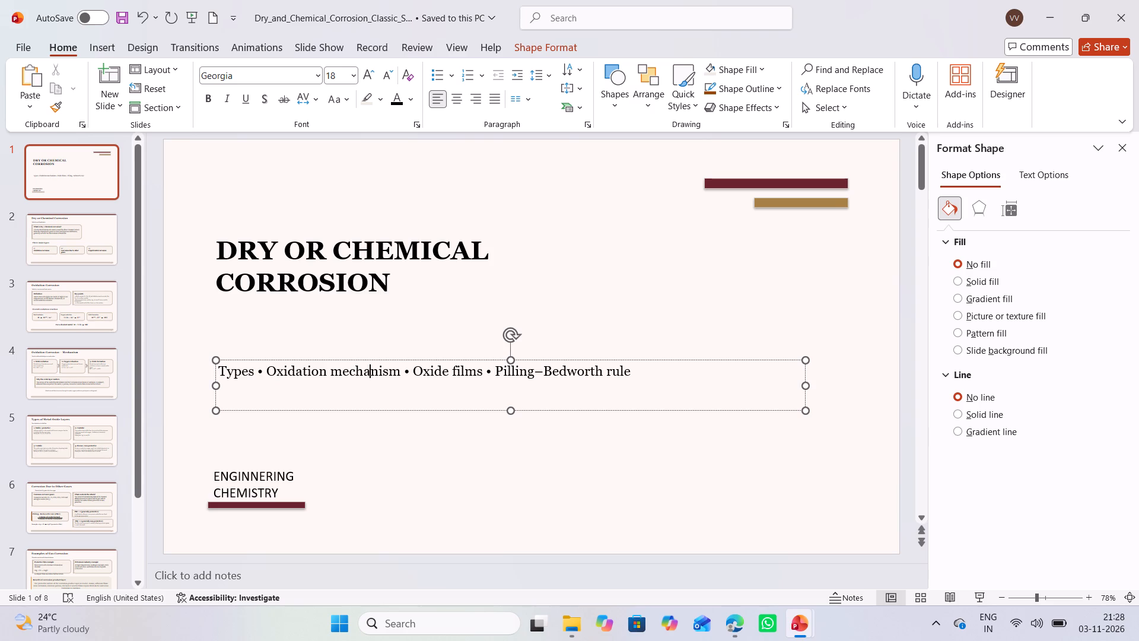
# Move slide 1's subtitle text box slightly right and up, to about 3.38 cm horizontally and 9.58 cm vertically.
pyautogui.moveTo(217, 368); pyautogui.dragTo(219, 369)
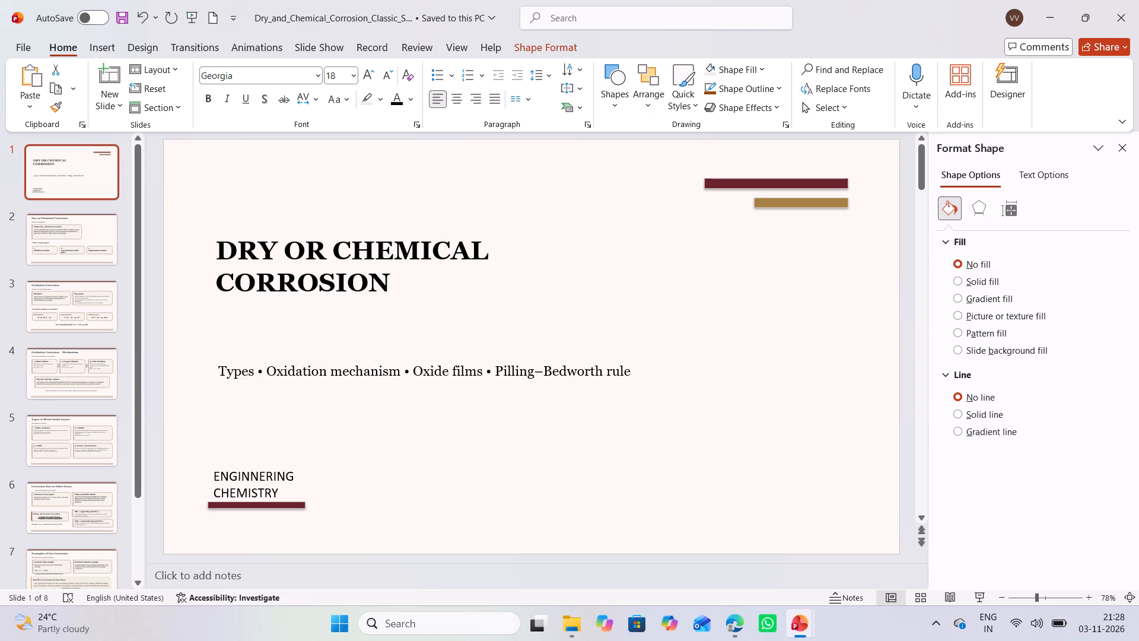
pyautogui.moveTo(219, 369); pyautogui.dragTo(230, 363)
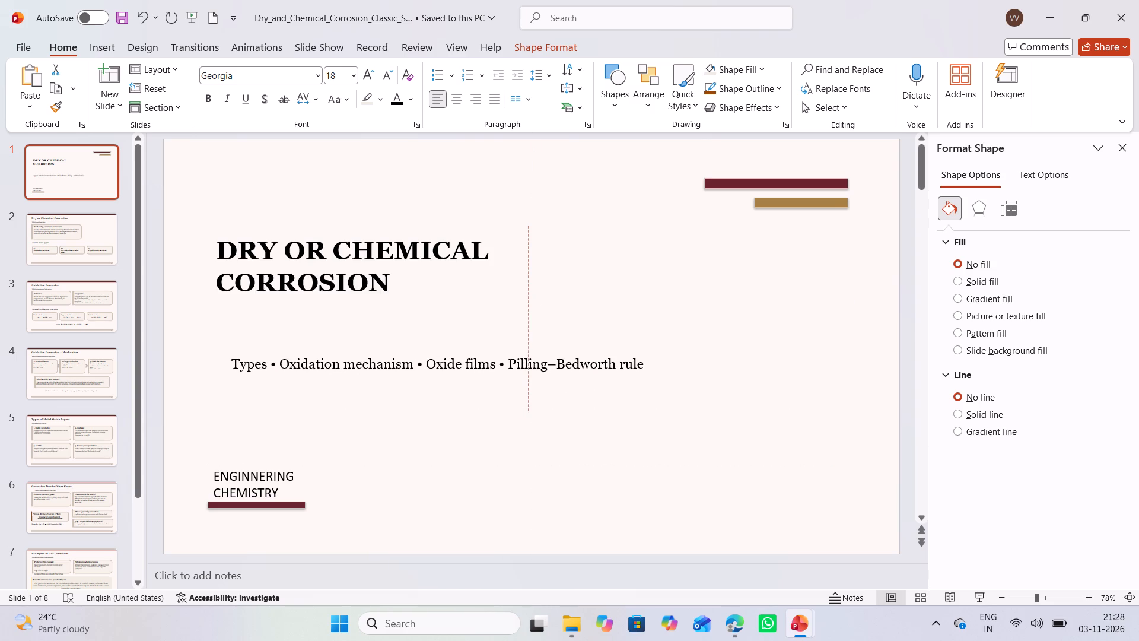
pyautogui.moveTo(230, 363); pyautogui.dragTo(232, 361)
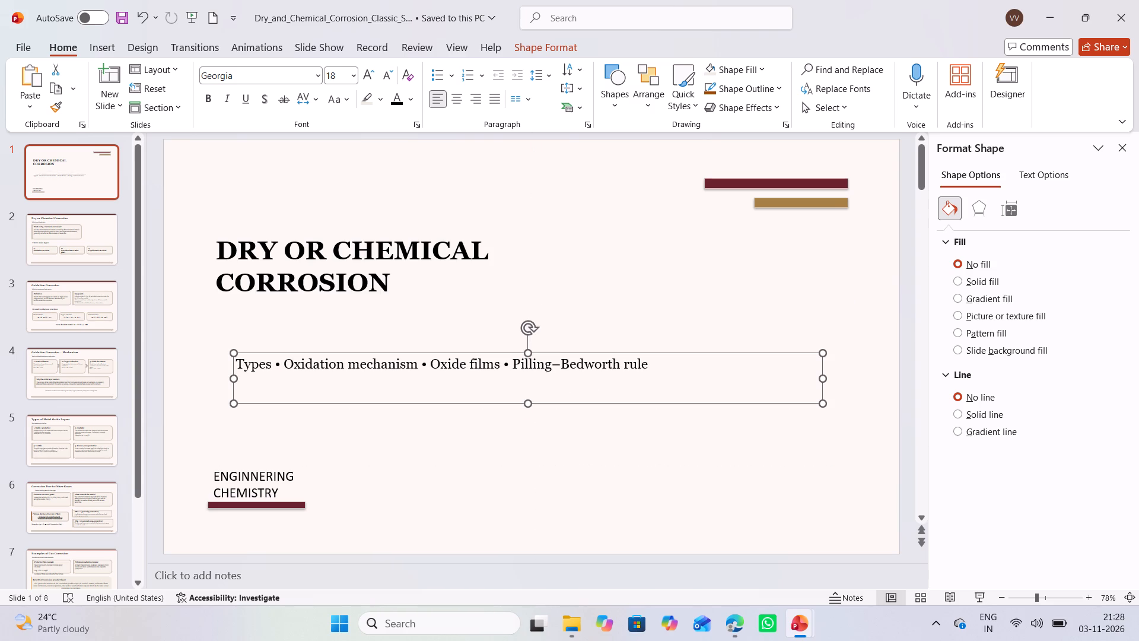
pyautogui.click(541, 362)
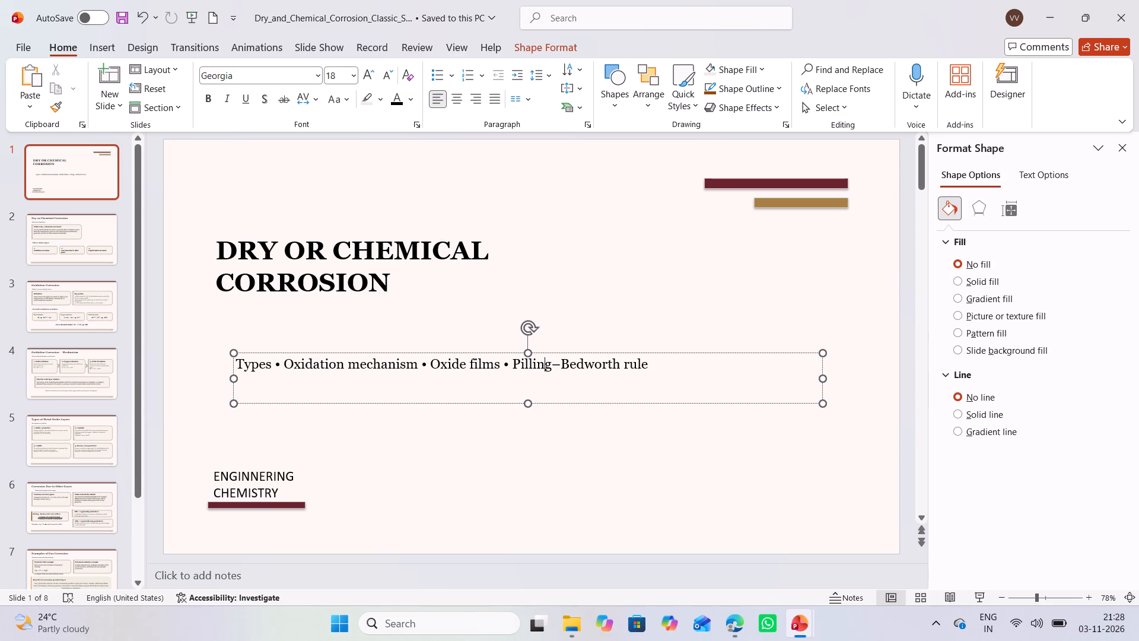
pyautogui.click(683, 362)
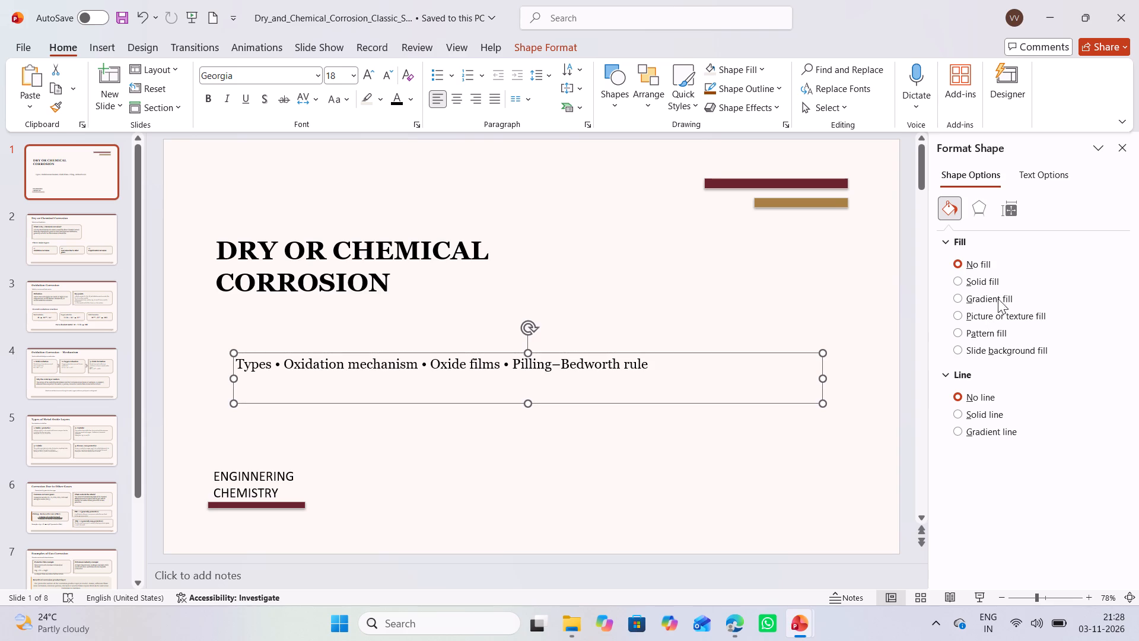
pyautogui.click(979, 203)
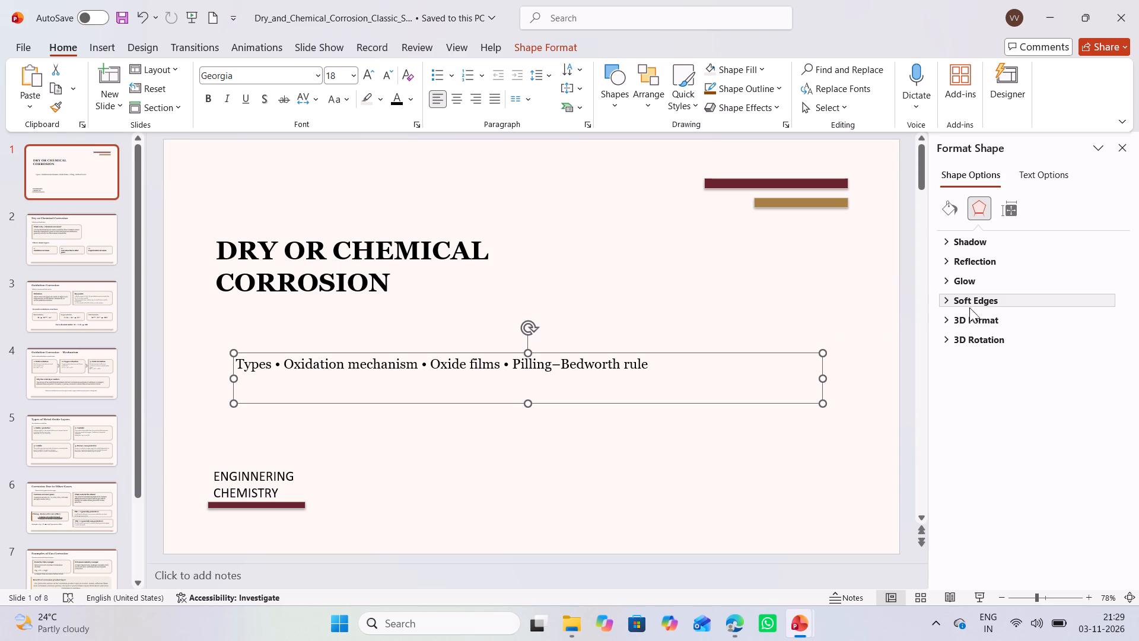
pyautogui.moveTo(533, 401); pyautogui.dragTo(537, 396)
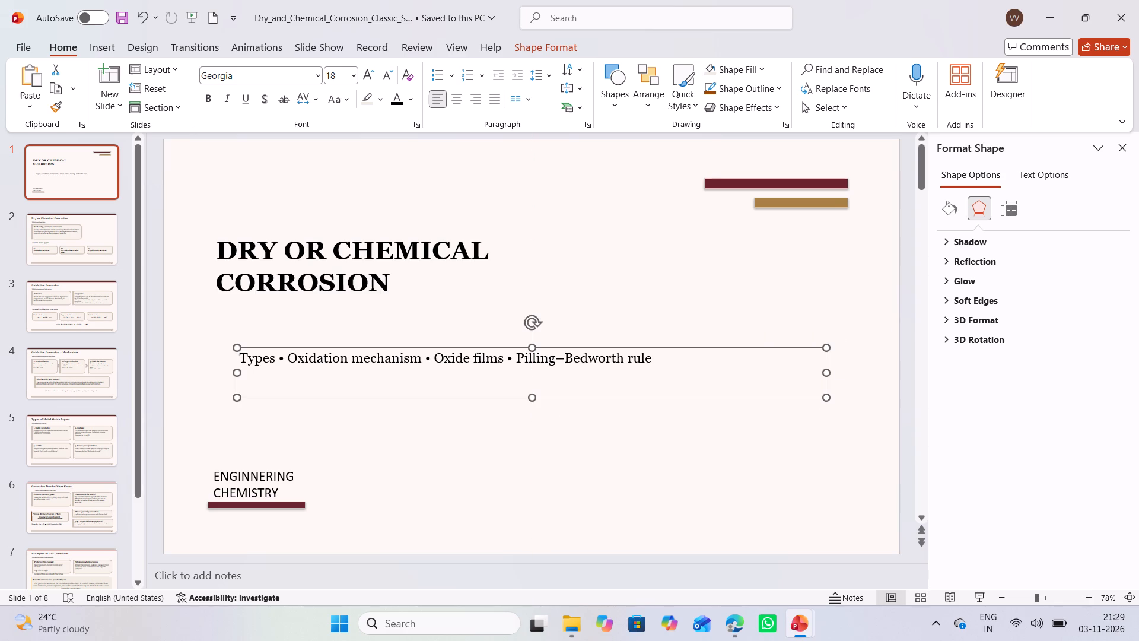
# Widen the subtitle text box to about 28.96 cm and set its height to 1 cm.
pyautogui.moveTo(826, 369); pyautogui.dragTo(858, 367)
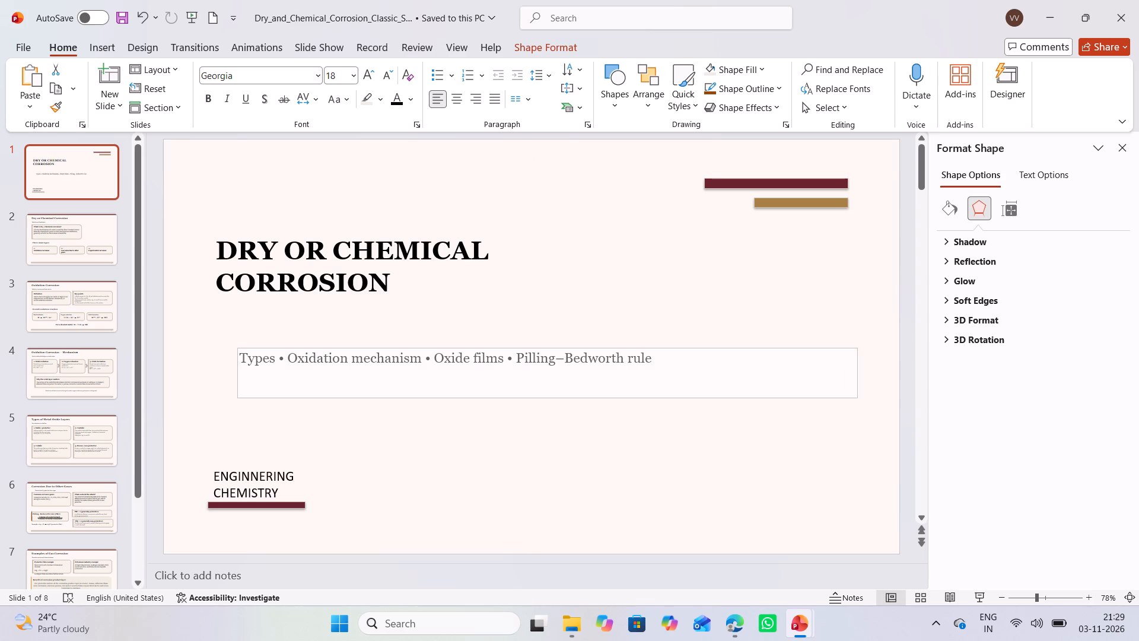
pyautogui.moveTo(858, 367); pyautogui.dragTo(864, 366)
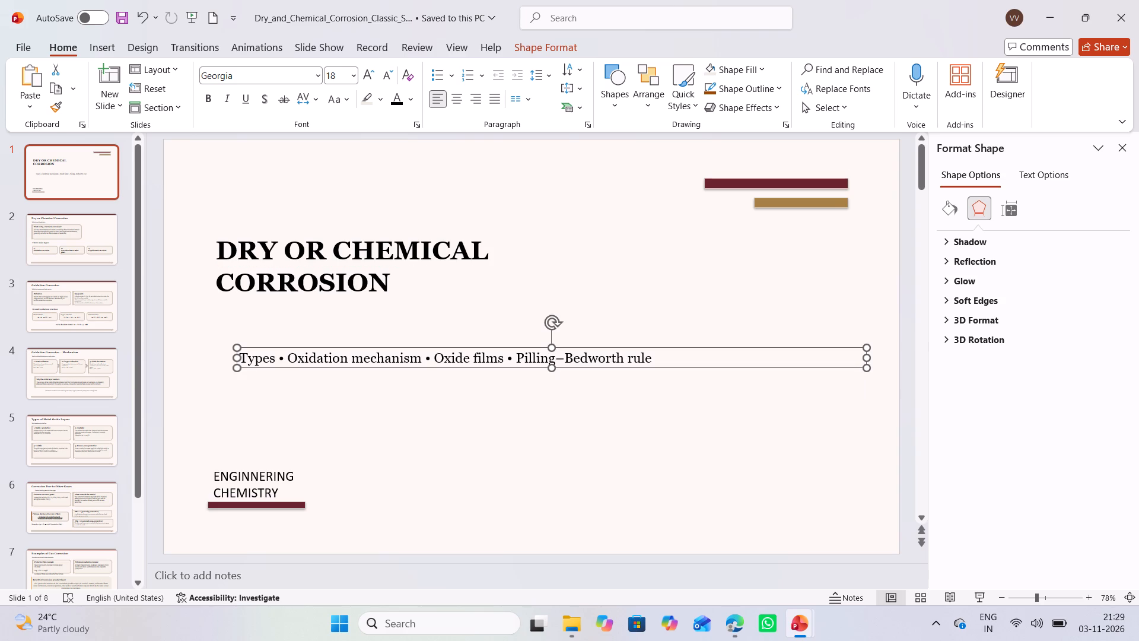
pyautogui.rightClick(694, 355)
pyautogui.rightClick(694, 355)
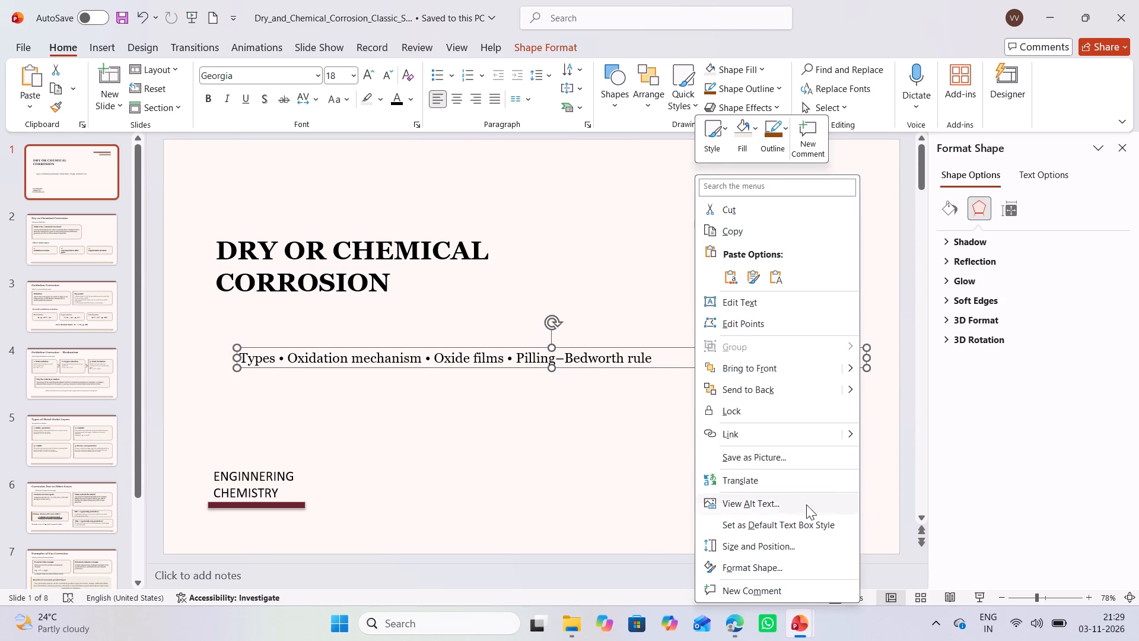
pyautogui.click(771, 551)
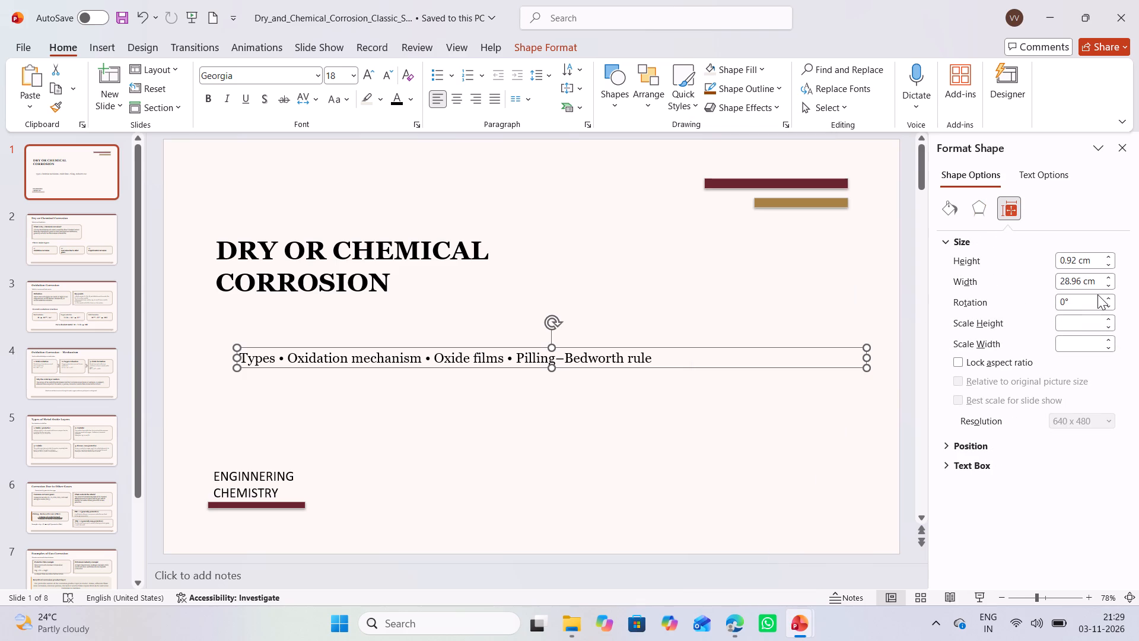
pyautogui.click(1102, 256)
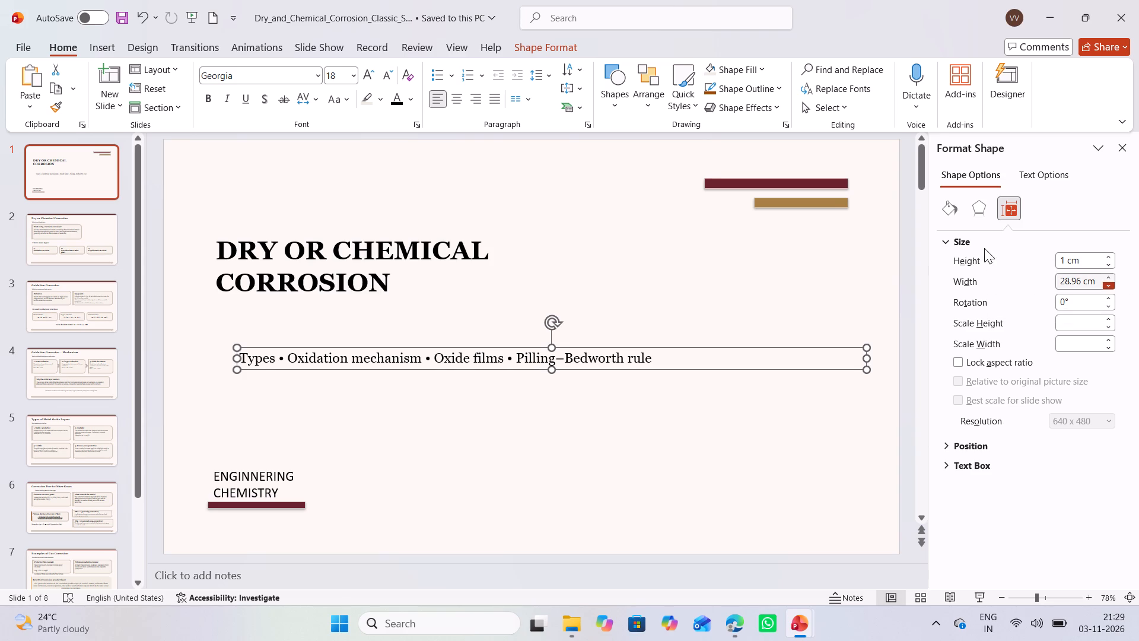
# Set the subtitle text box's horizontal position to 3.2 cm and vertical position to 9.8 cm from the top left corner.
pyautogui.click(946, 239)
pyautogui.click(966, 262)
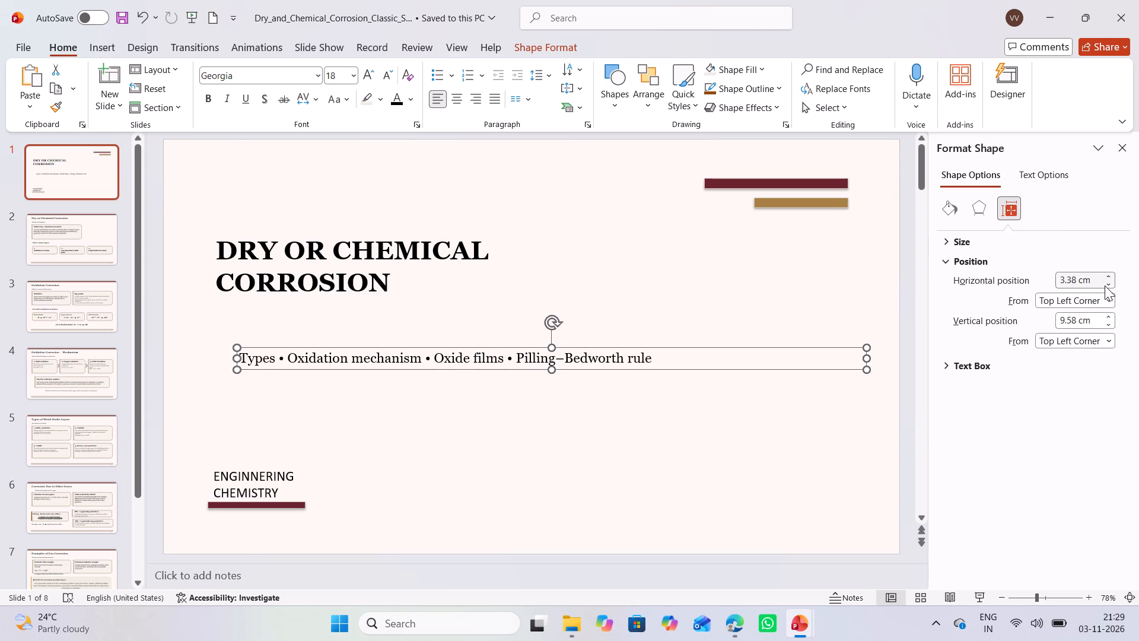
pyautogui.click(1105, 285)
pyautogui.click(1105, 285)
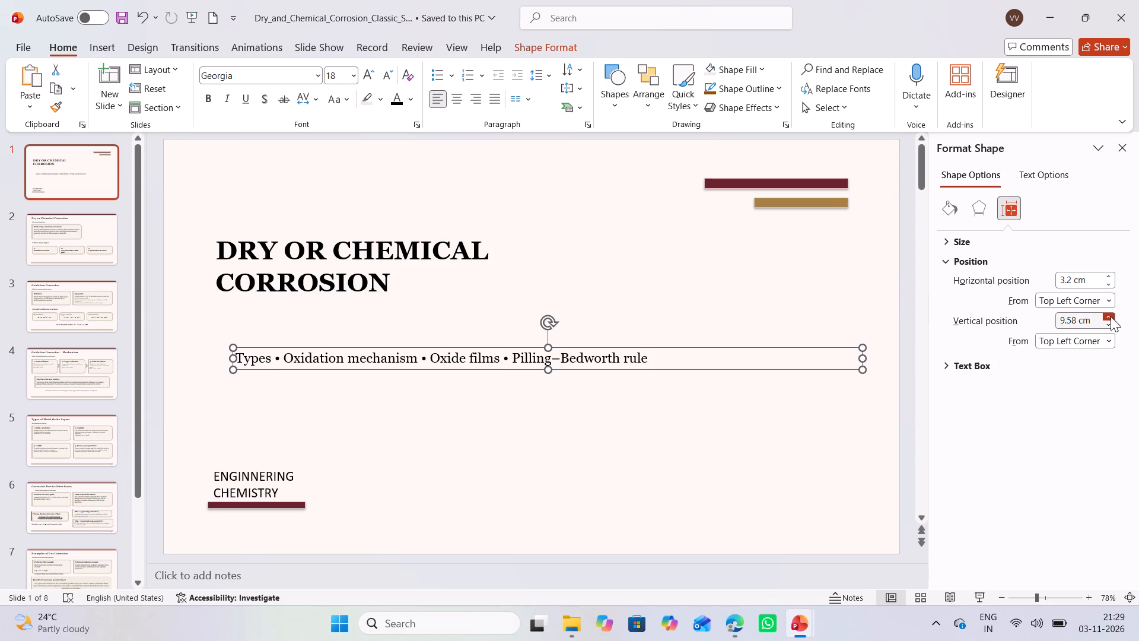
pyautogui.click(1111, 316)
pyautogui.doubleClick(1111, 316)
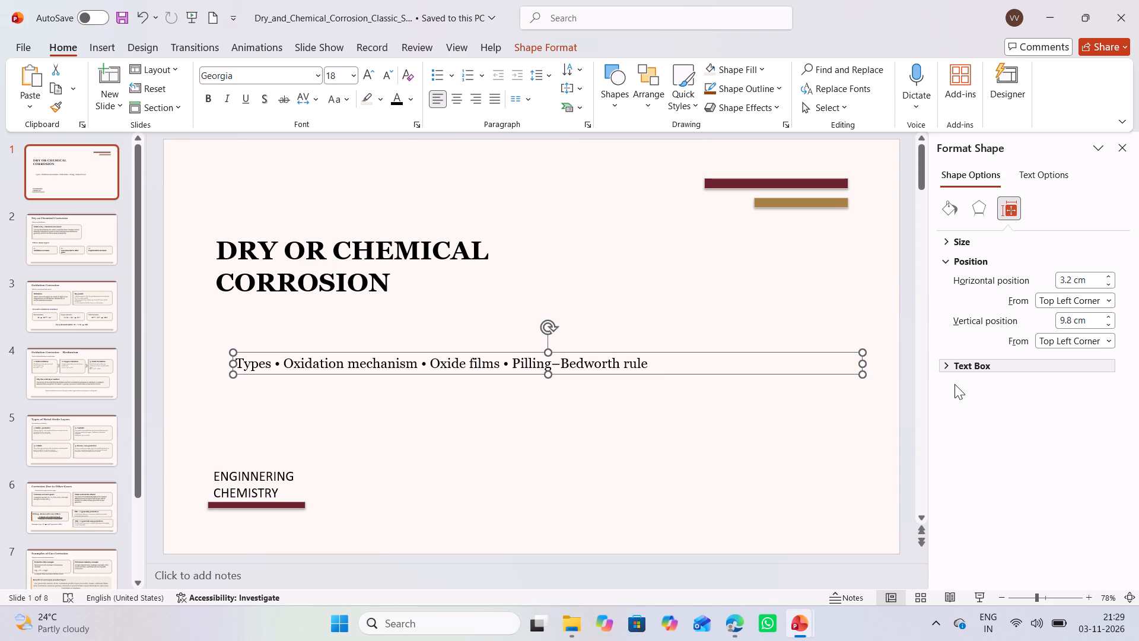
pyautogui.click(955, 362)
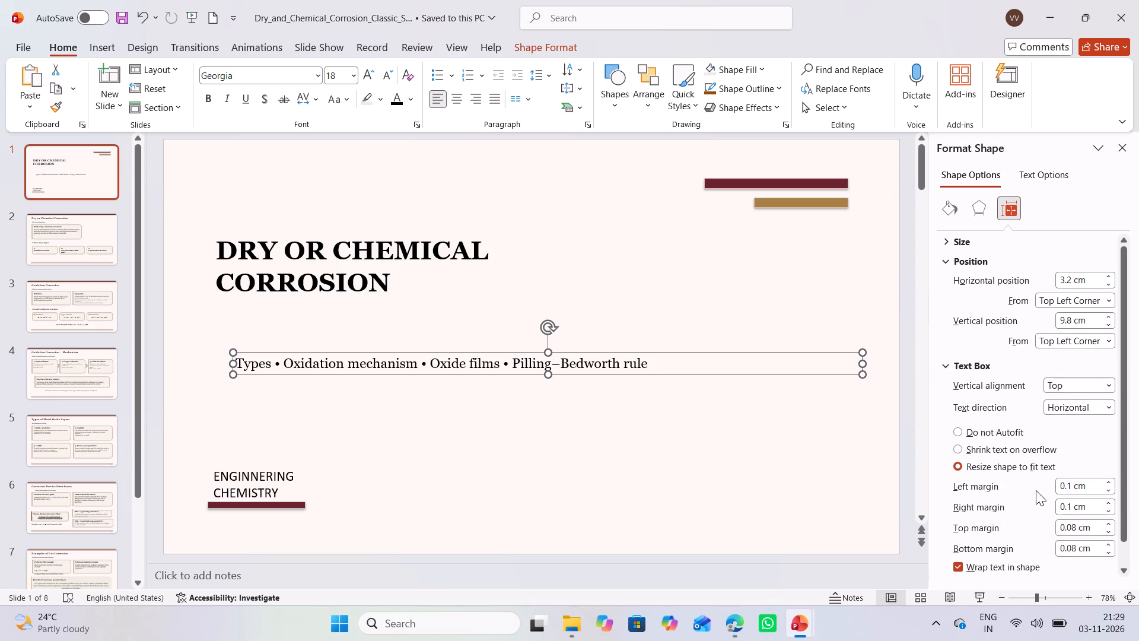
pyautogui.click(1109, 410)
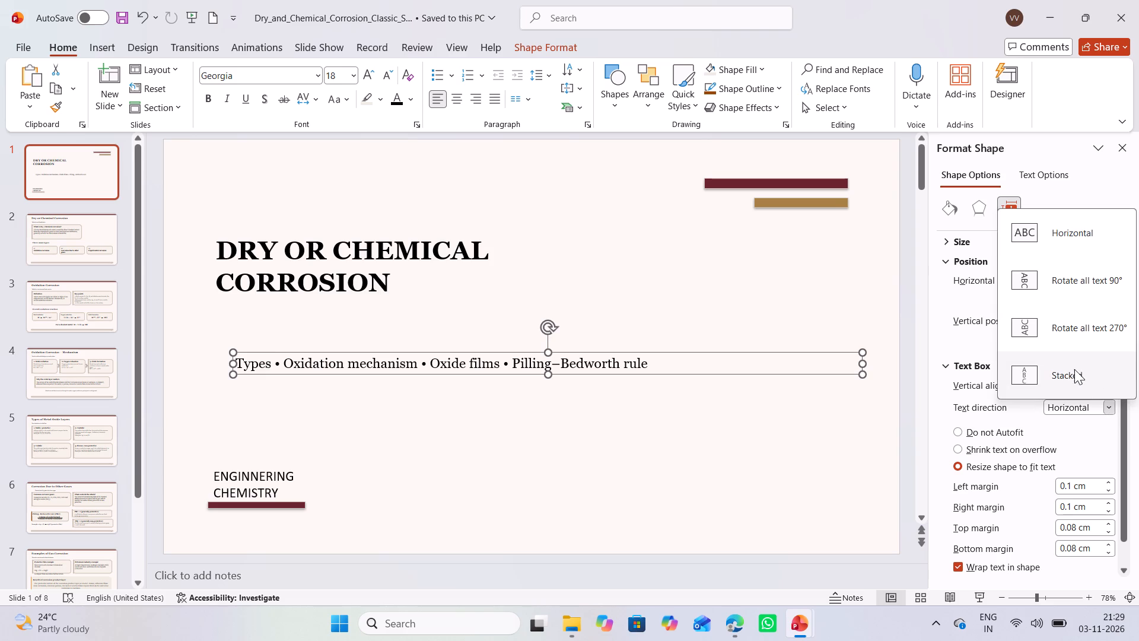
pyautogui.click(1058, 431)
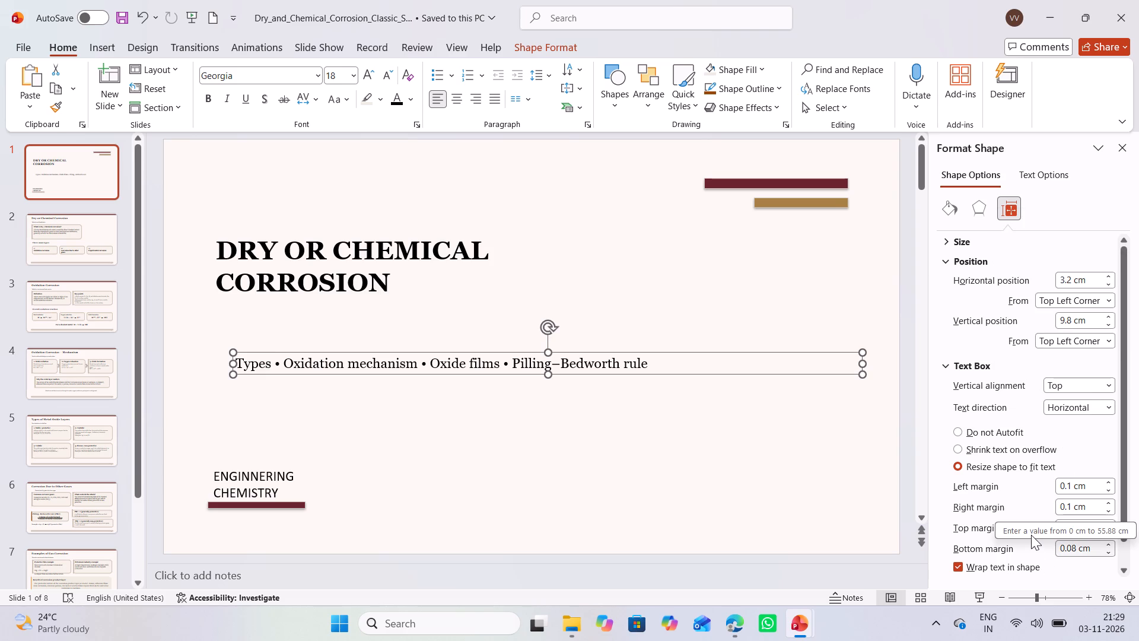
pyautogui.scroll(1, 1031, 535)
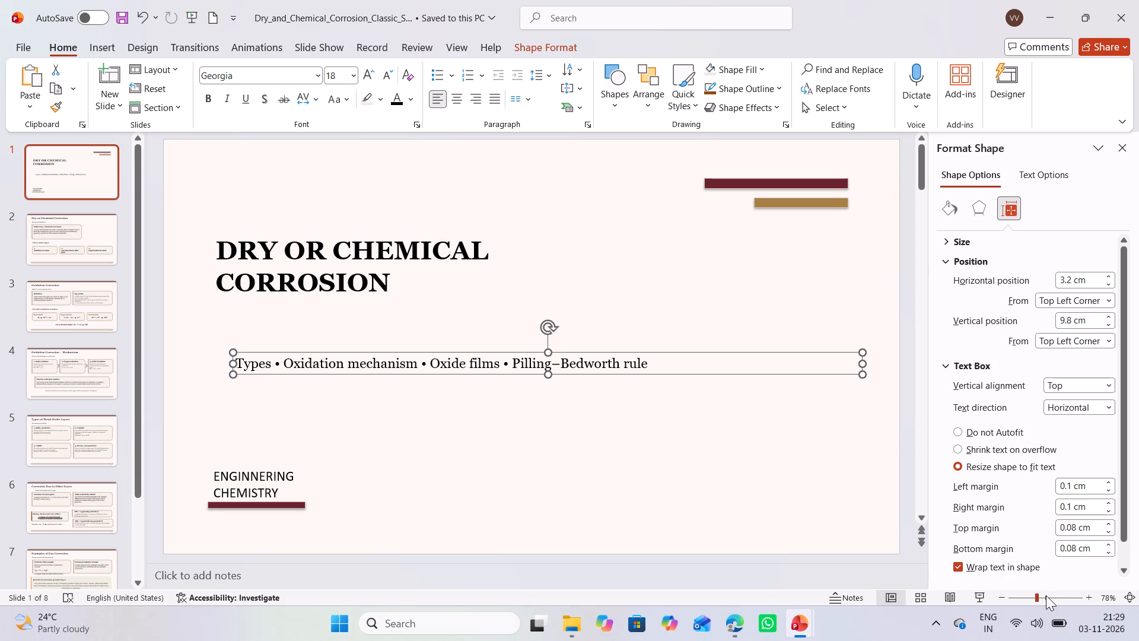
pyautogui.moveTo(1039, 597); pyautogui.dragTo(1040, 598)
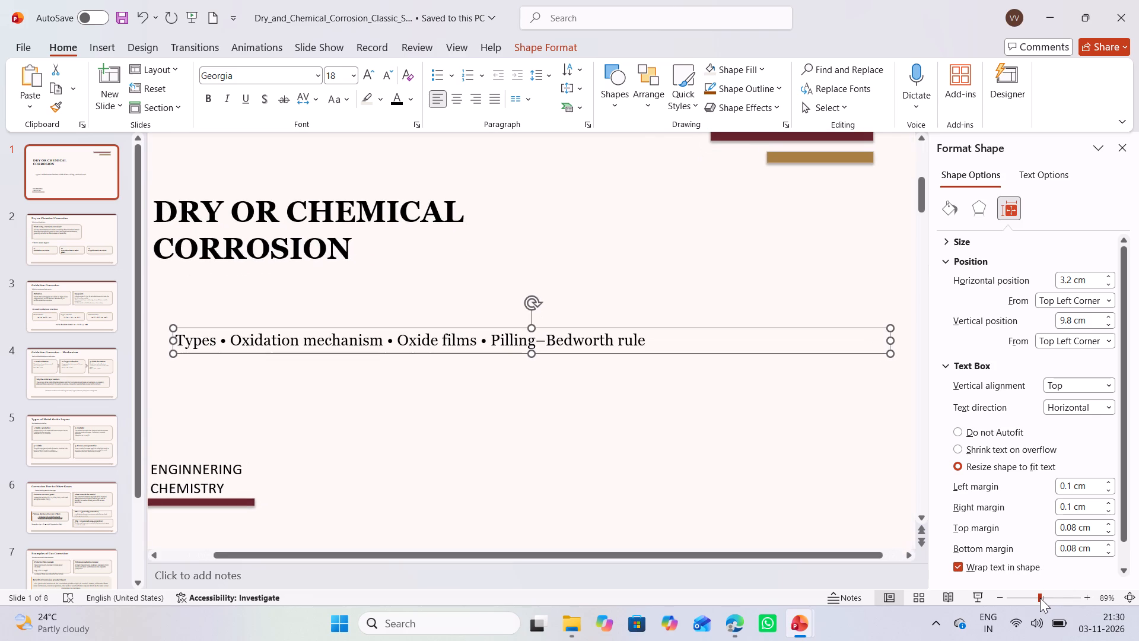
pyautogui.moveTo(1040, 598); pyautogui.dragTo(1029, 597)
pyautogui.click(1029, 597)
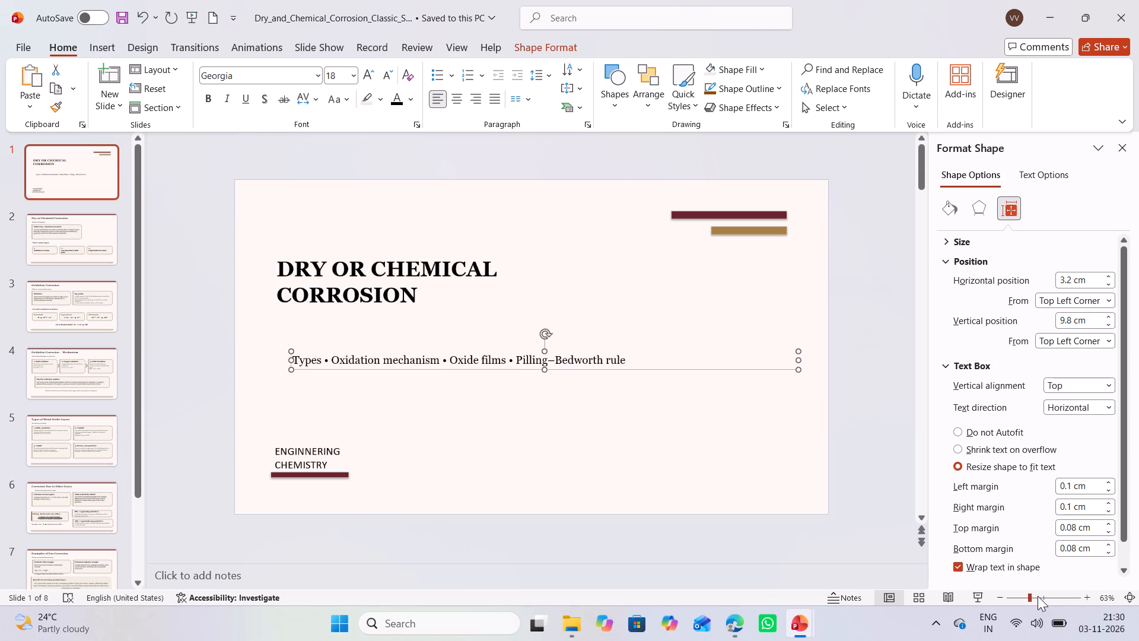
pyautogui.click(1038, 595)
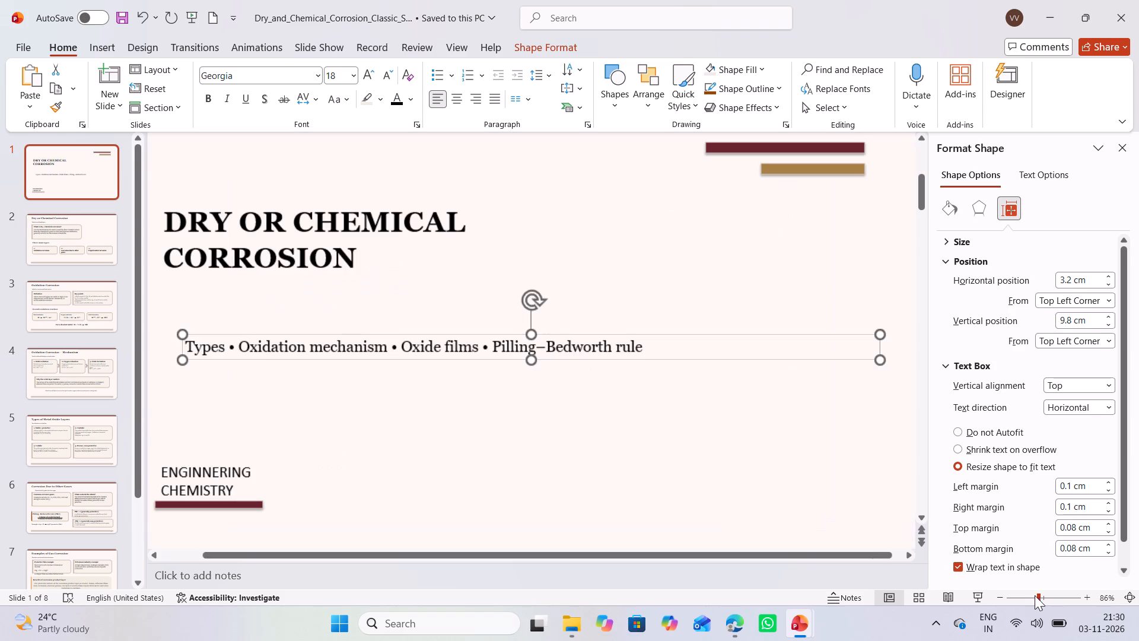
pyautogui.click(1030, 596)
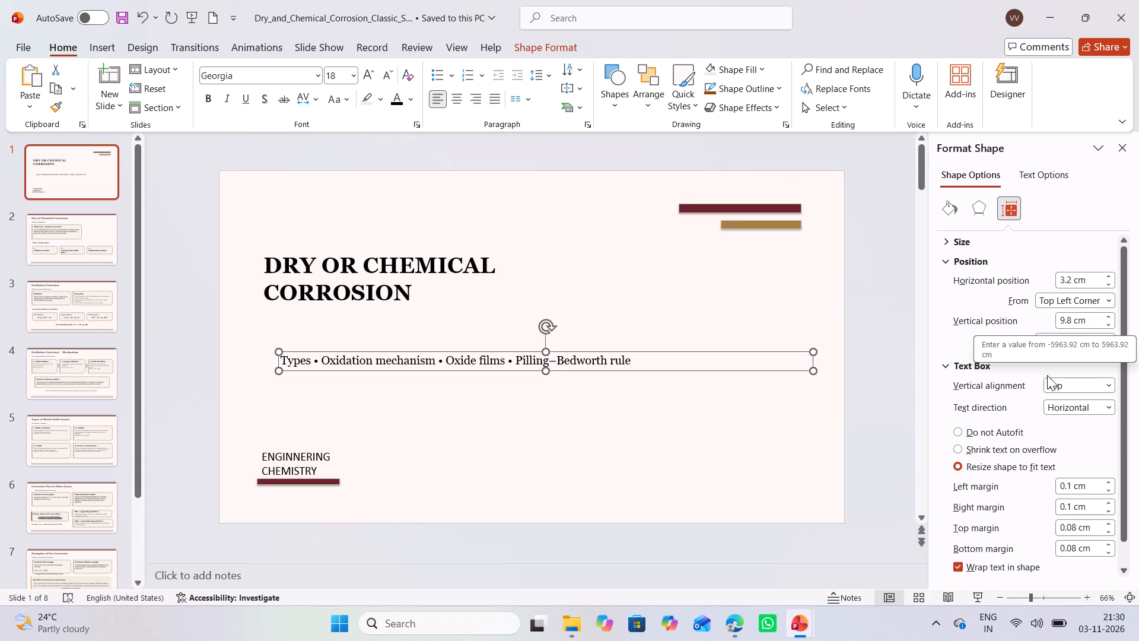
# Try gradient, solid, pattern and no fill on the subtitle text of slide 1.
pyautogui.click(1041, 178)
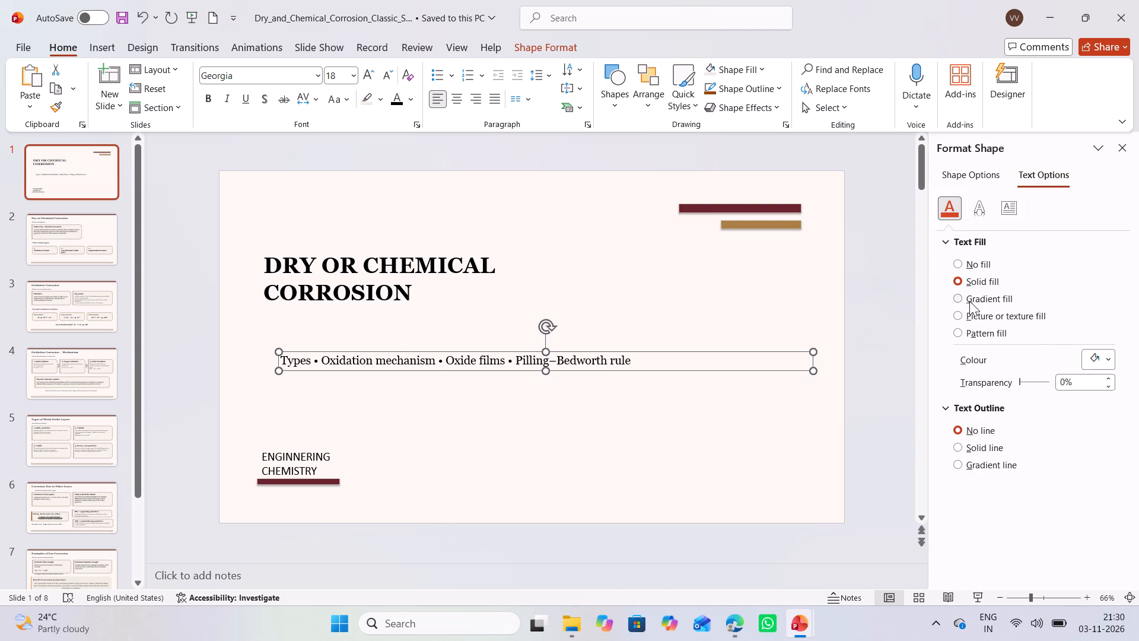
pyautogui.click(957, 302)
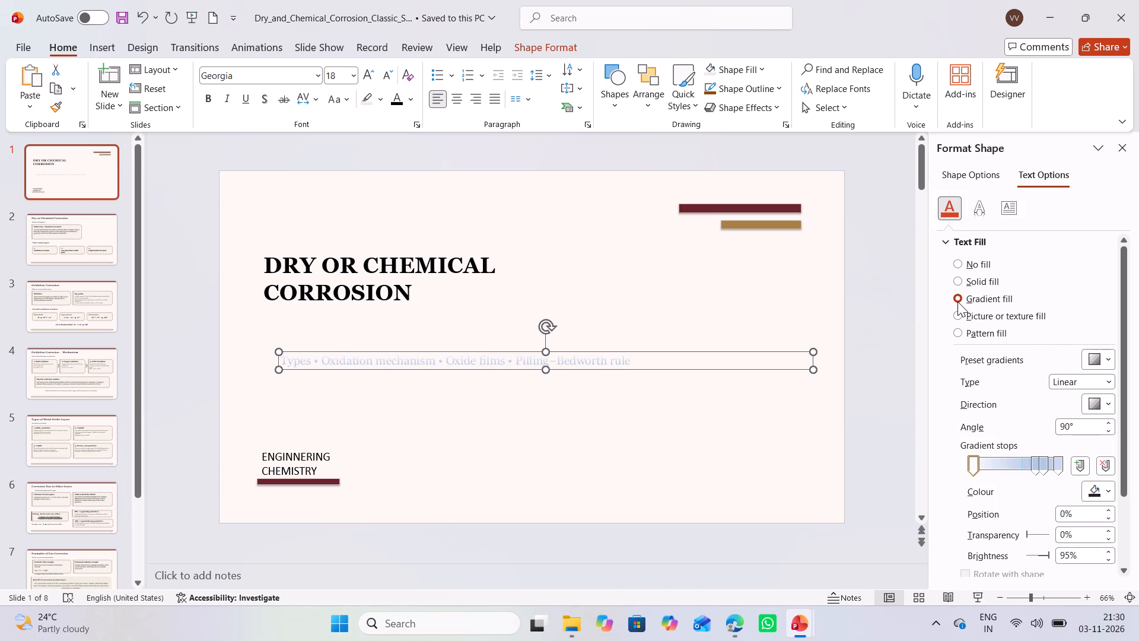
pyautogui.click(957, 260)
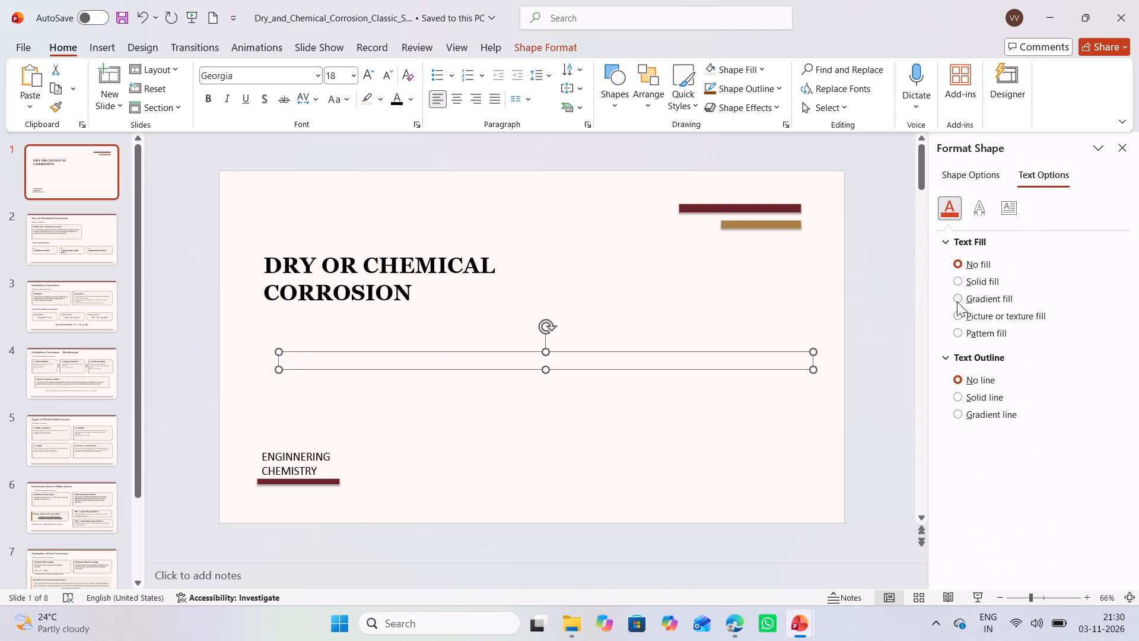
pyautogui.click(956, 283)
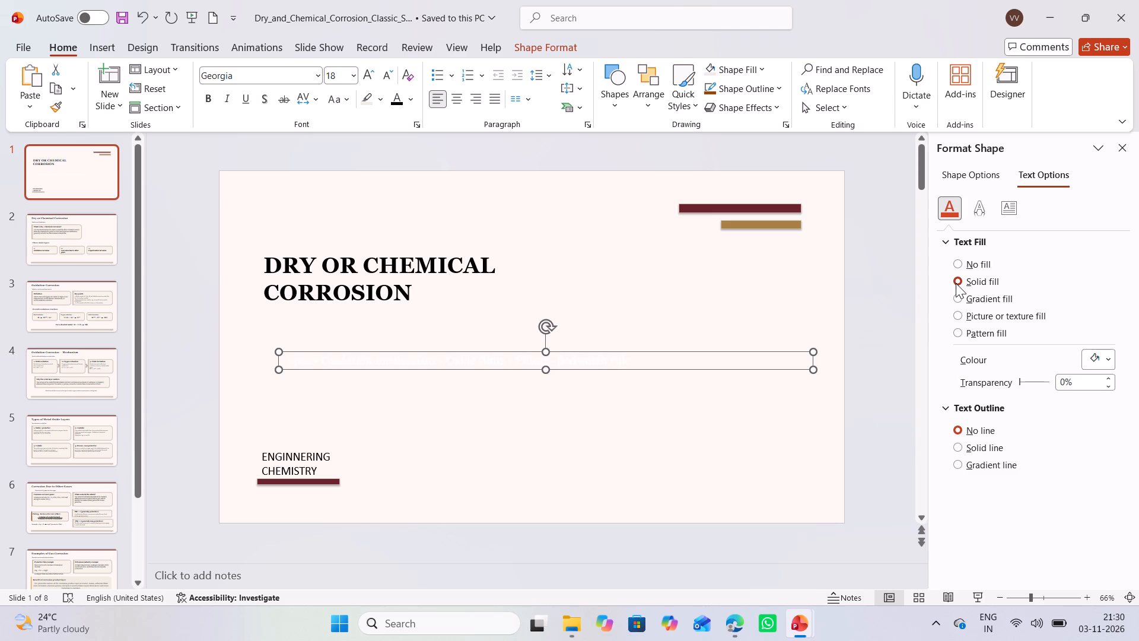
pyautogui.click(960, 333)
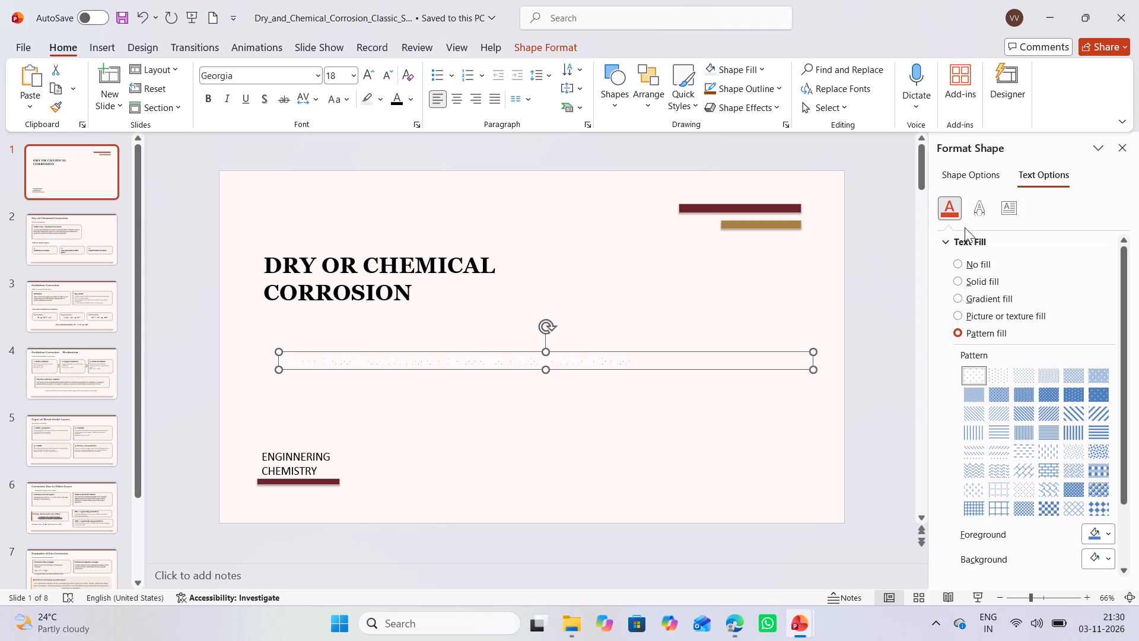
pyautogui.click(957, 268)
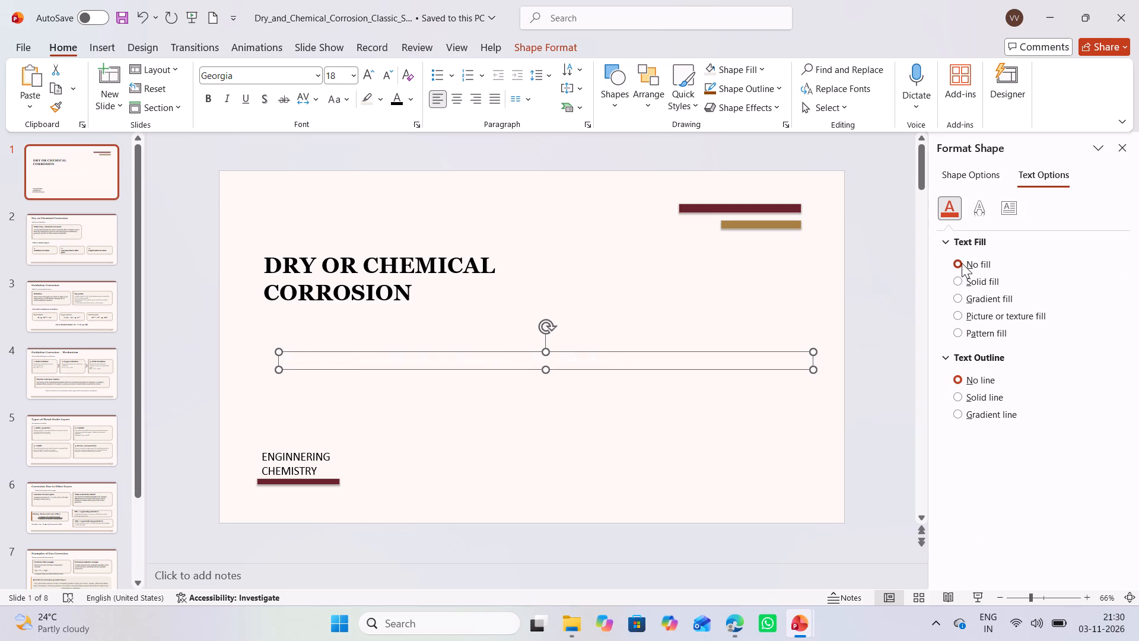
# Give the subtitle text a solid fill in a dark orange theme colour.
pyautogui.click(958, 283)
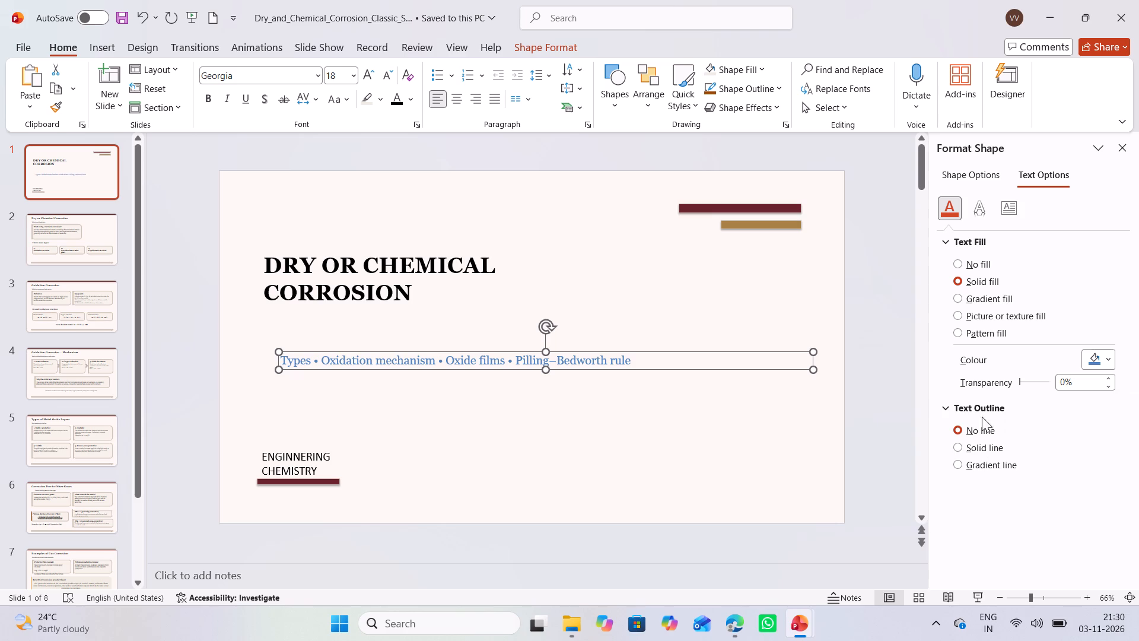
pyautogui.click(1103, 354)
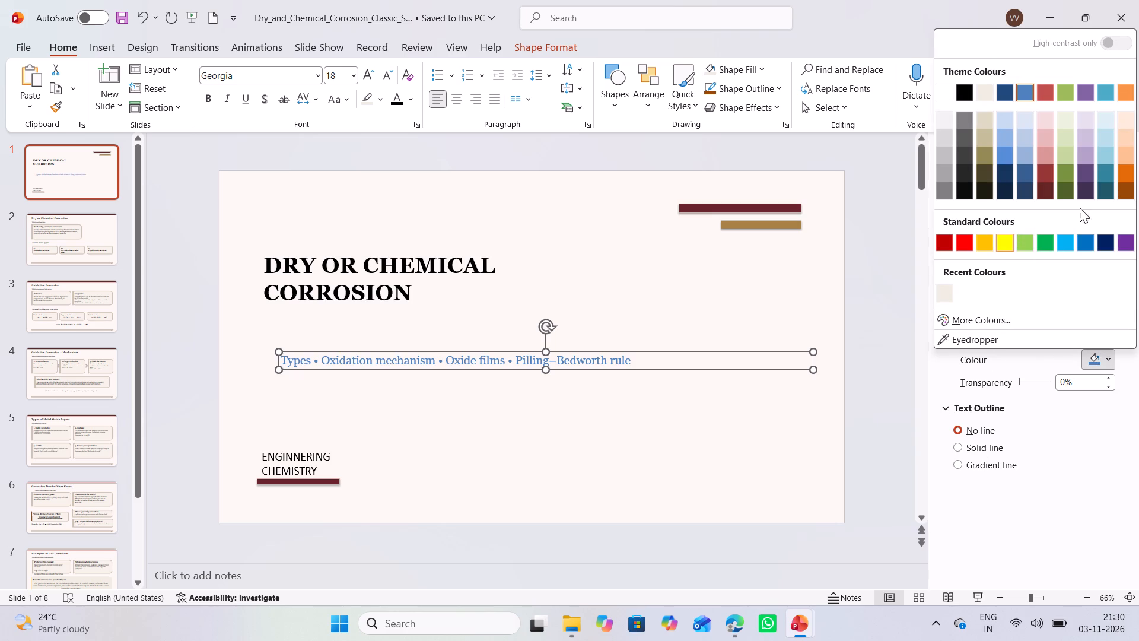
pyautogui.click(1122, 183)
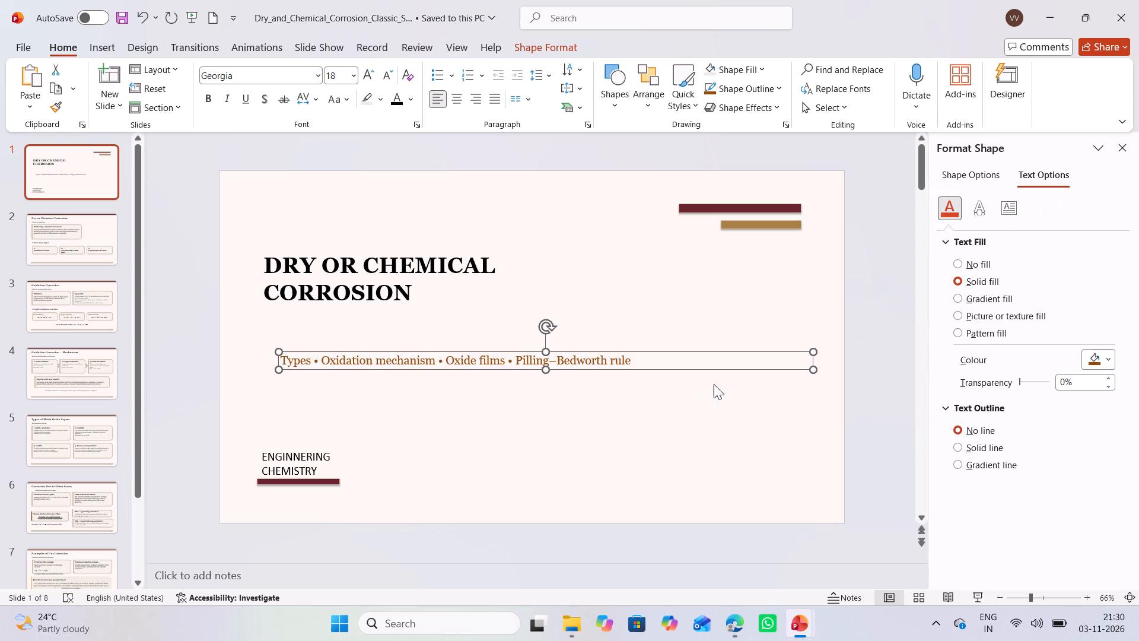
# Apply a 3D top bevel preset to the subtitle text.
pyautogui.moveTo(977, 192); pyautogui.dragTo(979, 200)
pyautogui.click(988, 221)
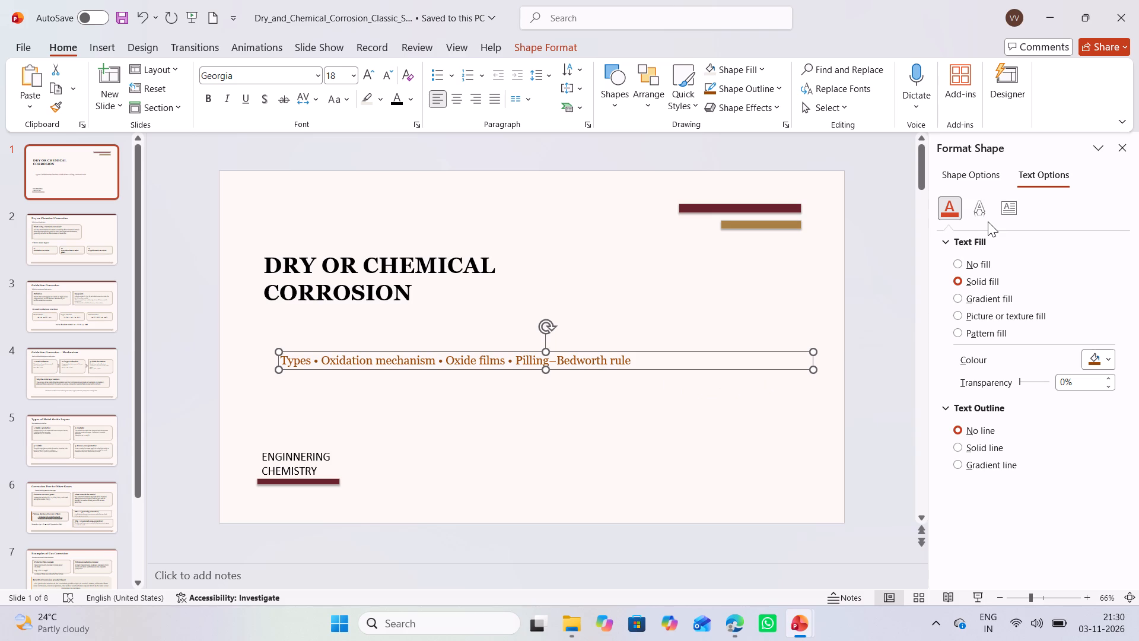
pyautogui.click(979, 215)
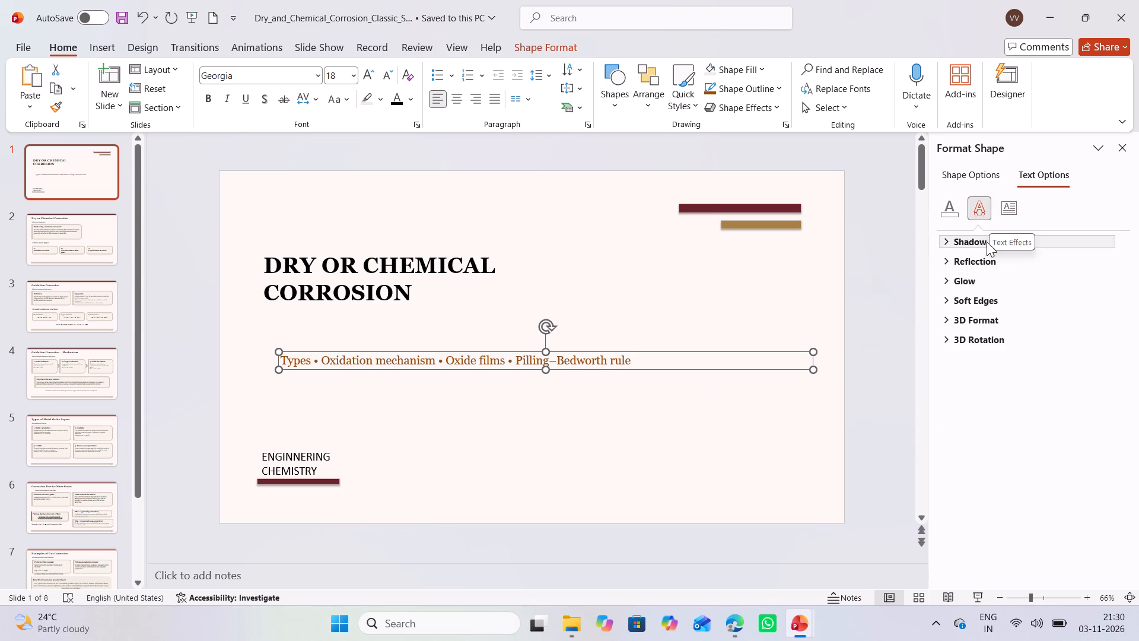
pyautogui.click(981, 315)
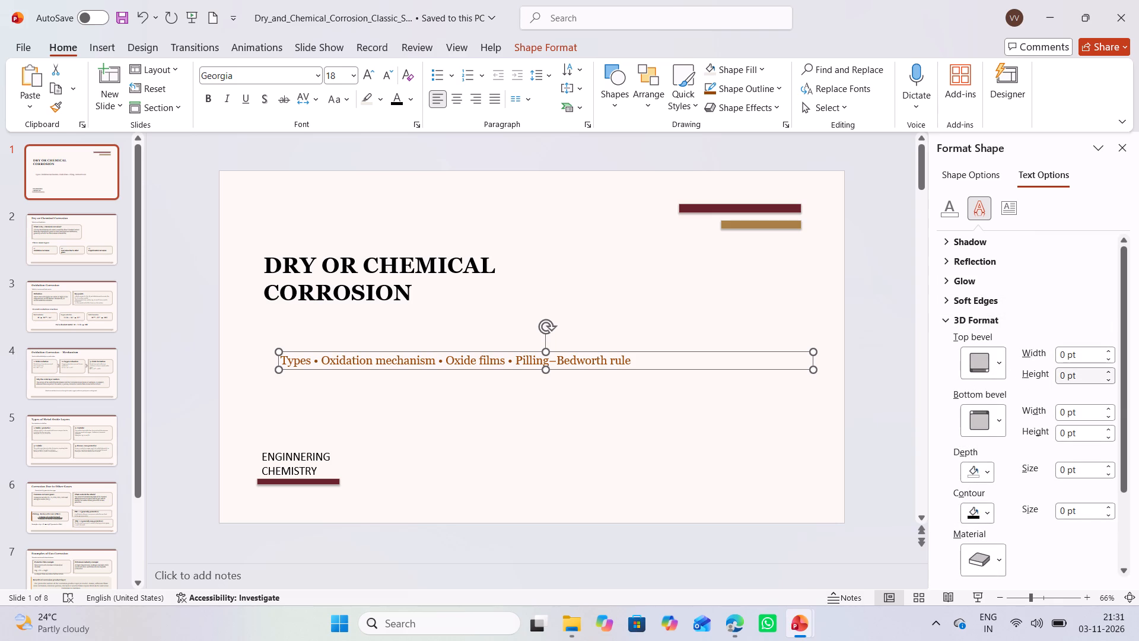
pyautogui.click(1107, 358)
pyautogui.click(998, 366)
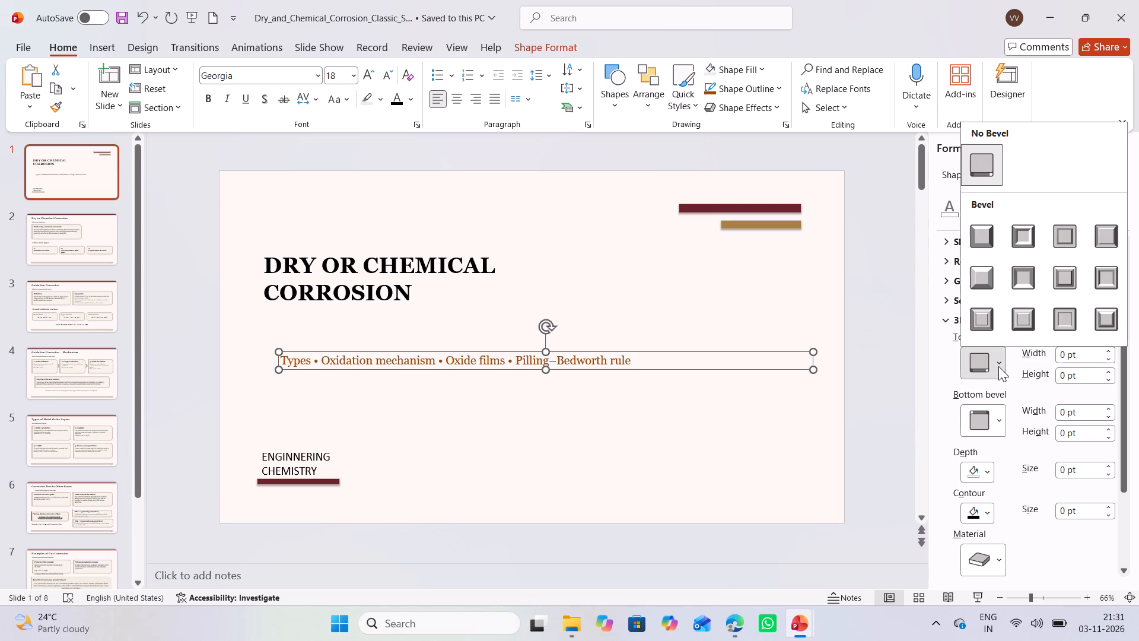
pyautogui.click(1016, 253)
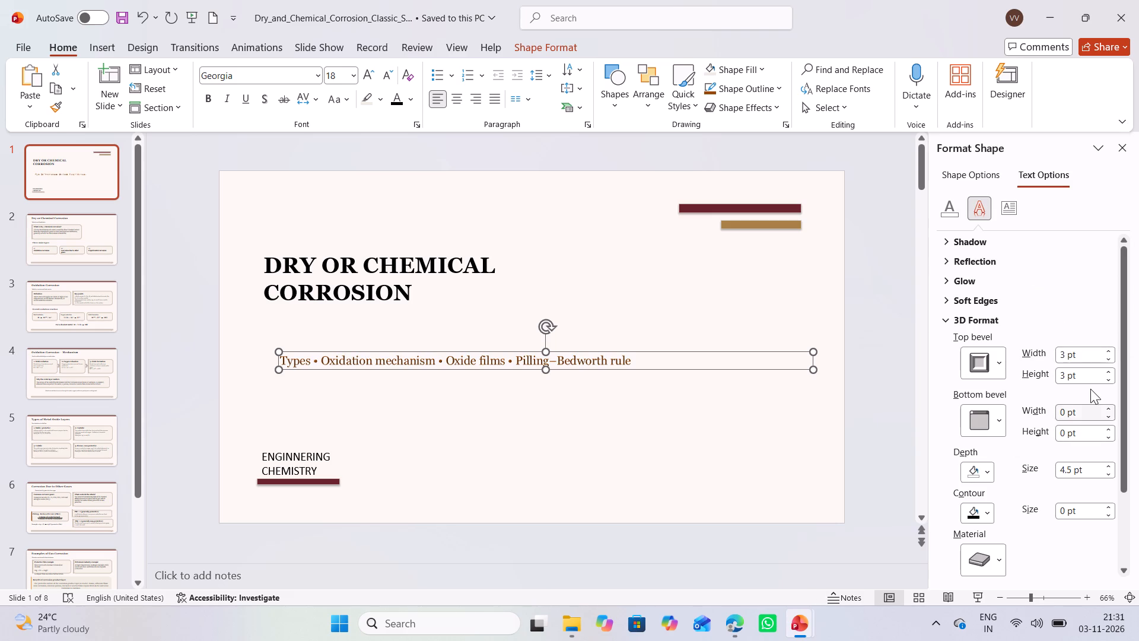
# Set the width of the subtitle text's top bevel to 11 pt.
pyautogui.click(1108, 351)
pyautogui.tripleClick(1108, 351)
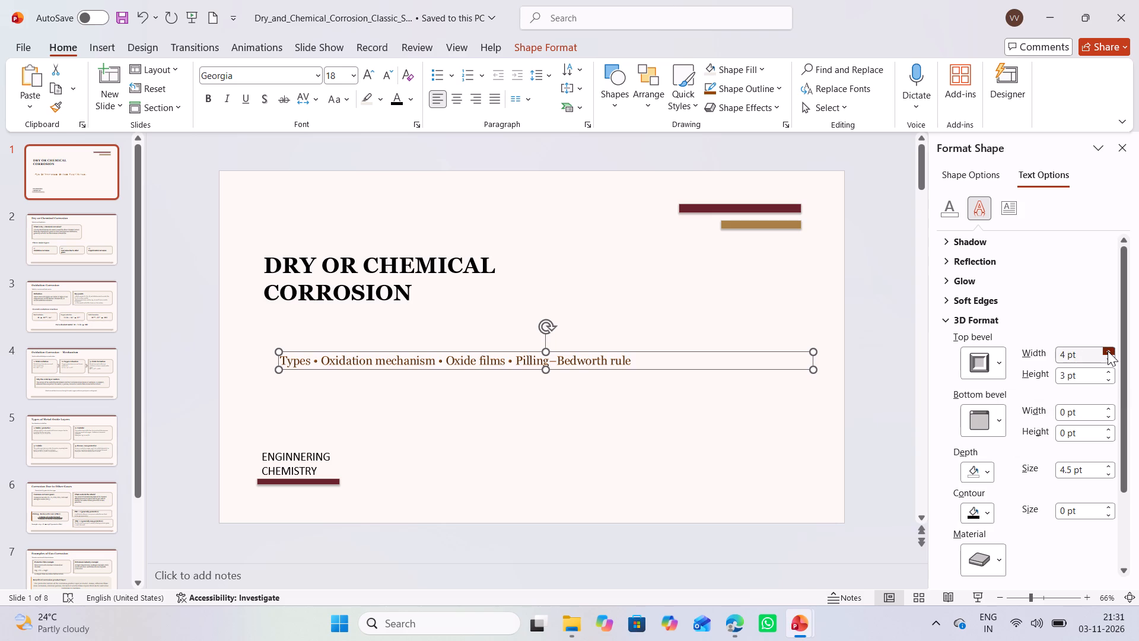
pyautogui.click(1108, 351)
pyautogui.doubleClick(1108, 351)
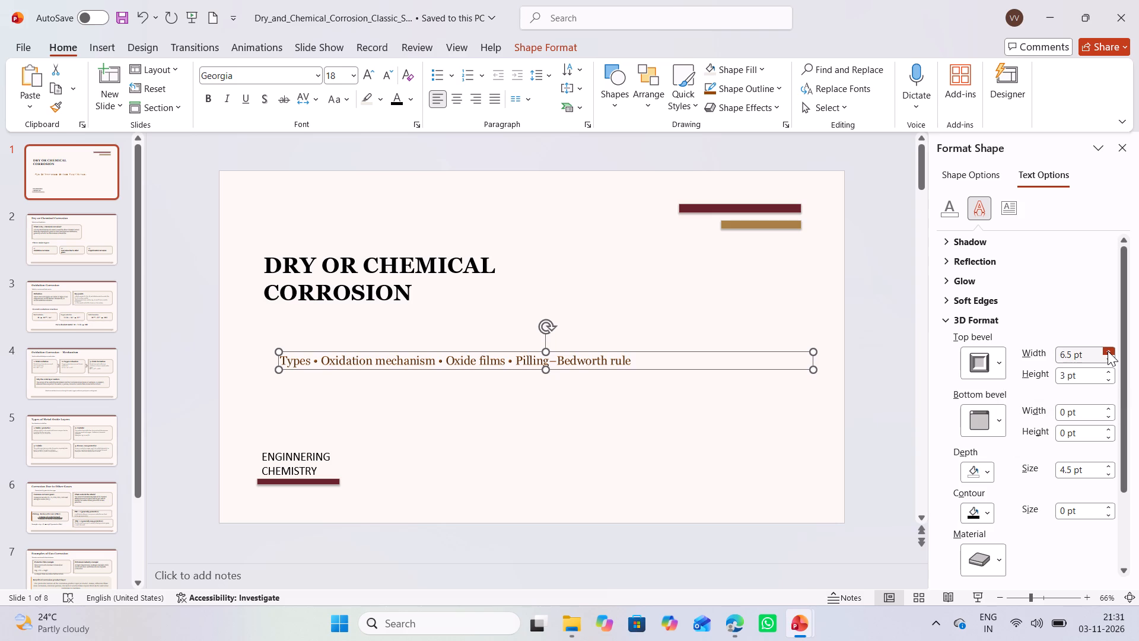
pyautogui.tripleClick(1108, 351)
pyautogui.tripleClick(1108, 351)
pyautogui.tripleClick(1108, 351)
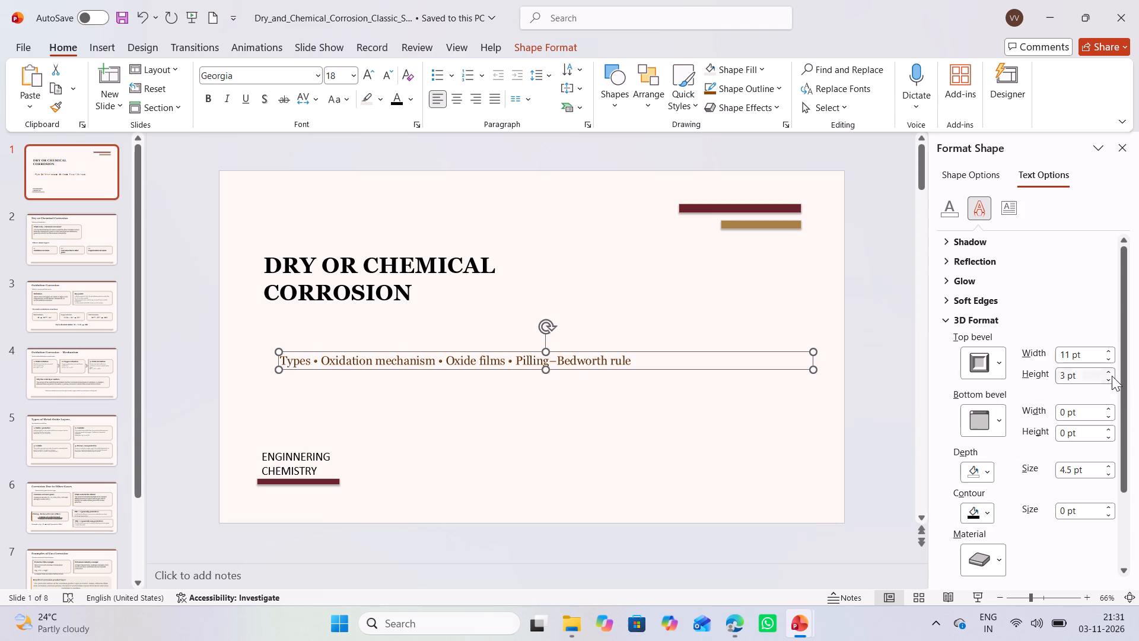
# Set the height of the subtitle text's top bevel to 0 pt and deselect the text box.
pyautogui.click(1109, 376)
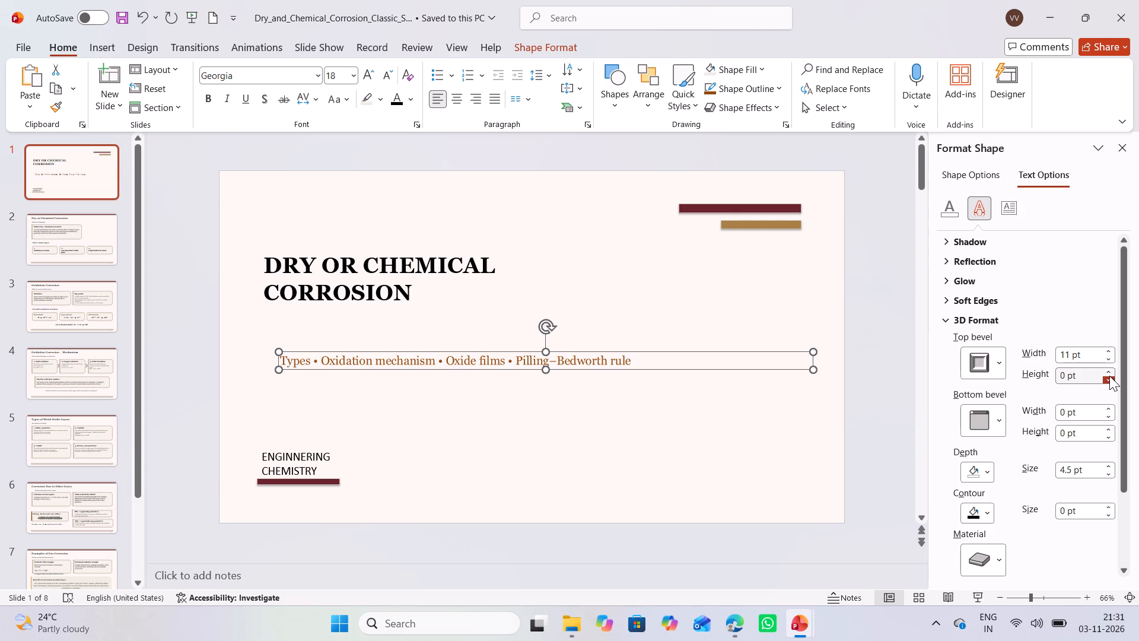
pyautogui.click(1109, 376)
pyautogui.click(1105, 374)
pyautogui.tripleClick(1105, 374)
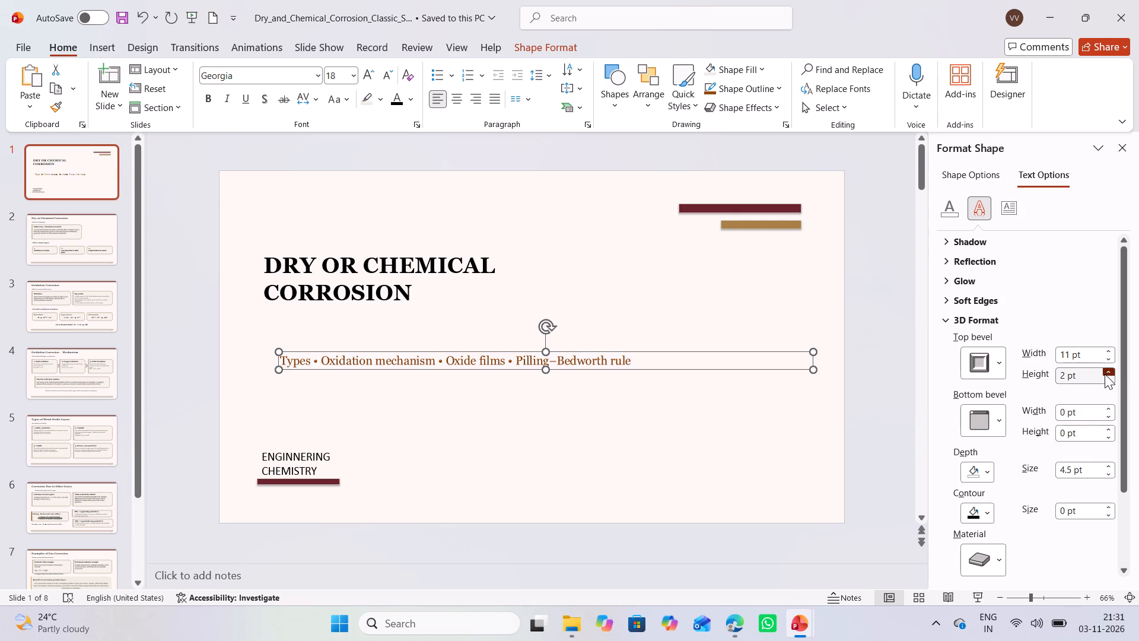
pyautogui.tripleClick(1105, 374)
pyautogui.tripleClick(1105, 374)
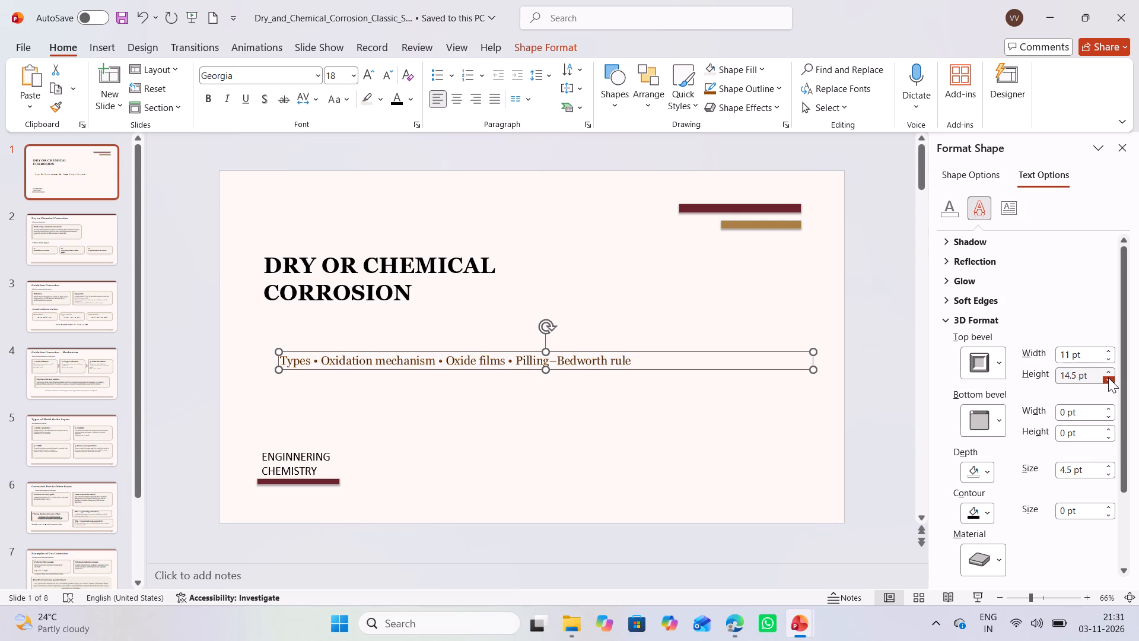
pyautogui.click(1109, 377)
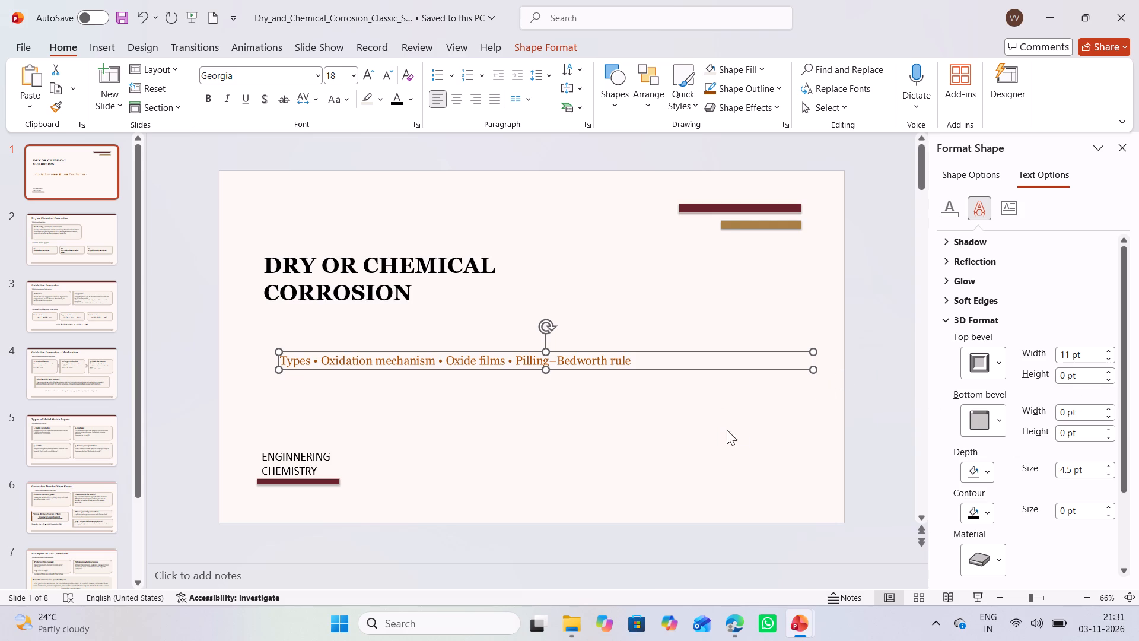
pyautogui.click(849, 410)
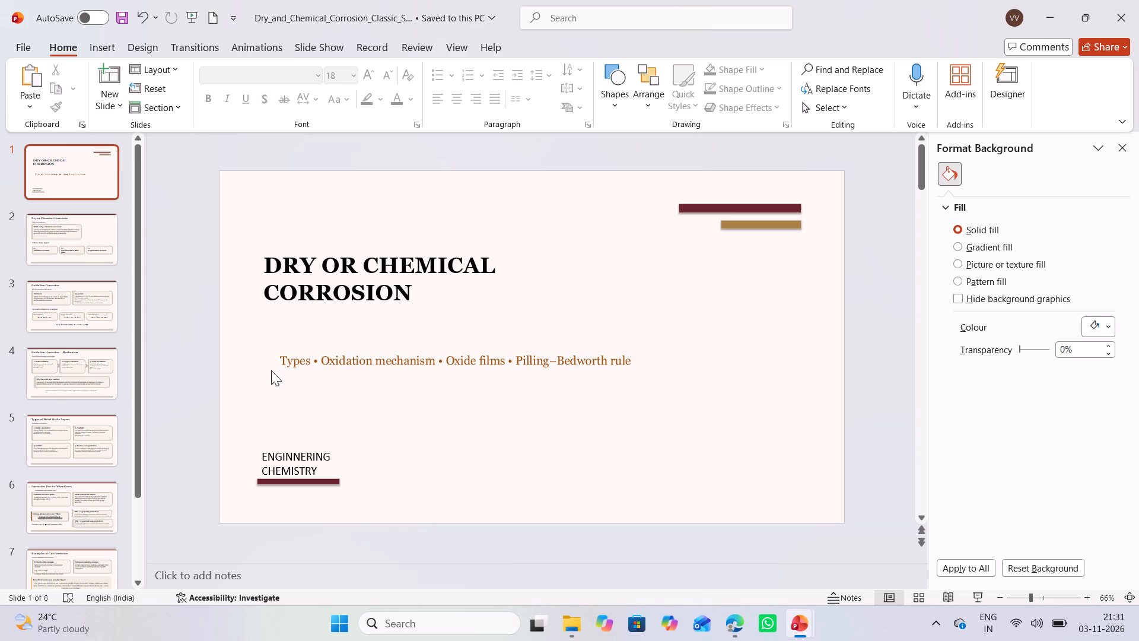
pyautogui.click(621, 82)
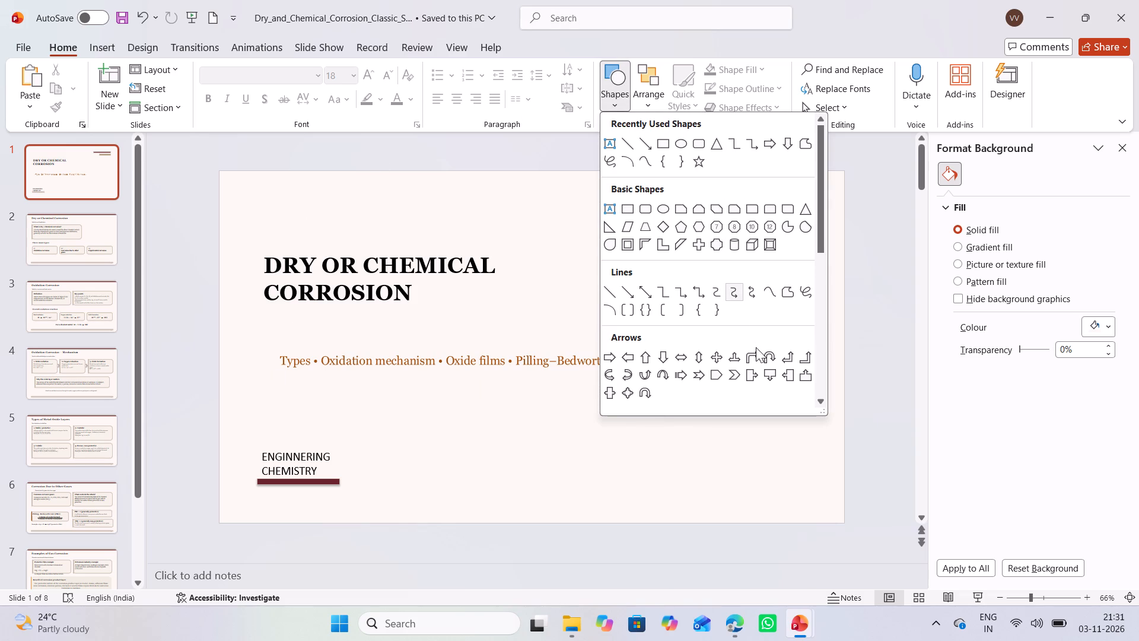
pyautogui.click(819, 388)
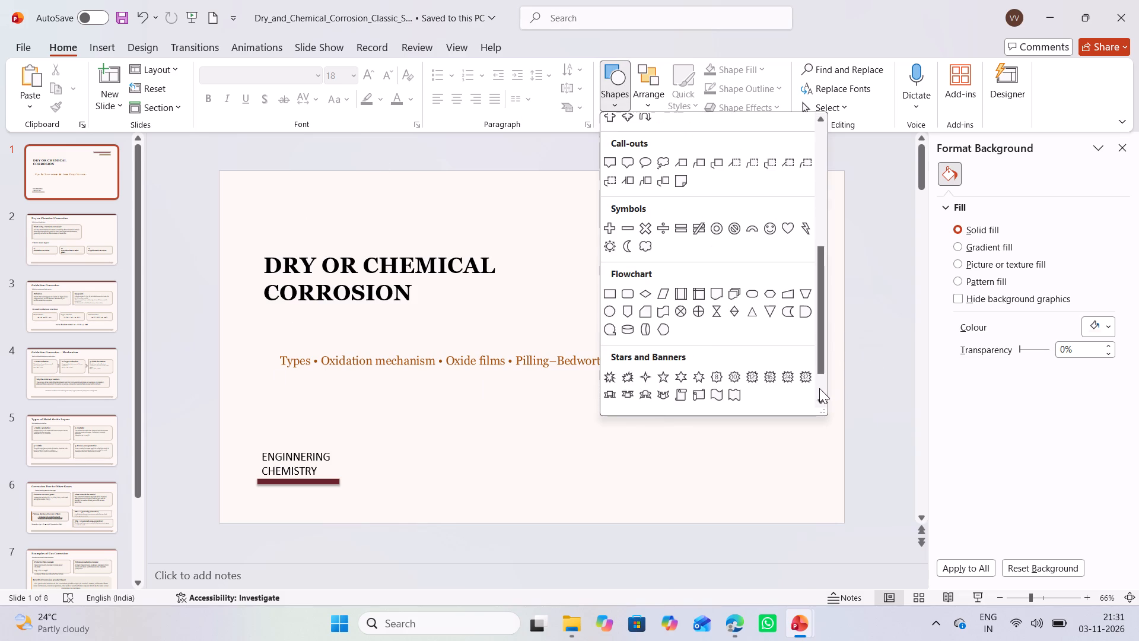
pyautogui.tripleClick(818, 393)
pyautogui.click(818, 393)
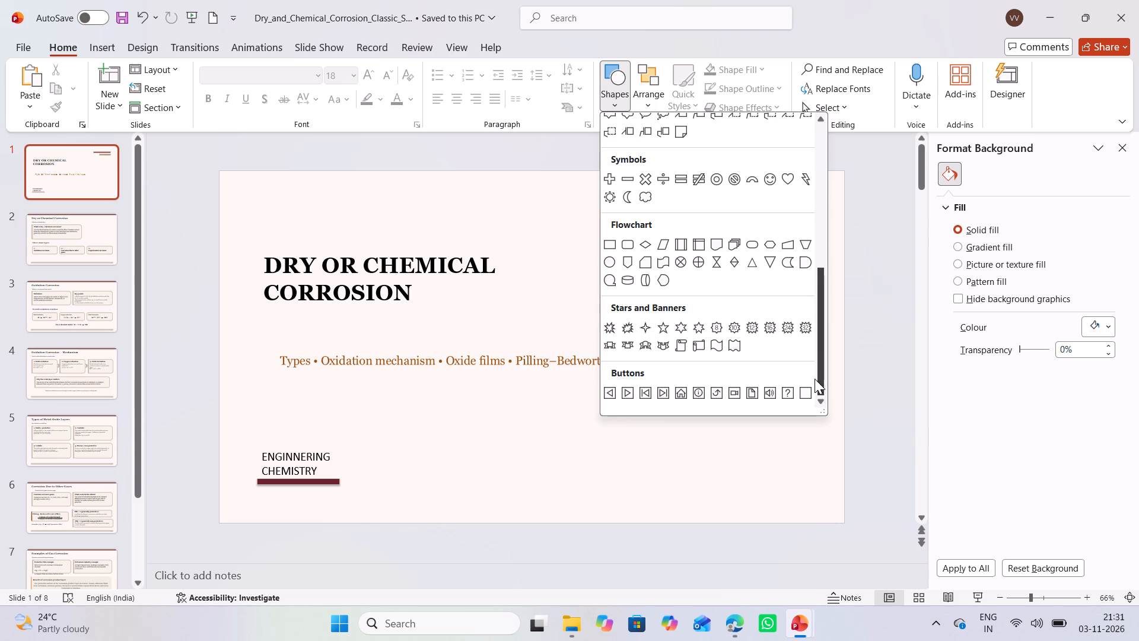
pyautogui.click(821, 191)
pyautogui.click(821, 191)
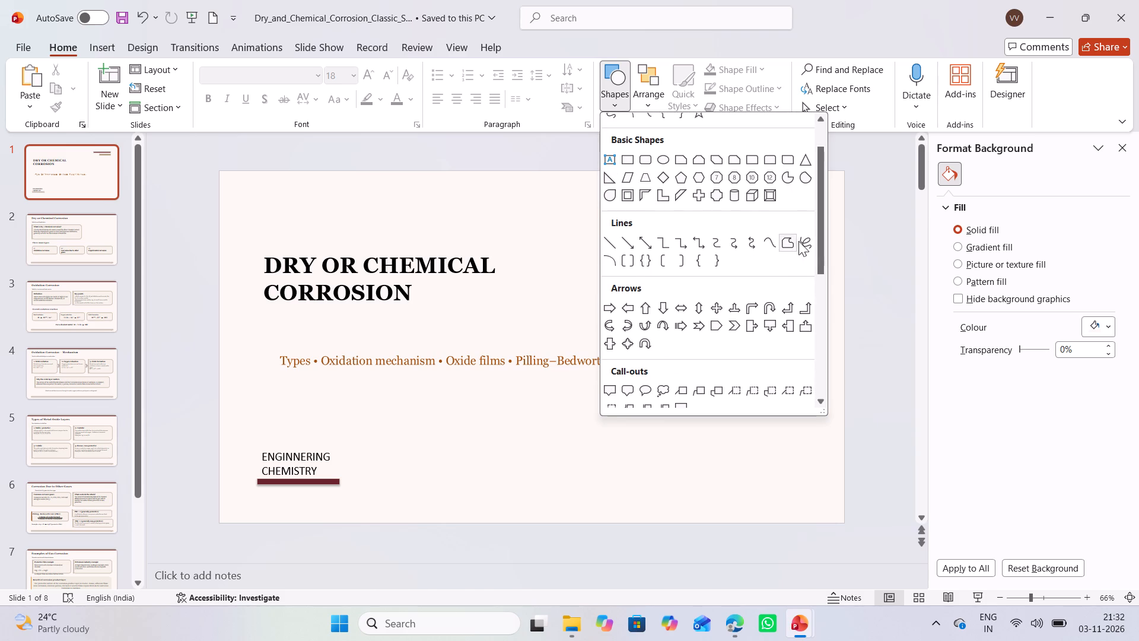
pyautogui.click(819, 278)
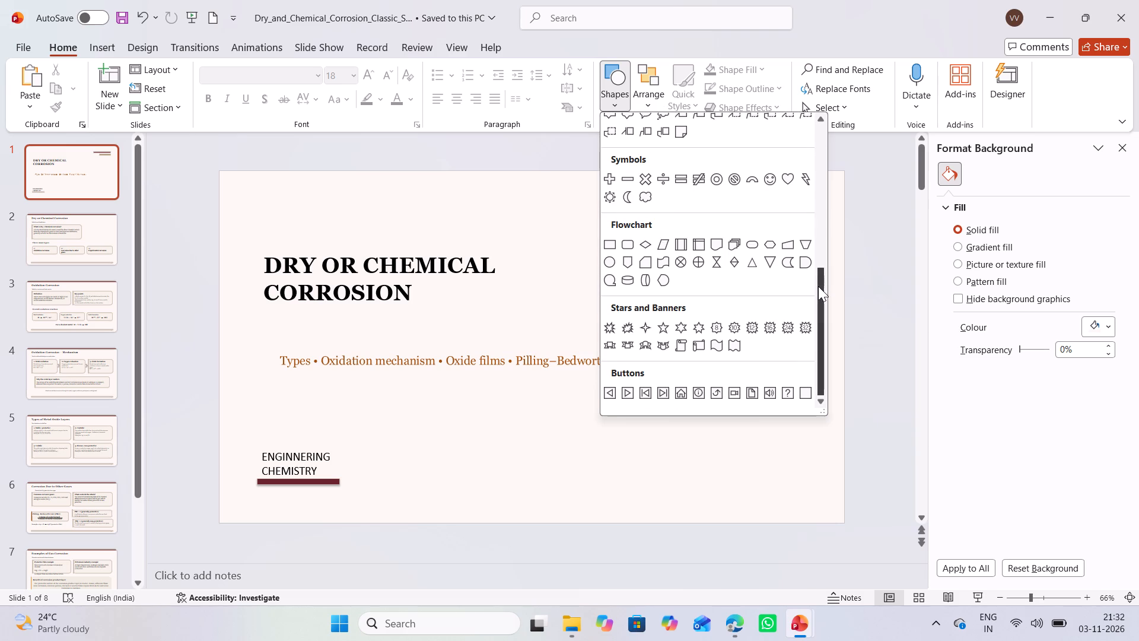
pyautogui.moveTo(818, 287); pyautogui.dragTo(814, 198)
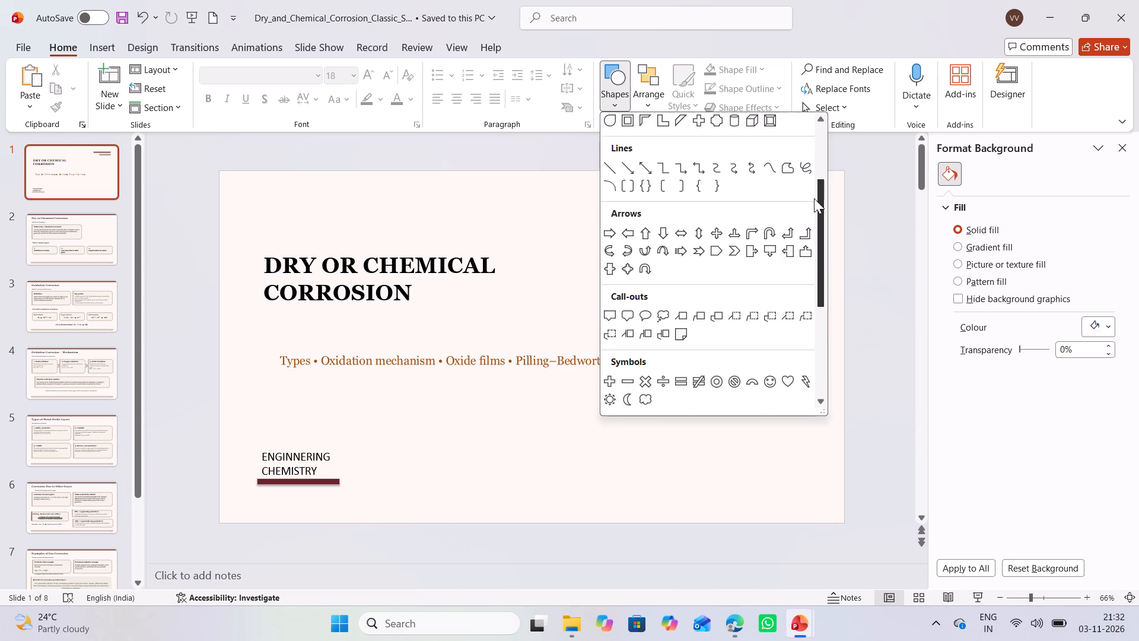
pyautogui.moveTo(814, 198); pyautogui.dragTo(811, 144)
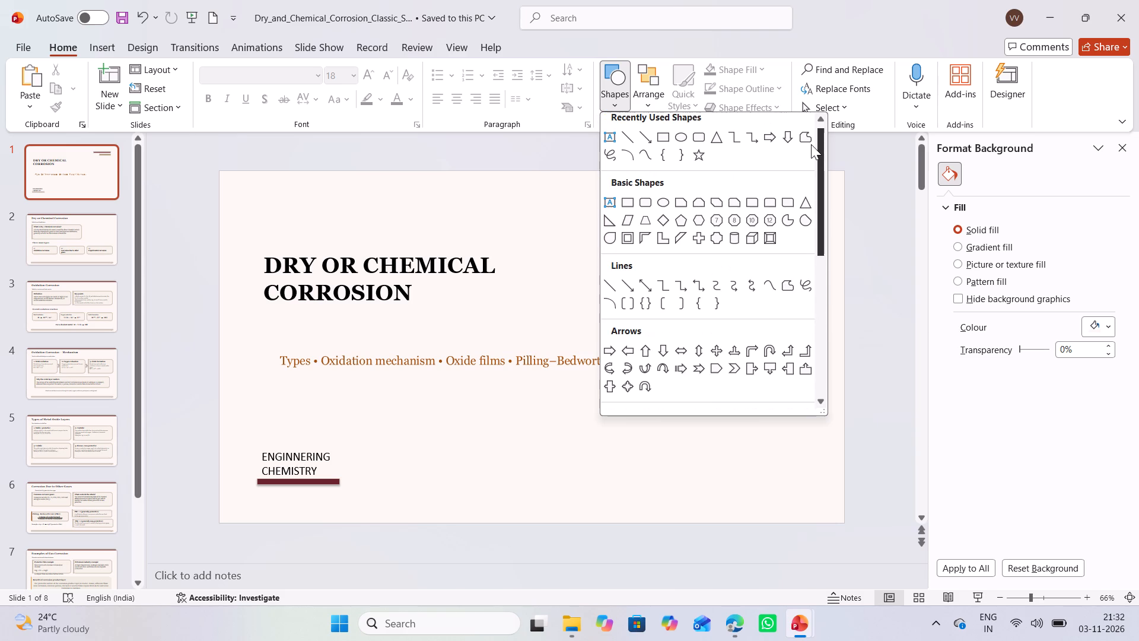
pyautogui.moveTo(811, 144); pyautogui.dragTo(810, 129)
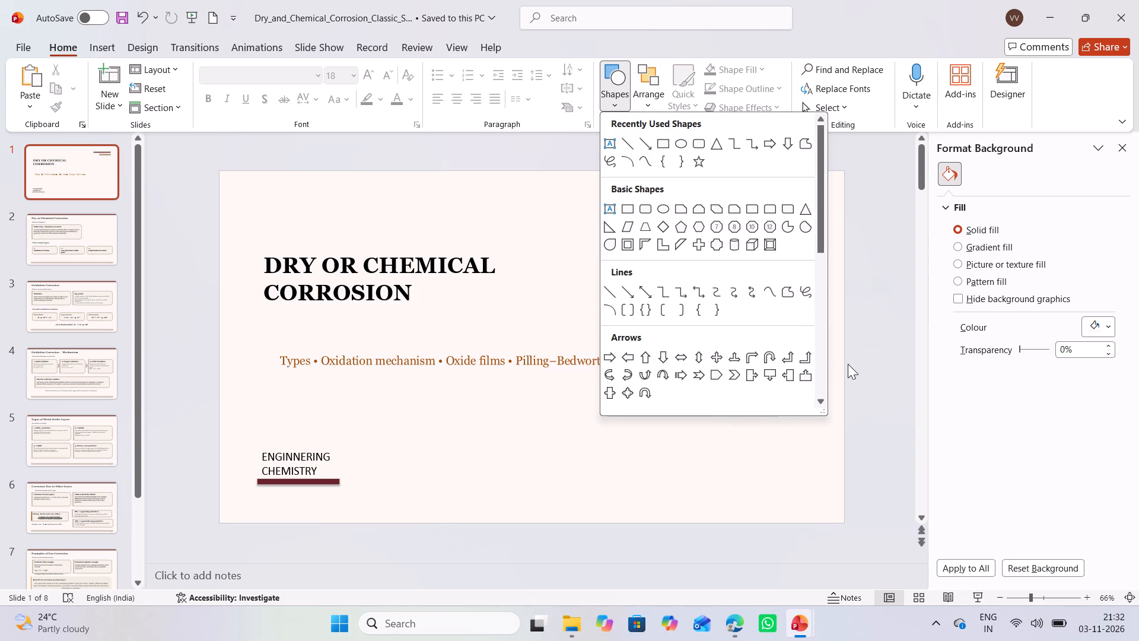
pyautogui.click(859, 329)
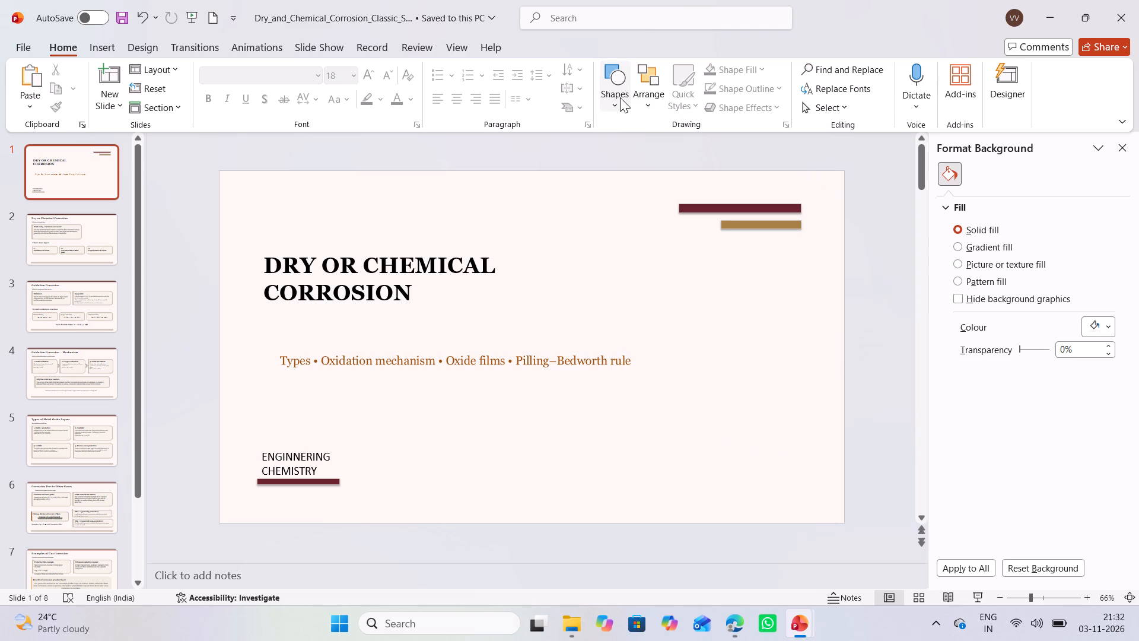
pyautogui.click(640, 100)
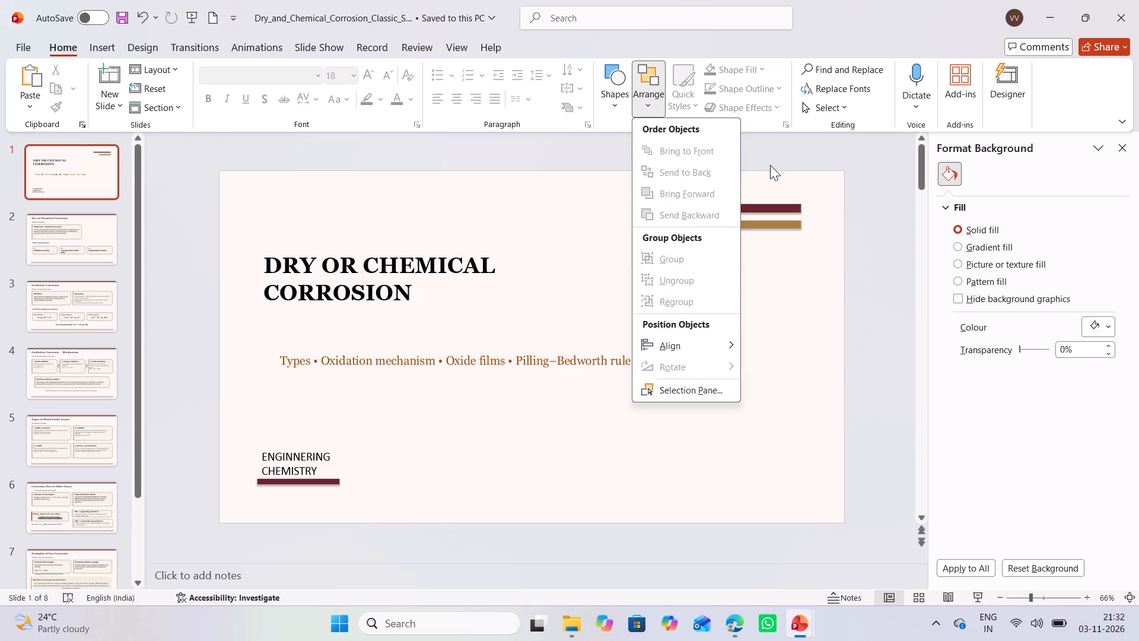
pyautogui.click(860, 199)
# On slide 2, give the "Definition and classification" subtitle text a solid orange outline, trying a gradient outline along the way.
pyautogui.scroll(-1, 685, 332)
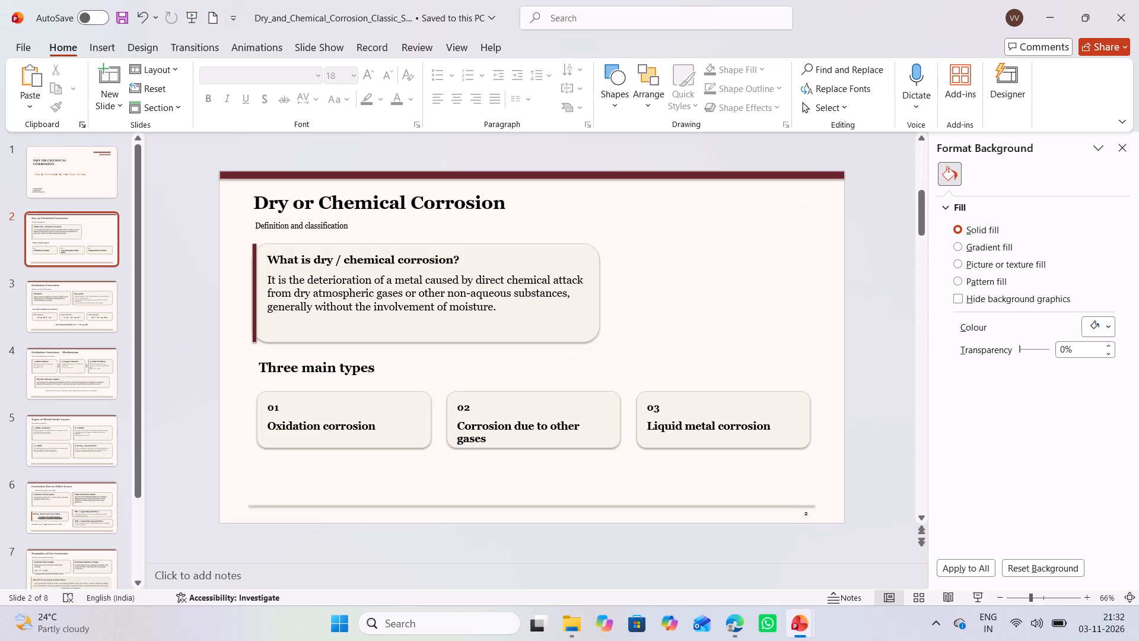
pyautogui.click(349, 223)
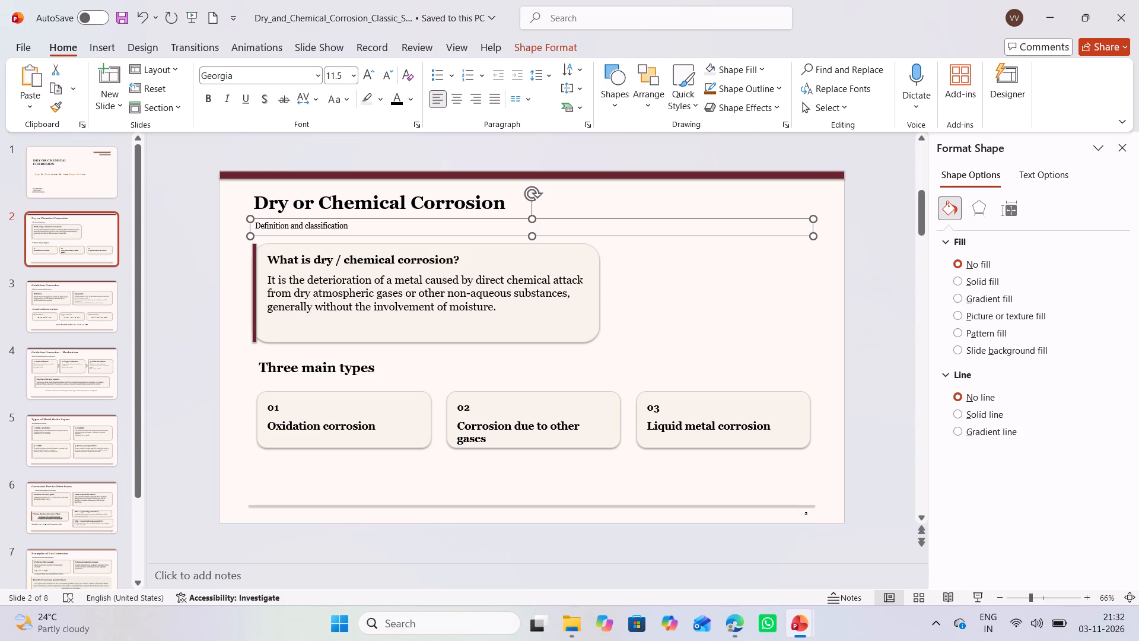
pyautogui.click(1037, 175)
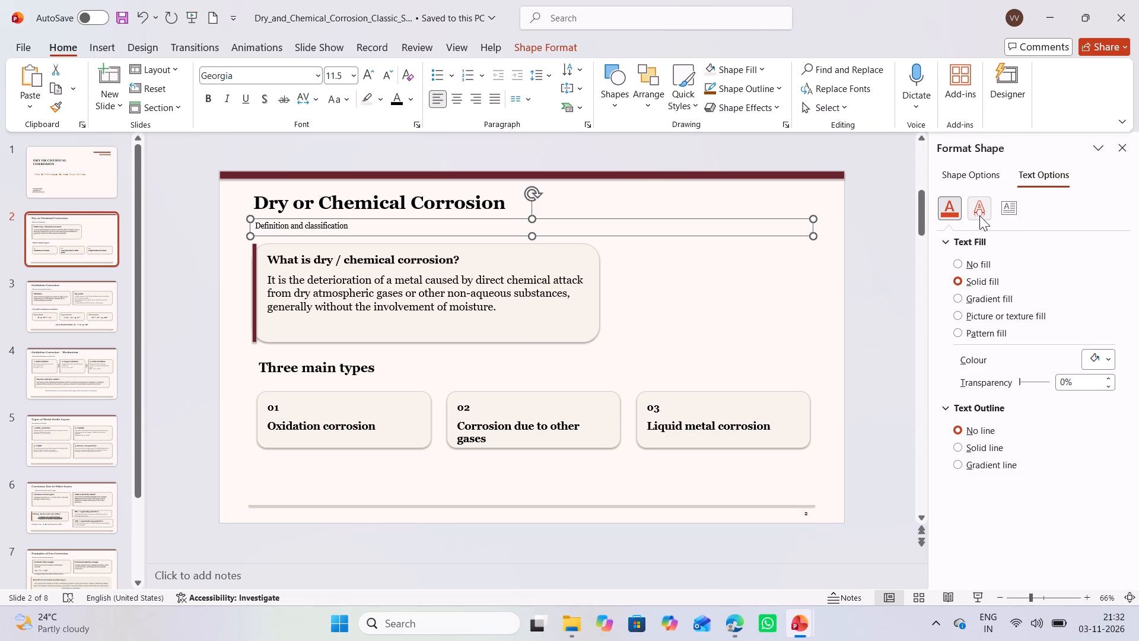
pyautogui.click(992, 448)
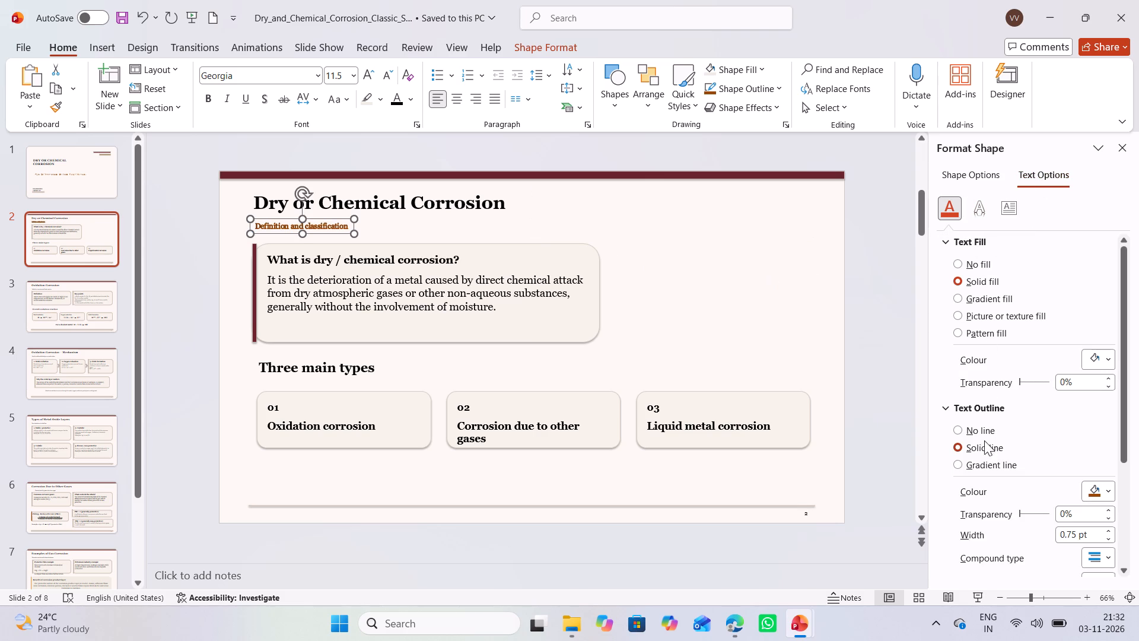
pyautogui.click(968, 431)
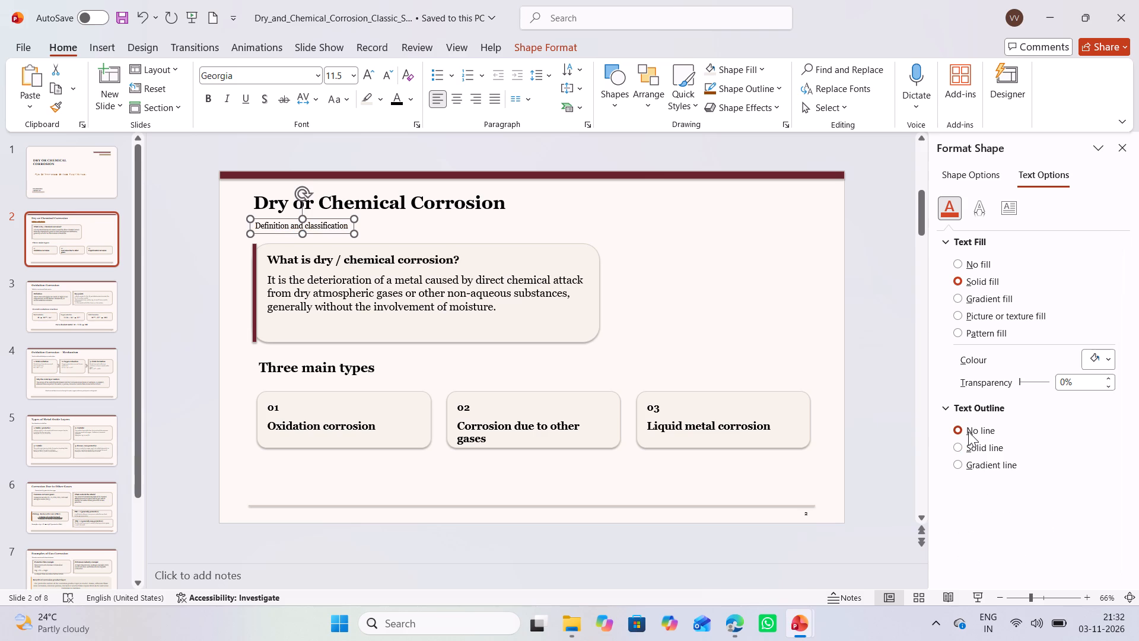
pyautogui.click(977, 461)
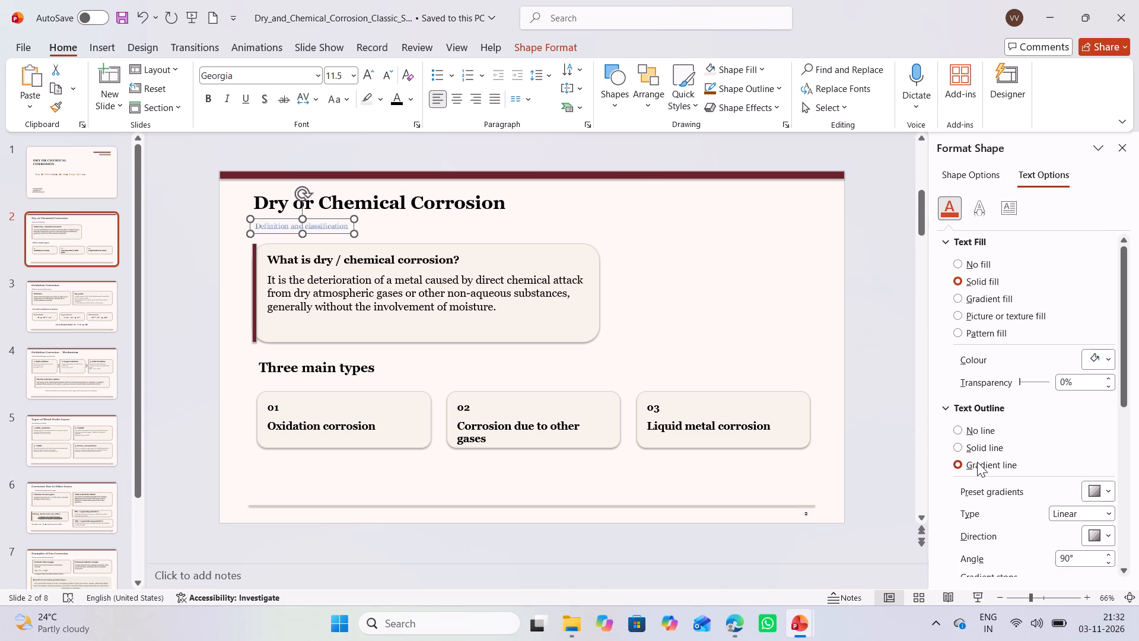
pyautogui.click(957, 430)
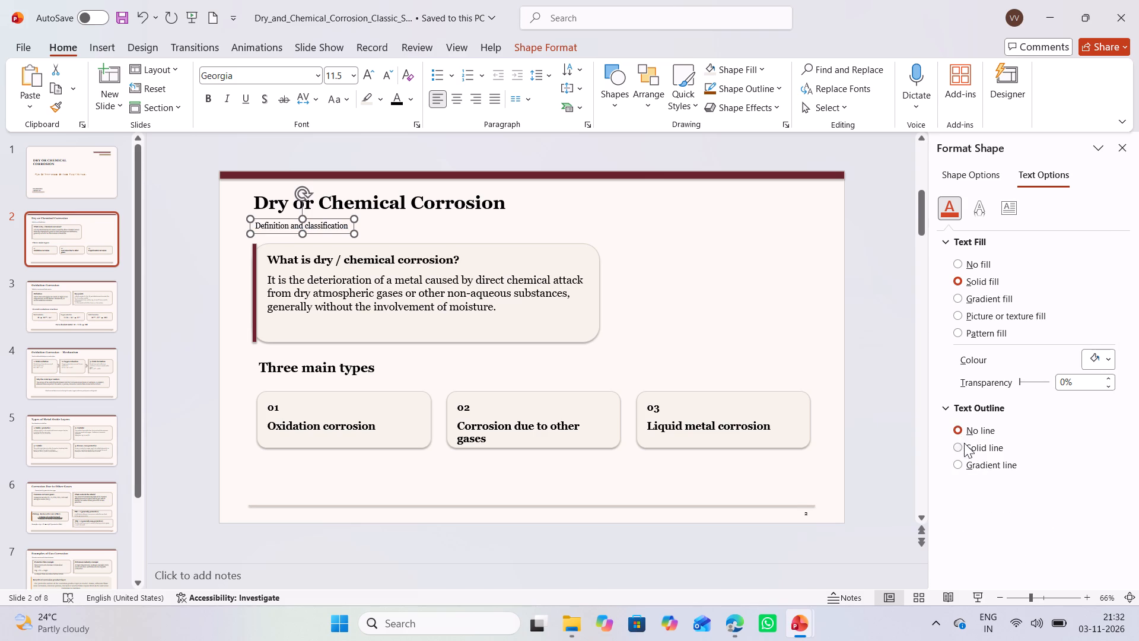
pyautogui.click(971, 450)
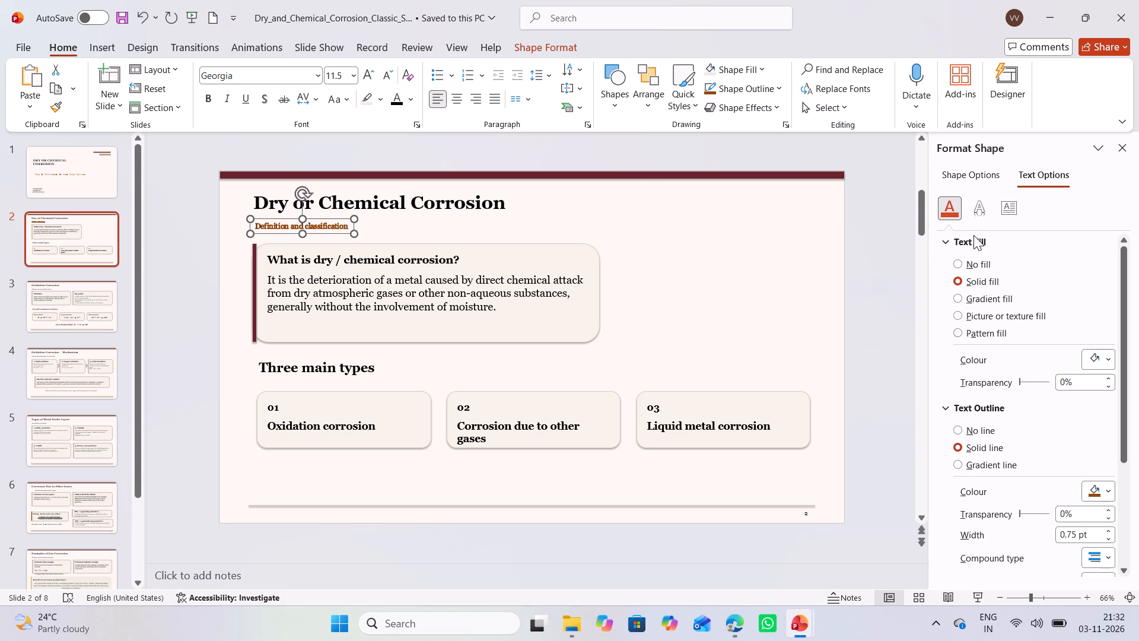
# Set the left margin of the "Definition and classification" text box to 0.4 cm.
pyautogui.click(982, 218)
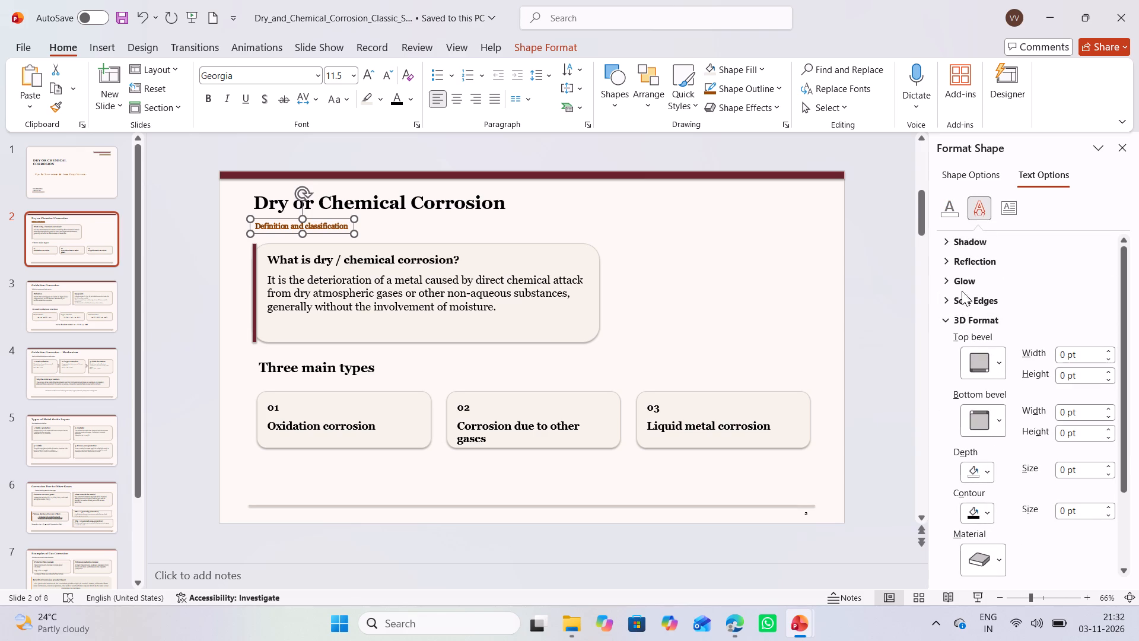
pyautogui.click(1015, 212)
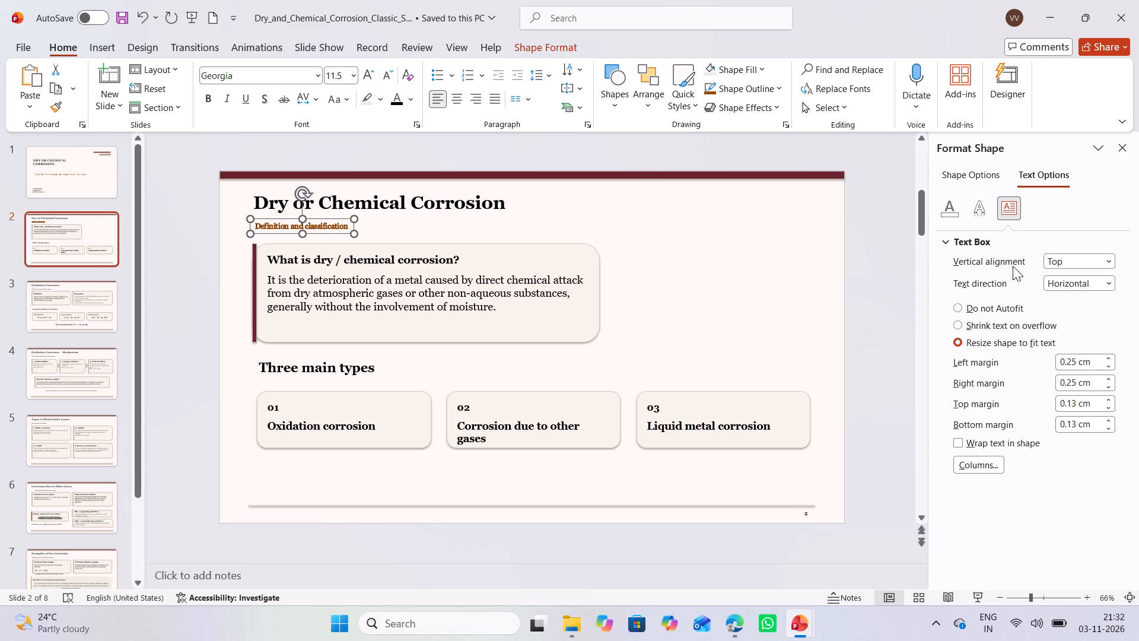
pyautogui.click(1105, 357)
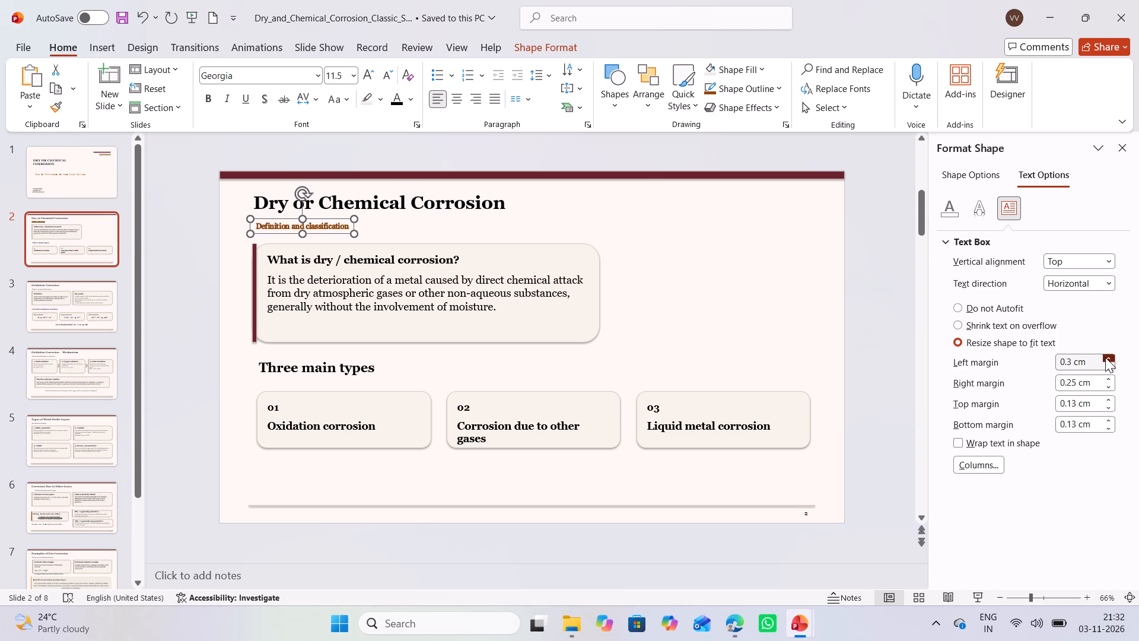
pyautogui.click(1105, 357)
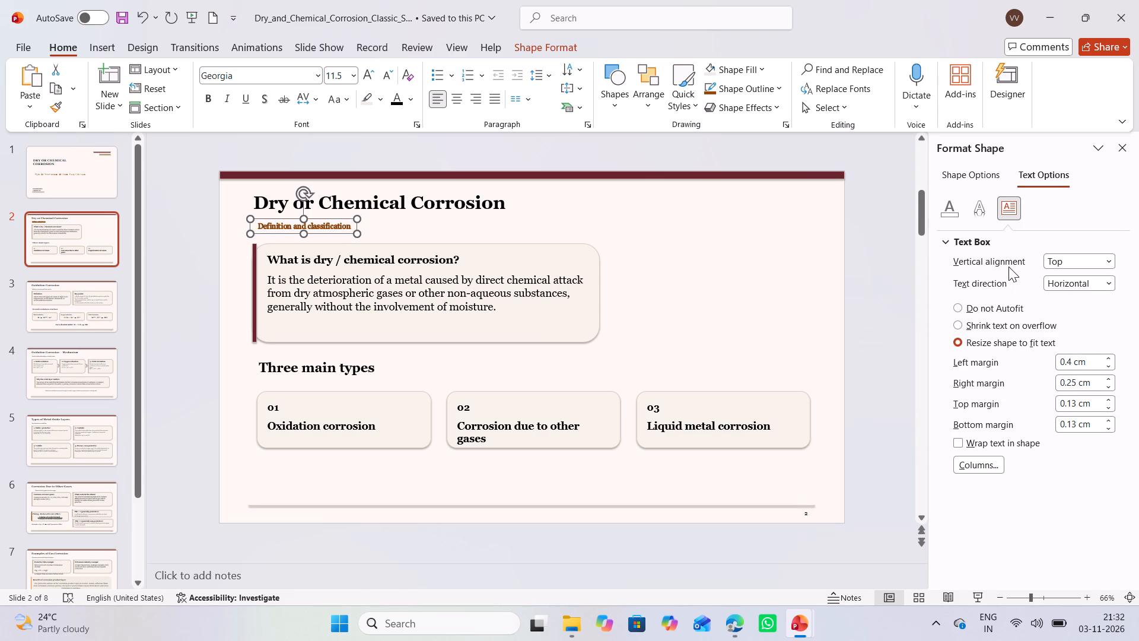
# Examine the 3D format, text fill and text outline settings available for the slide 2 subtitle.
pyautogui.click(976, 204)
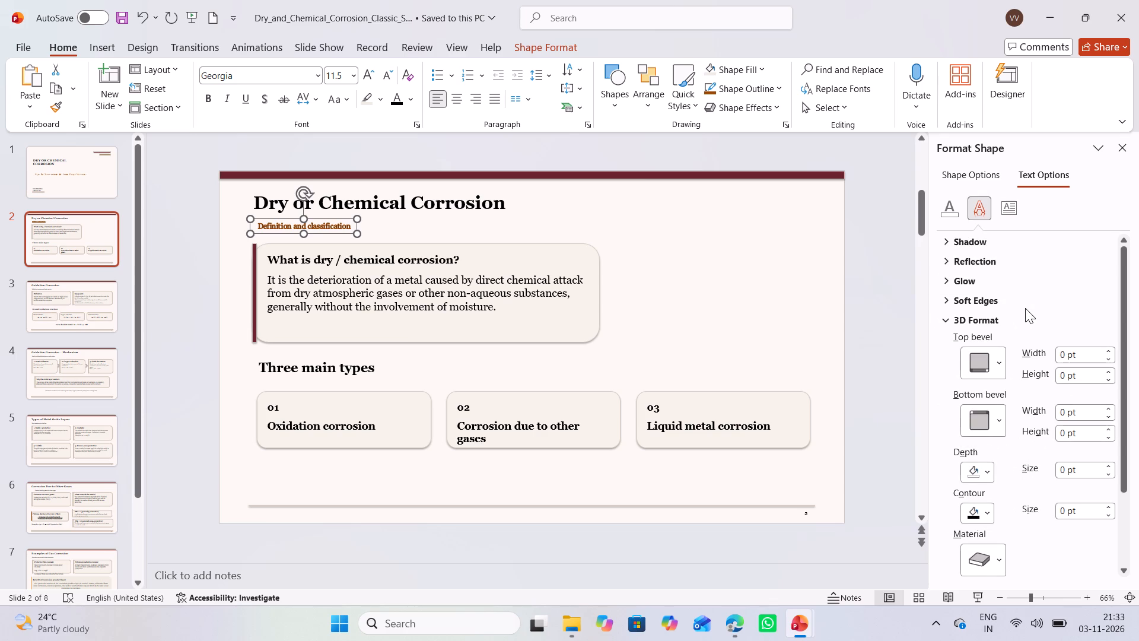
pyautogui.scroll(-2, 1046, 554)
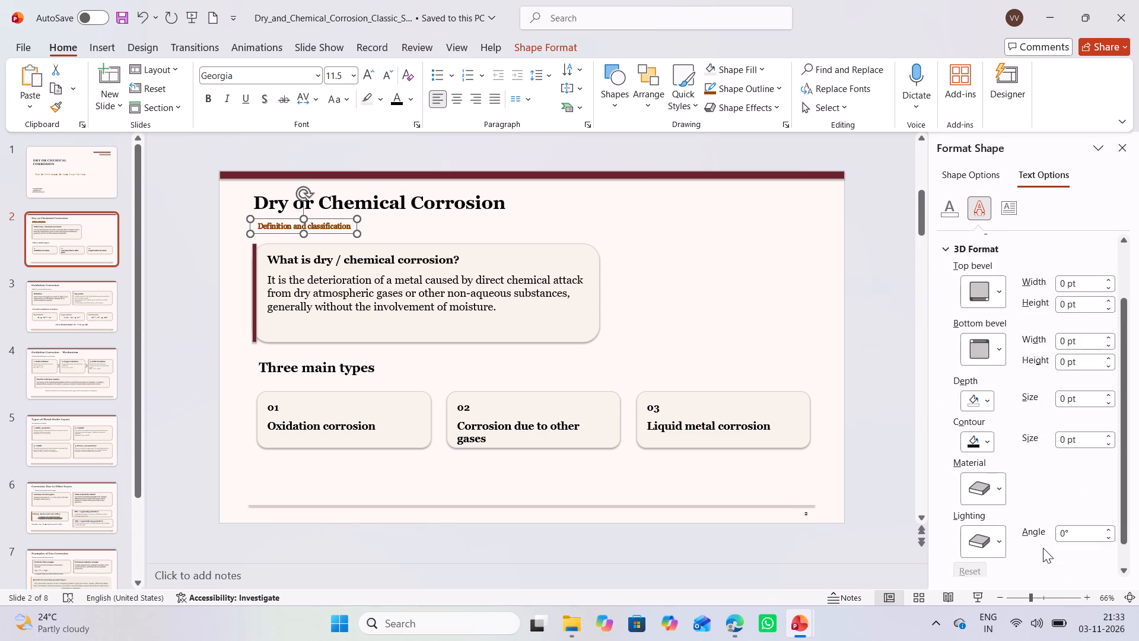
pyautogui.scroll(-5, 1035, 534)
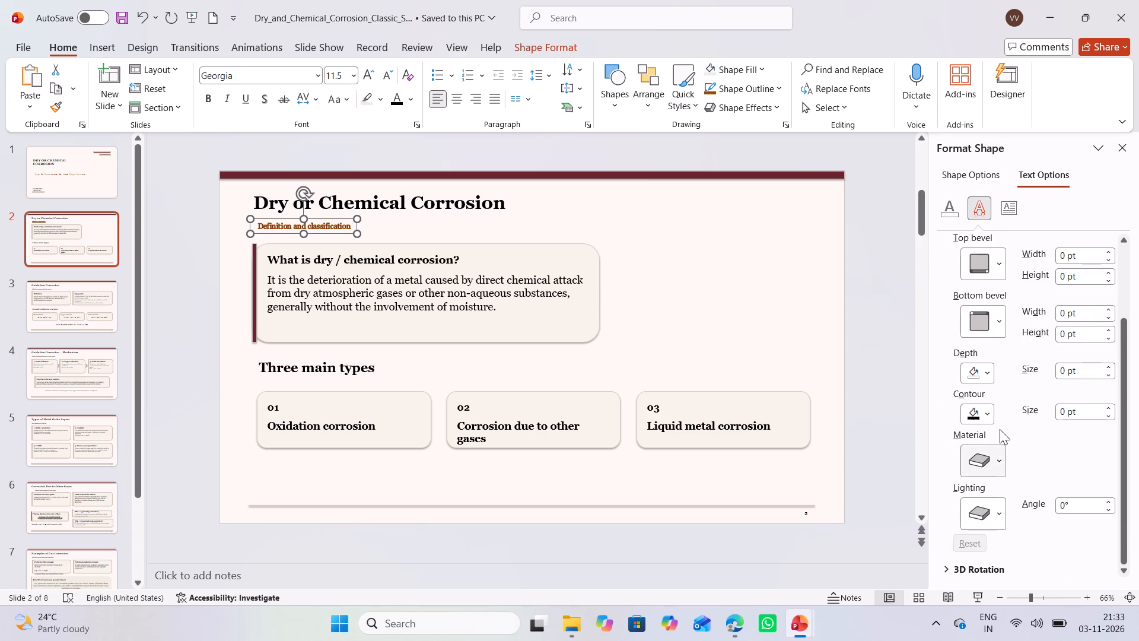
pyautogui.scroll(2, 998, 427)
pyautogui.scroll(-1, 998, 427)
pyautogui.scroll(2, 998, 427)
pyautogui.scroll(2, 1025, 336)
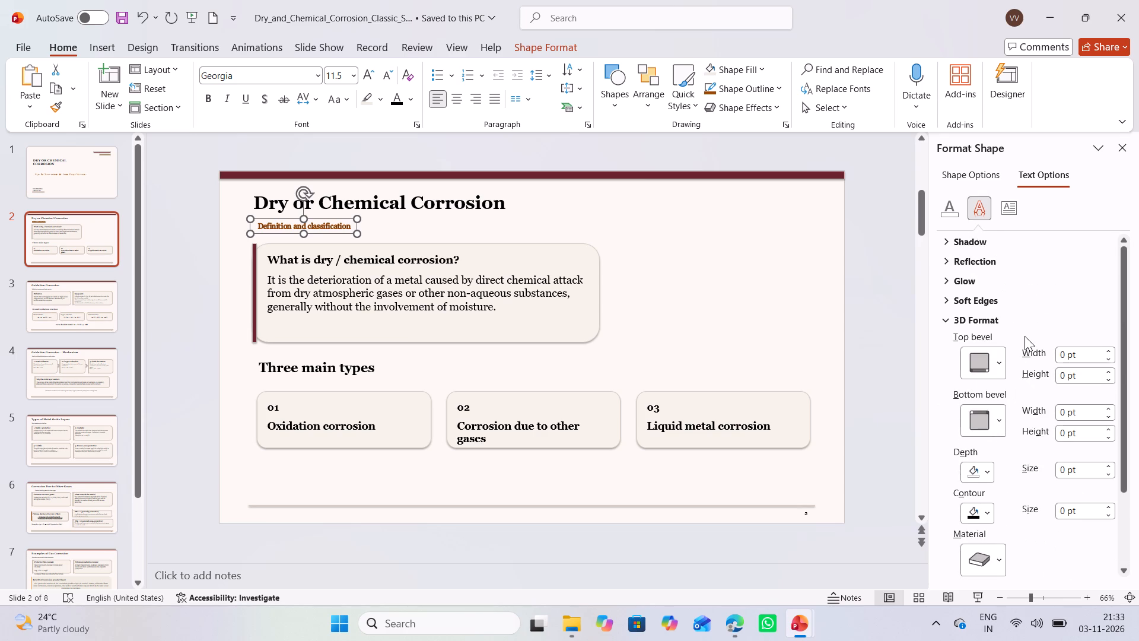
pyautogui.scroll(2, 1023, 327)
pyautogui.click(948, 204)
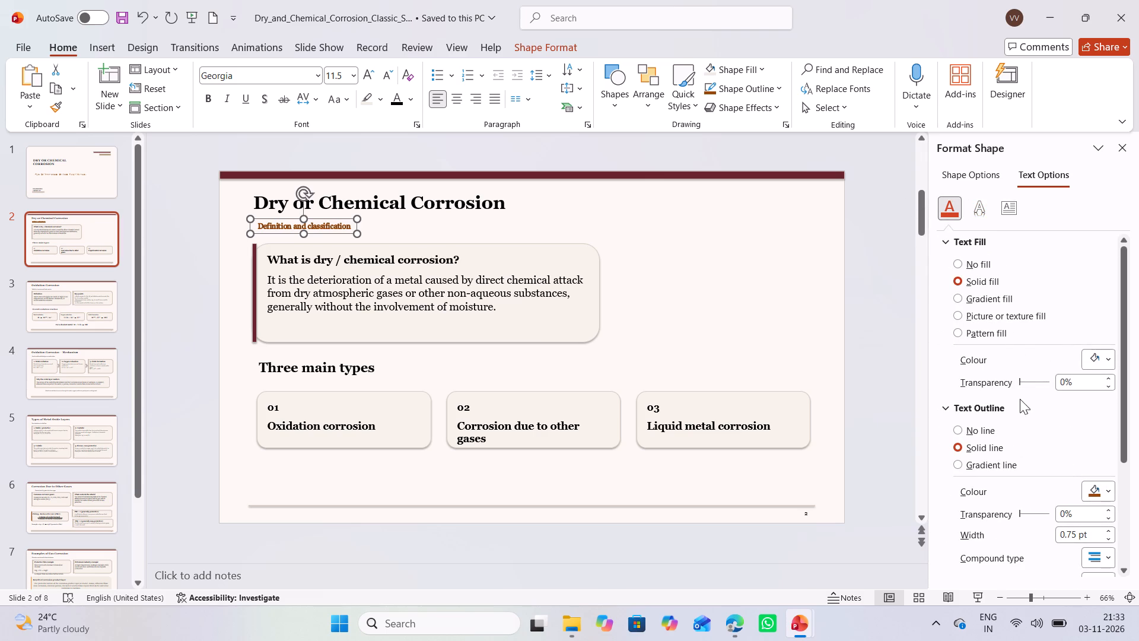
pyautogui.scroll(-3, 1032, 424)
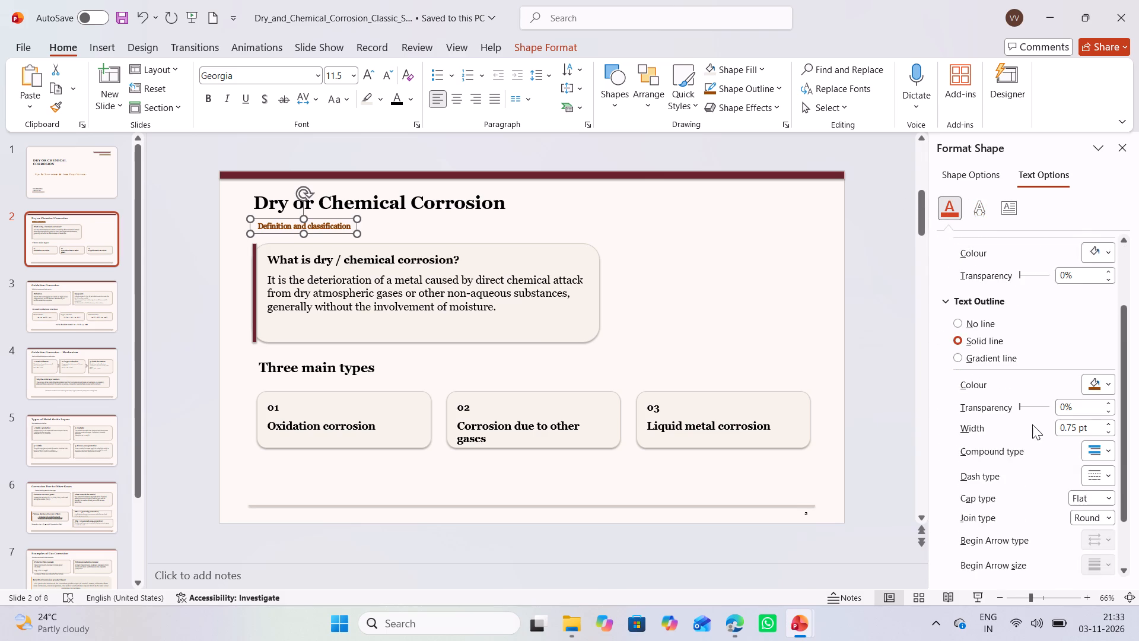
pyautogui.scroll(-2, 1032, 424)
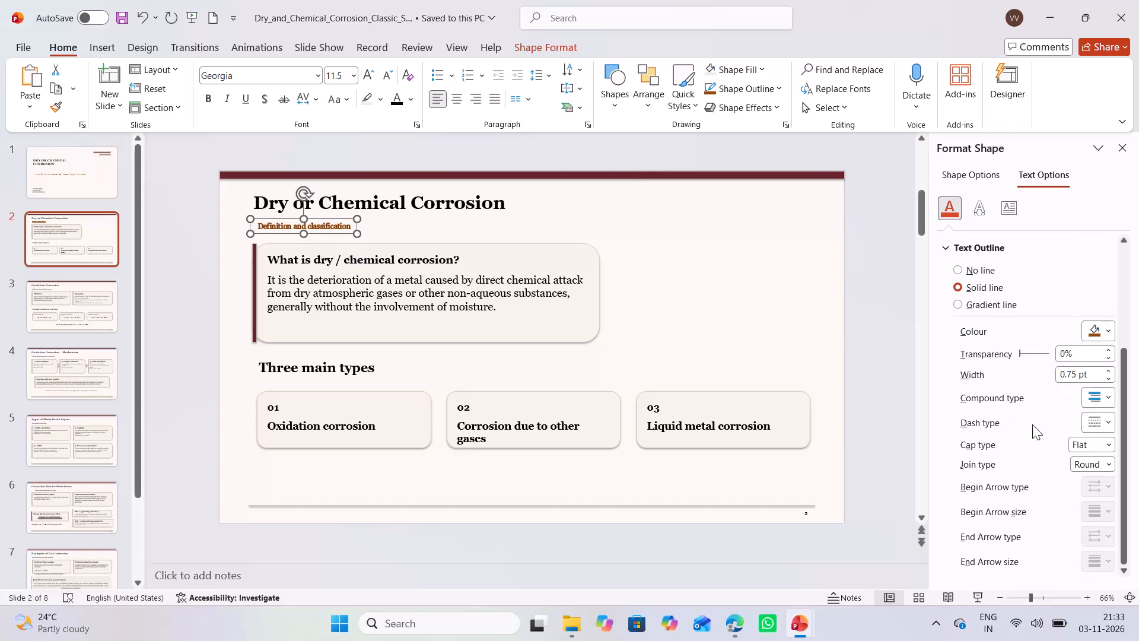
pyautogui.scroll(-2, 1032, 424)
# Move the "Definition and classification" text box slightly to the right beneath the slide 2 title.
pyautogui.moveTo(351, 227); pyautogui.dragTo(361, 229)
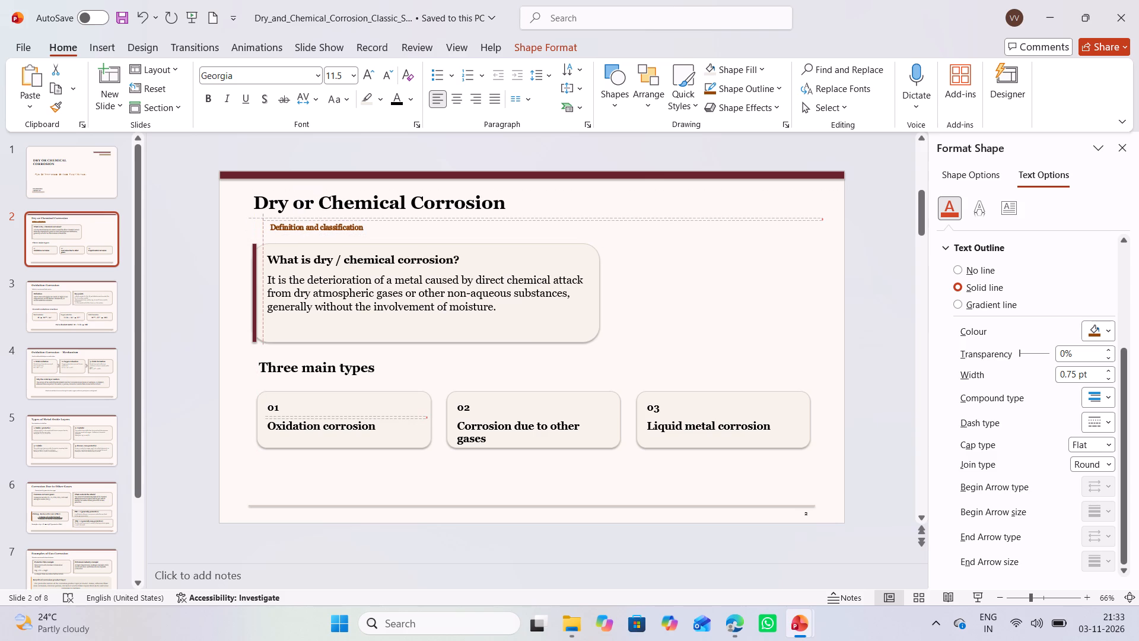
pyautogui.moveTo(361, 229); pyautogui.dragTo(357, 228)
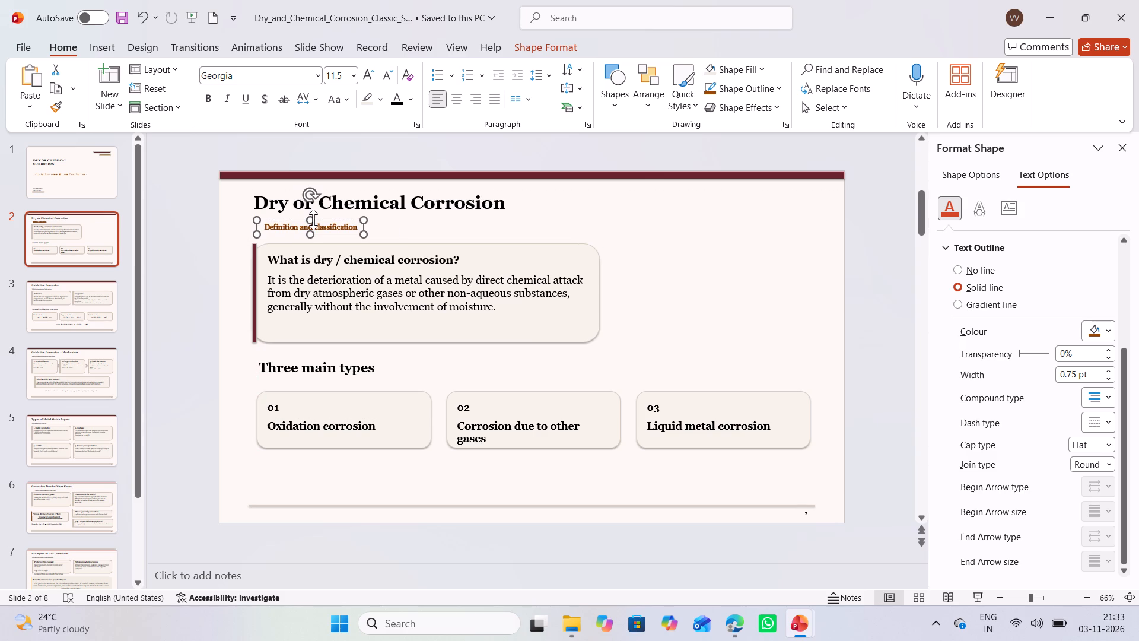
# Set the font size of the "Definition and classification" subtitle text to 24.
pyautogui.rightClick(353, 222)
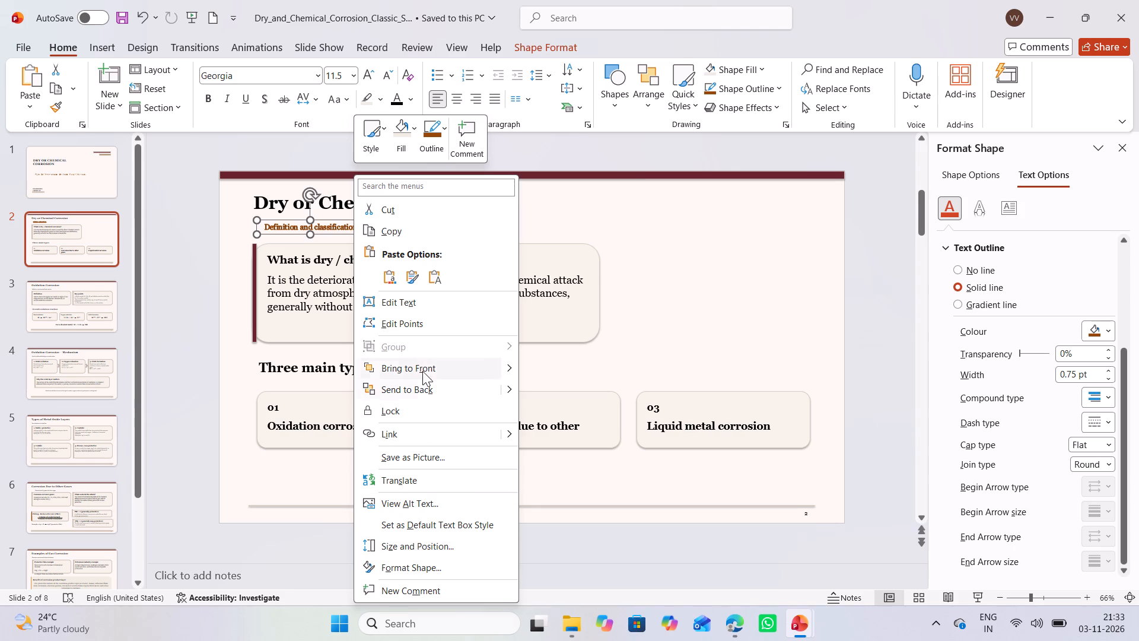
pyautogui.click(448, 300)
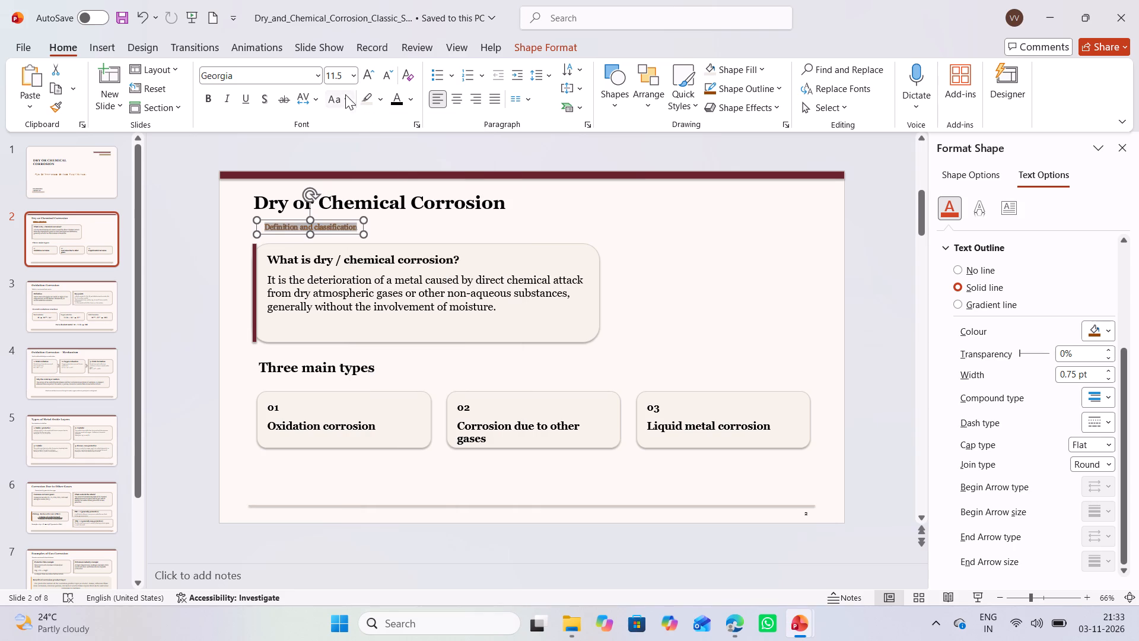
pyautogui.click(350, 77)
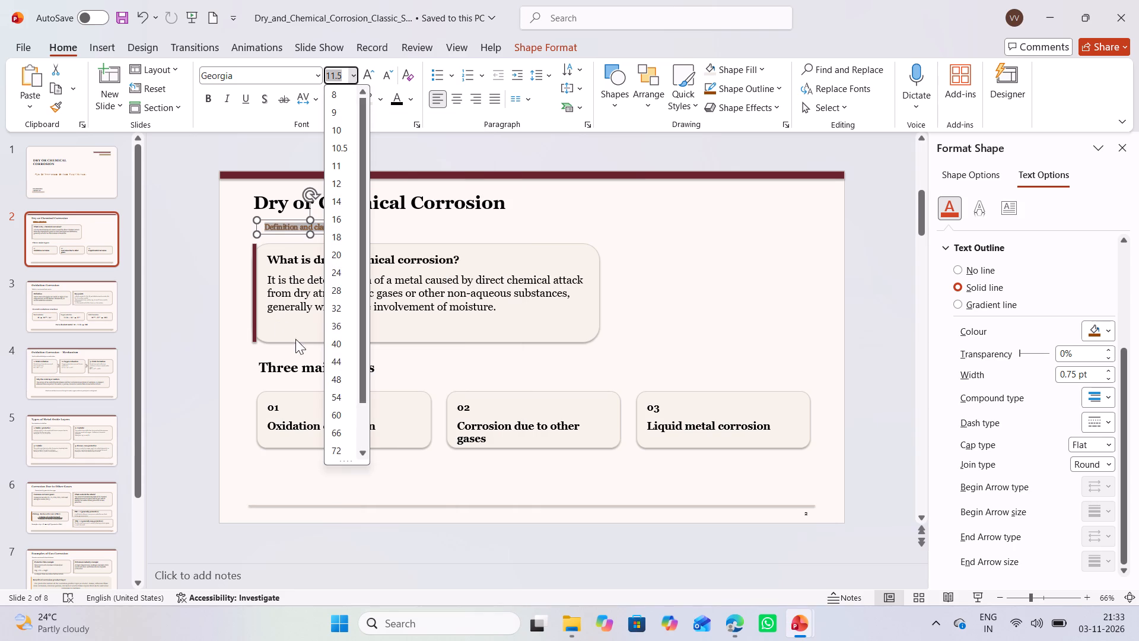
pyautogui.click(352, 168)
pyautogui.click(351, 78)
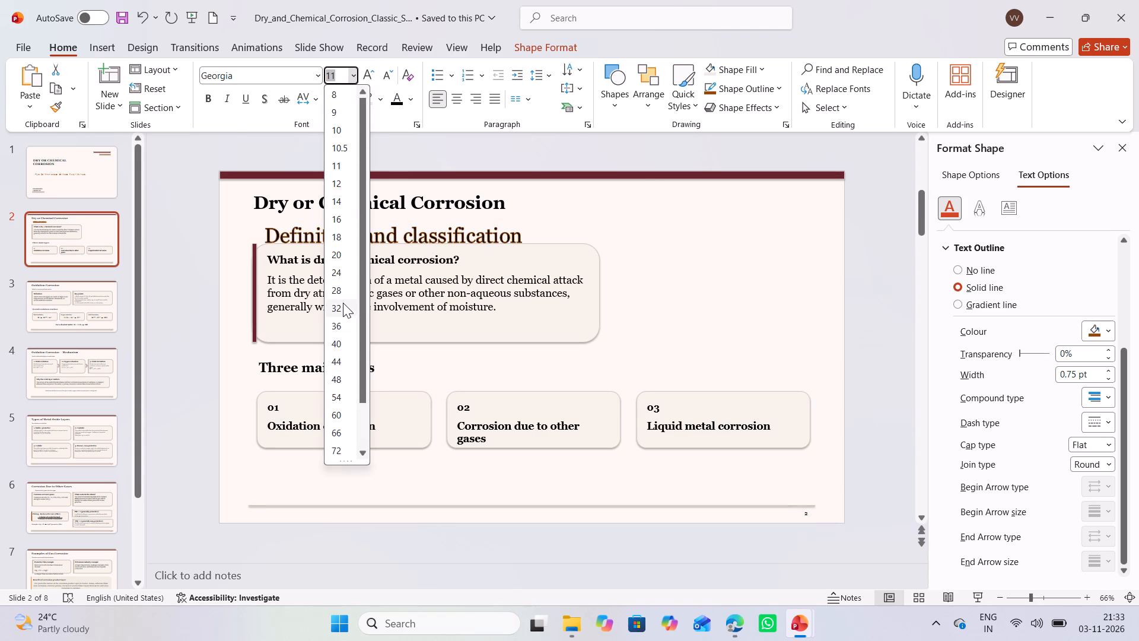
pyautogui.click(346, 266)
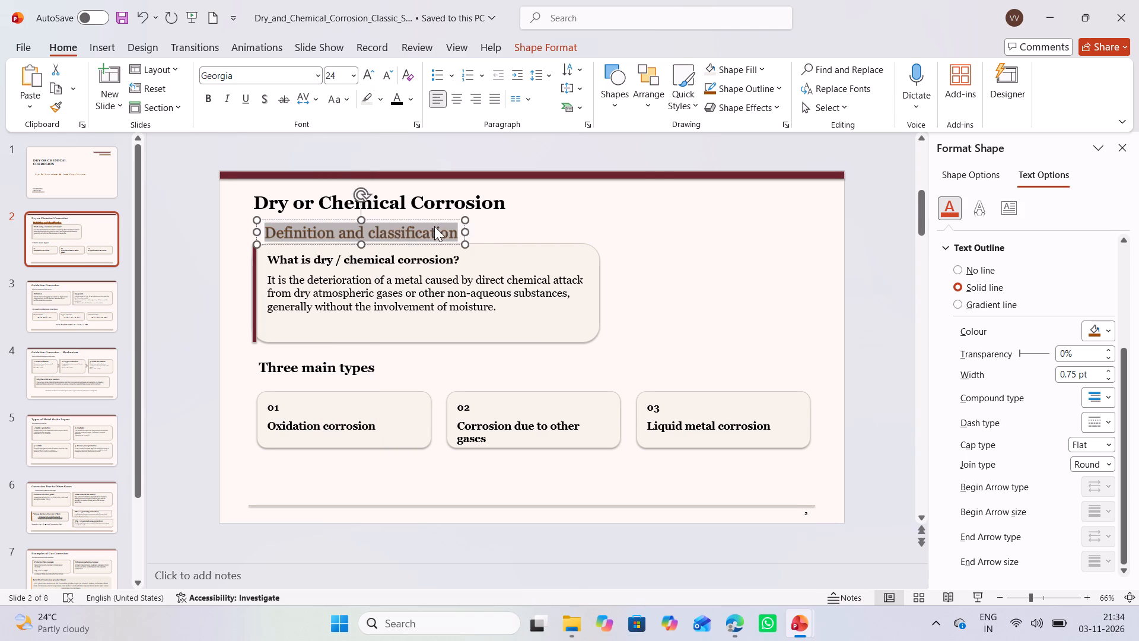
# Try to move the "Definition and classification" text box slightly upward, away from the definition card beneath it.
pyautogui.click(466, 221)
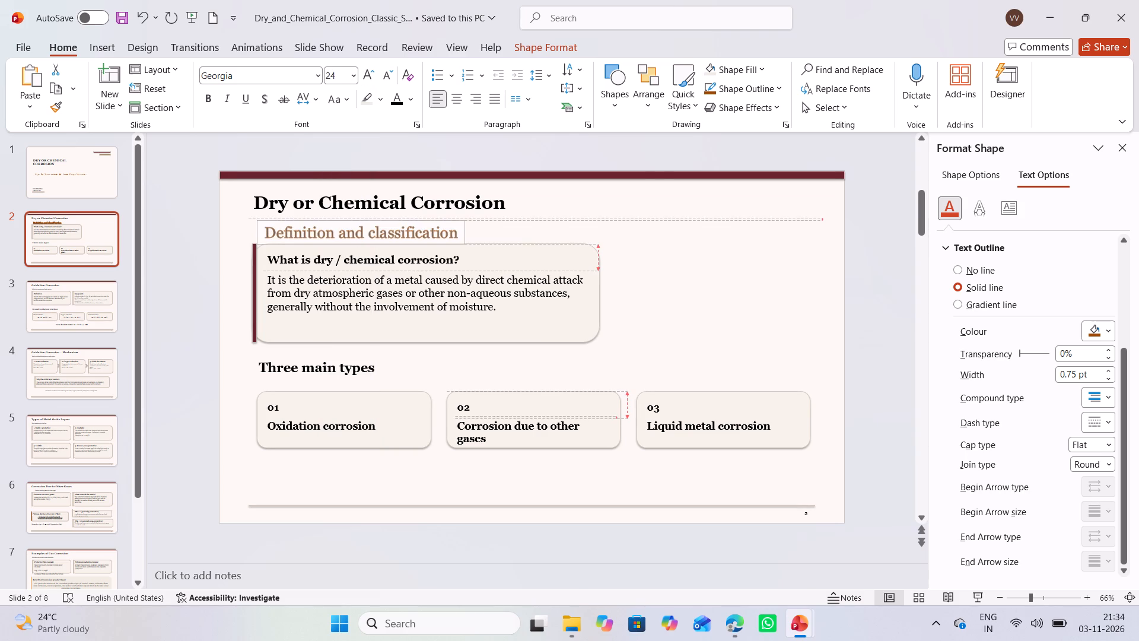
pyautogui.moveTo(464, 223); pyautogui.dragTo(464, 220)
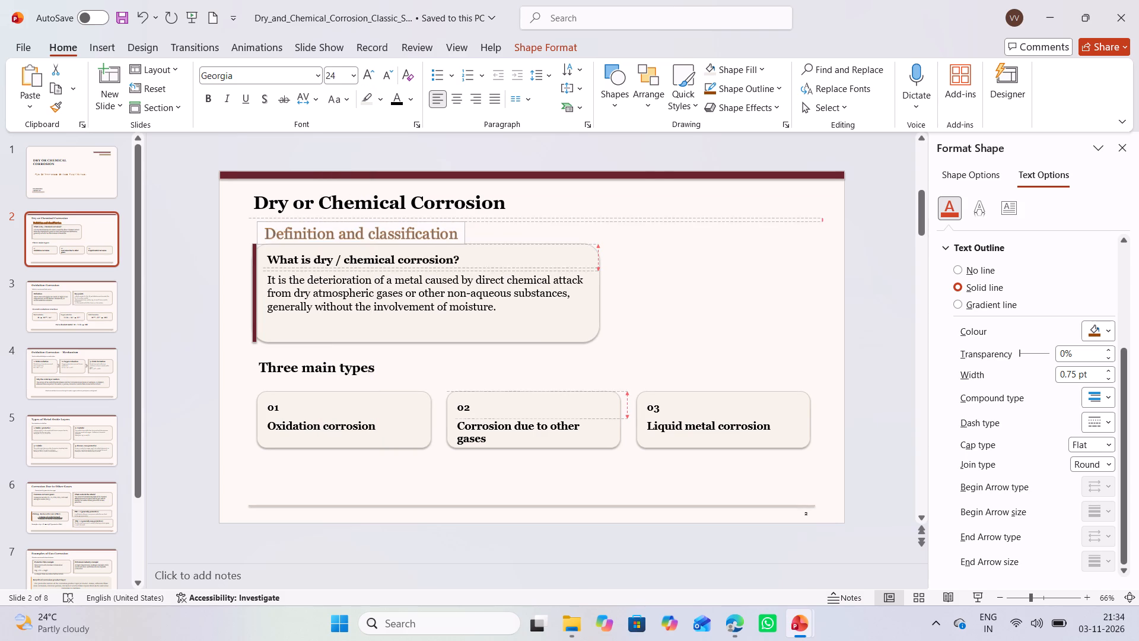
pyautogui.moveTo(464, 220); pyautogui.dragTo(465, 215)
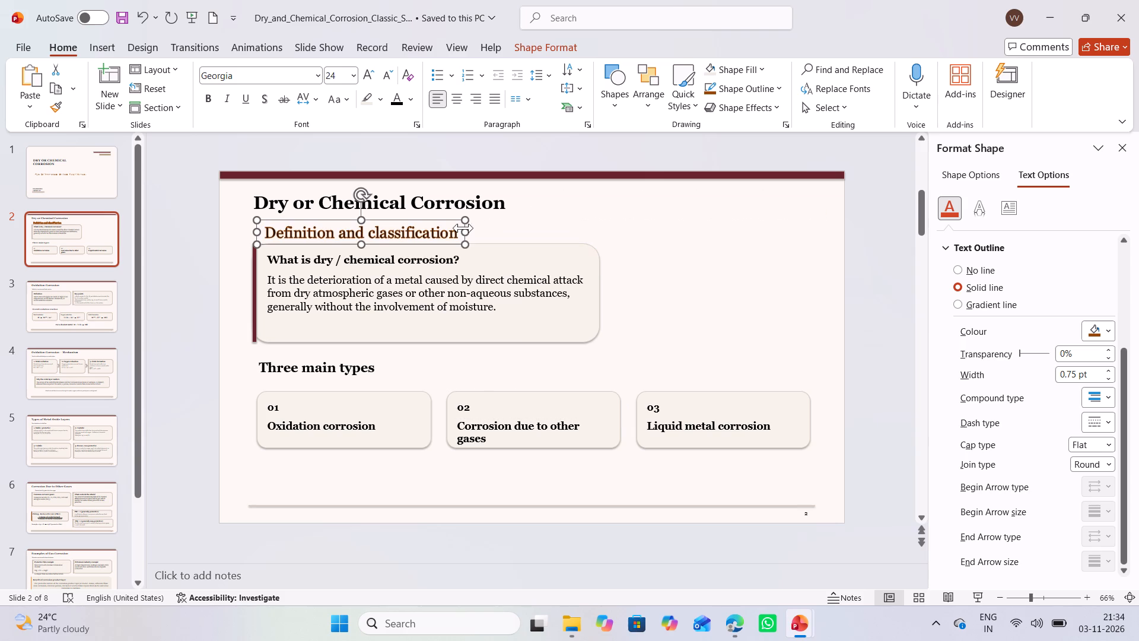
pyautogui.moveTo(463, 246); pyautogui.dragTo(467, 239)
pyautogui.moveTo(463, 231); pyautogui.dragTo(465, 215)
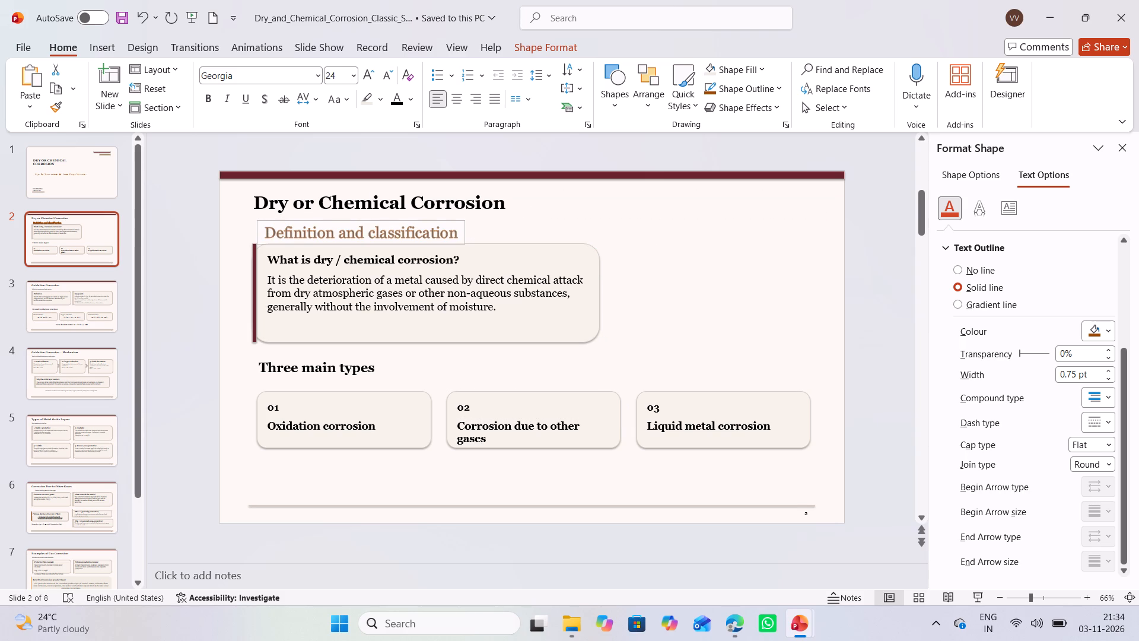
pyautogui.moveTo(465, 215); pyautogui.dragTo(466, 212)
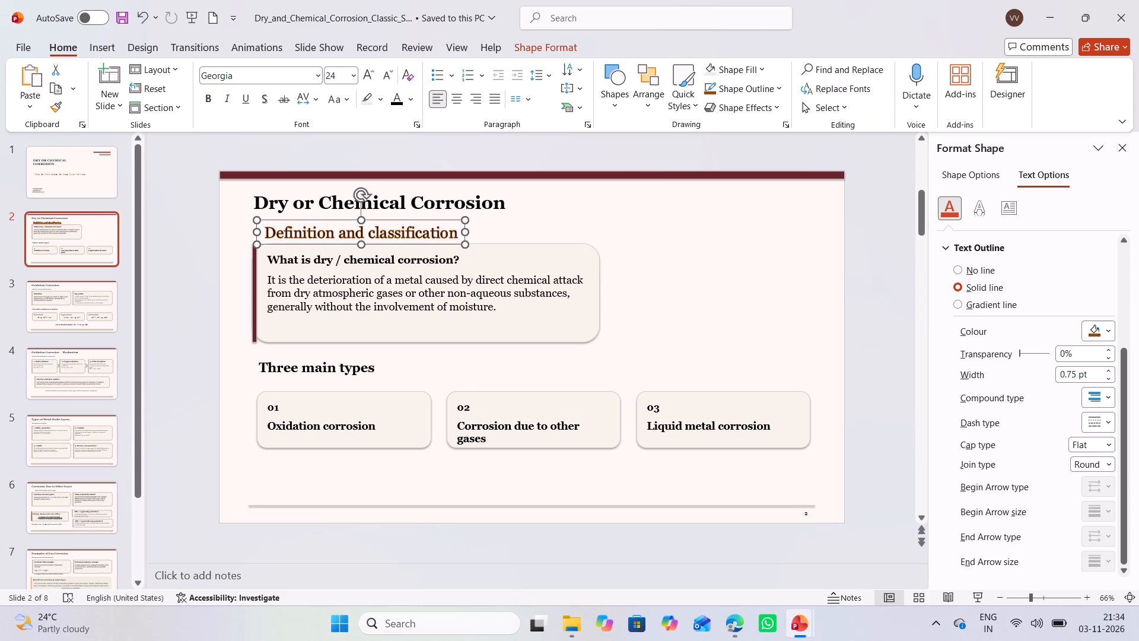
# Set the font size of the "Definition and classification" subtitle to 20.
pyautogui.click(352, 79)
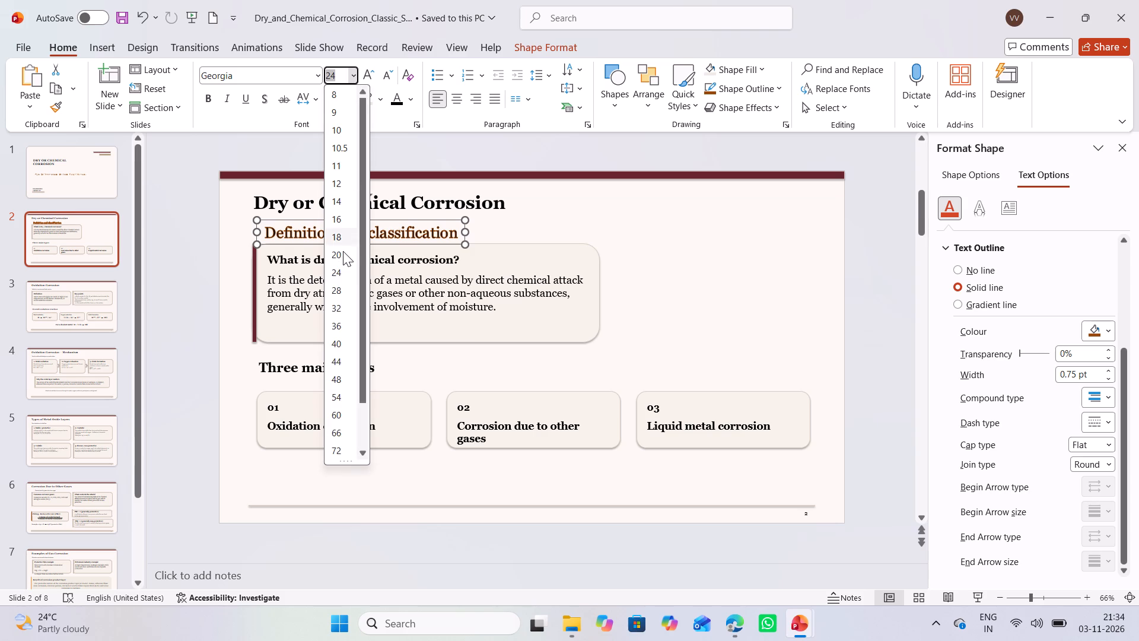
pyautogui.click(343, 252)
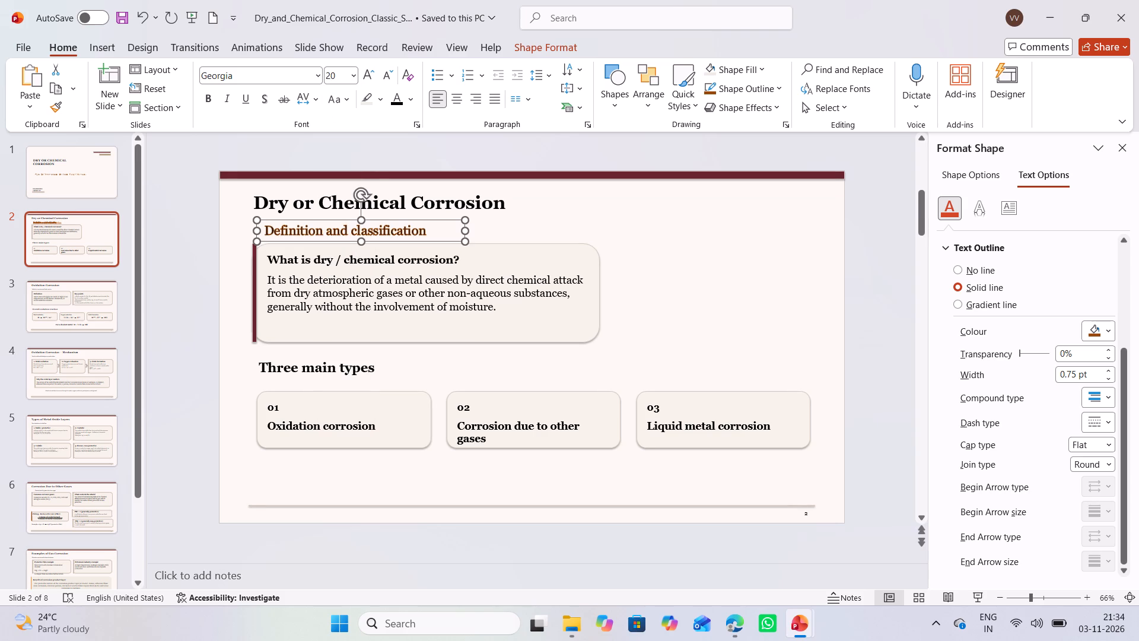
pyautogui.click(622, 298)
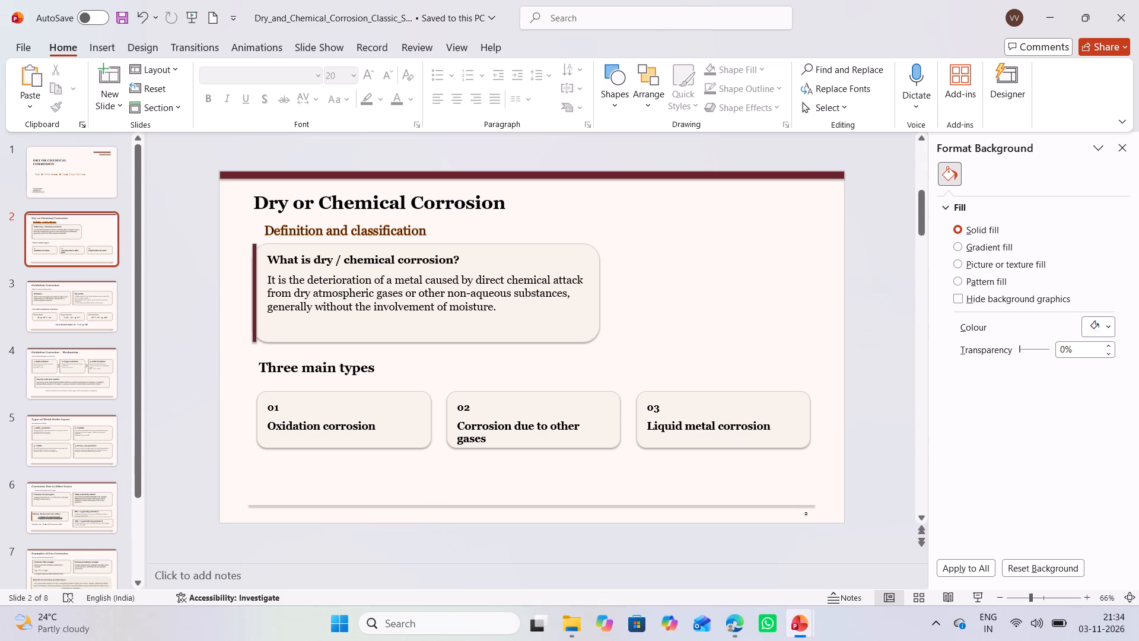
# Look through the equation options and search the commands for "colon" with the "Three main types" heading selected.
pyautogui.scroll(-1, 413, 374)
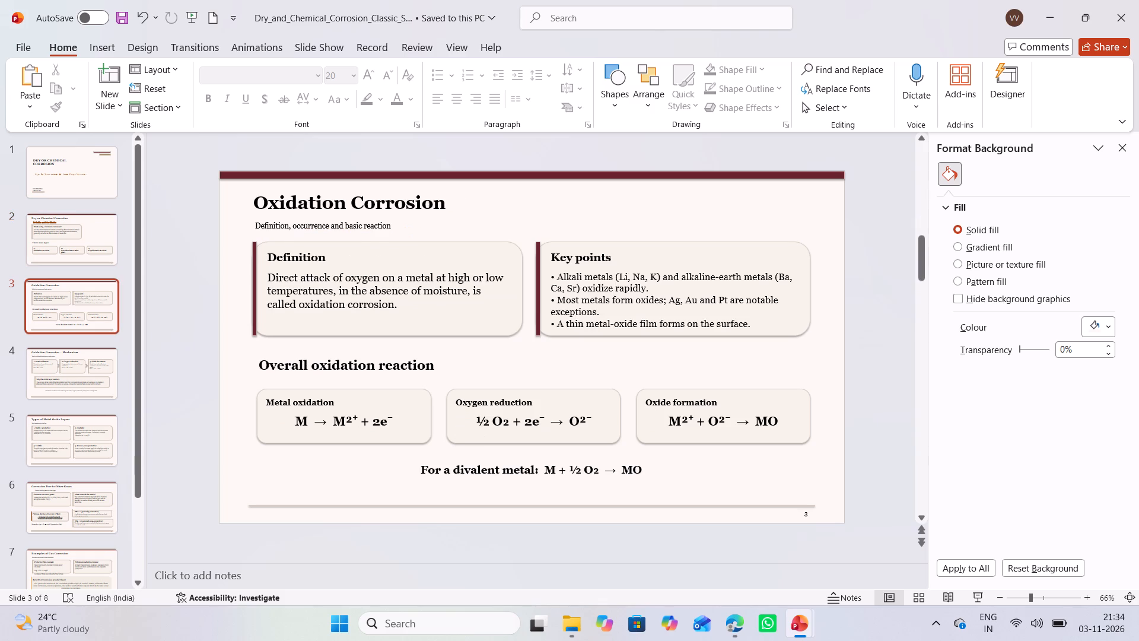
pyautogui.scroll(1, 413, 374)
pyautogui.click(405, 363)
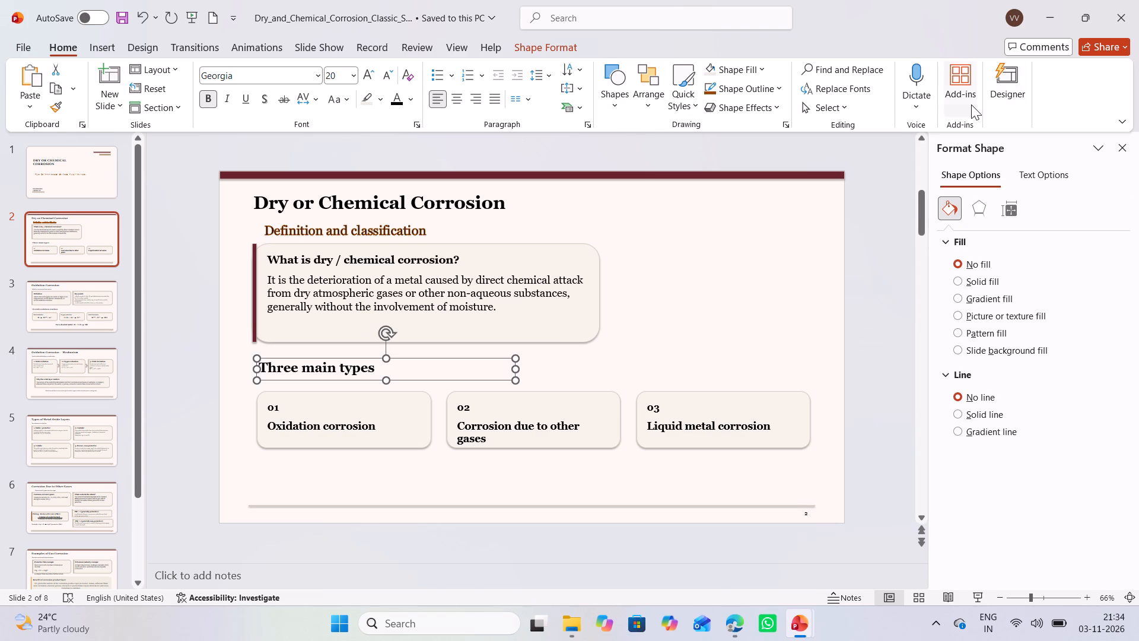
pyautogui.click(104, 53)
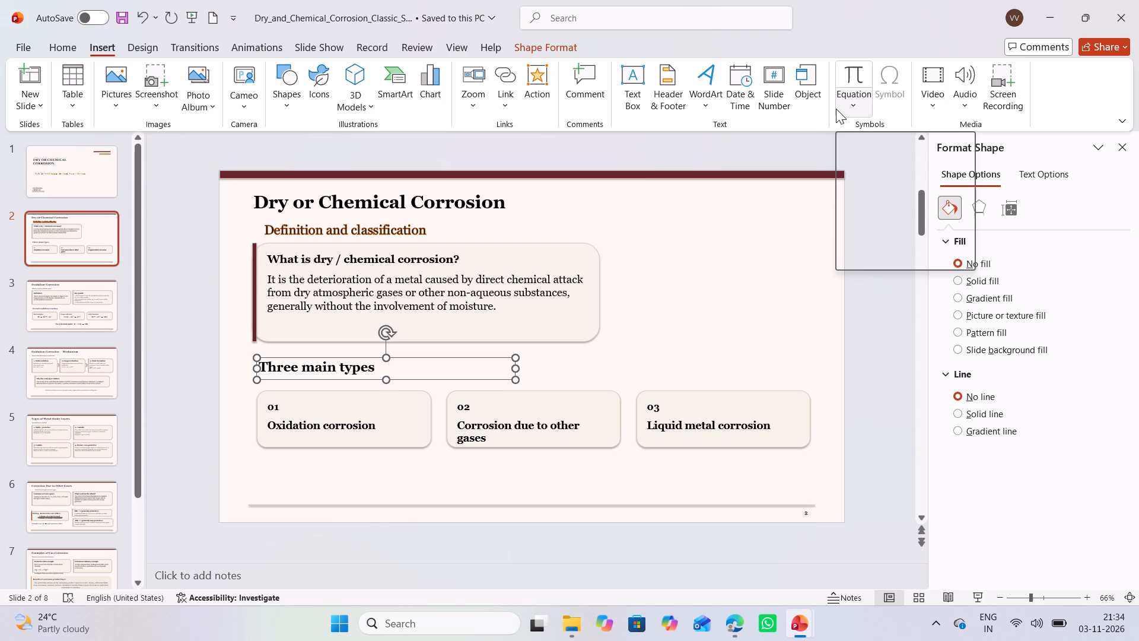
pyautogui.click(852, 106)
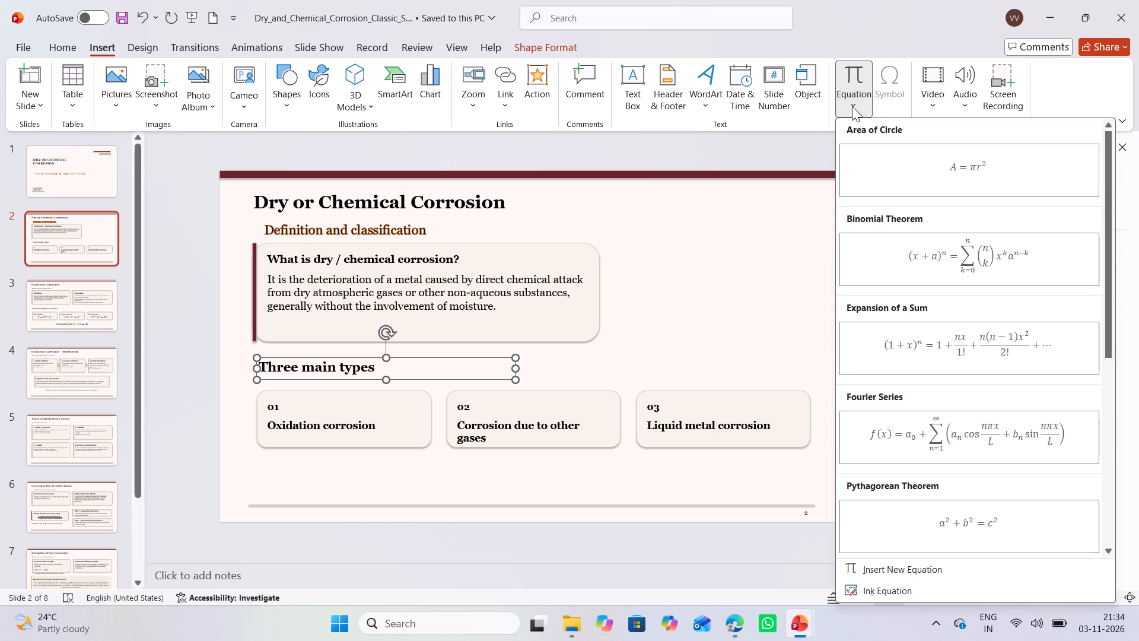
pyautogui.click(889, 97)
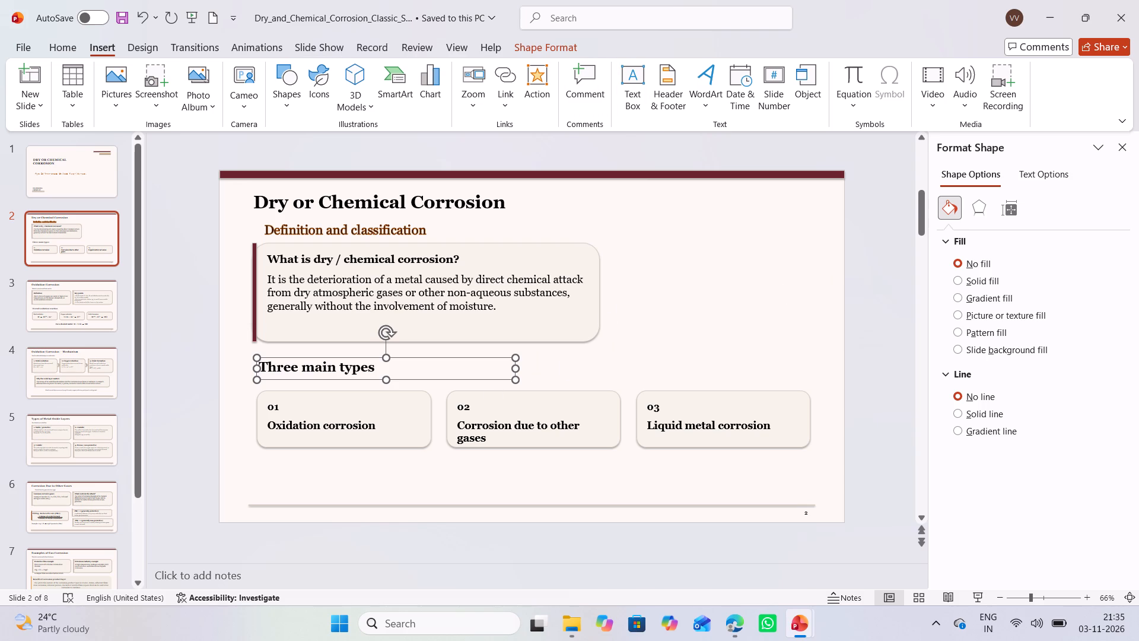
pyautogui.click(434, 364)
pyautogui.rightClick(434, 364)
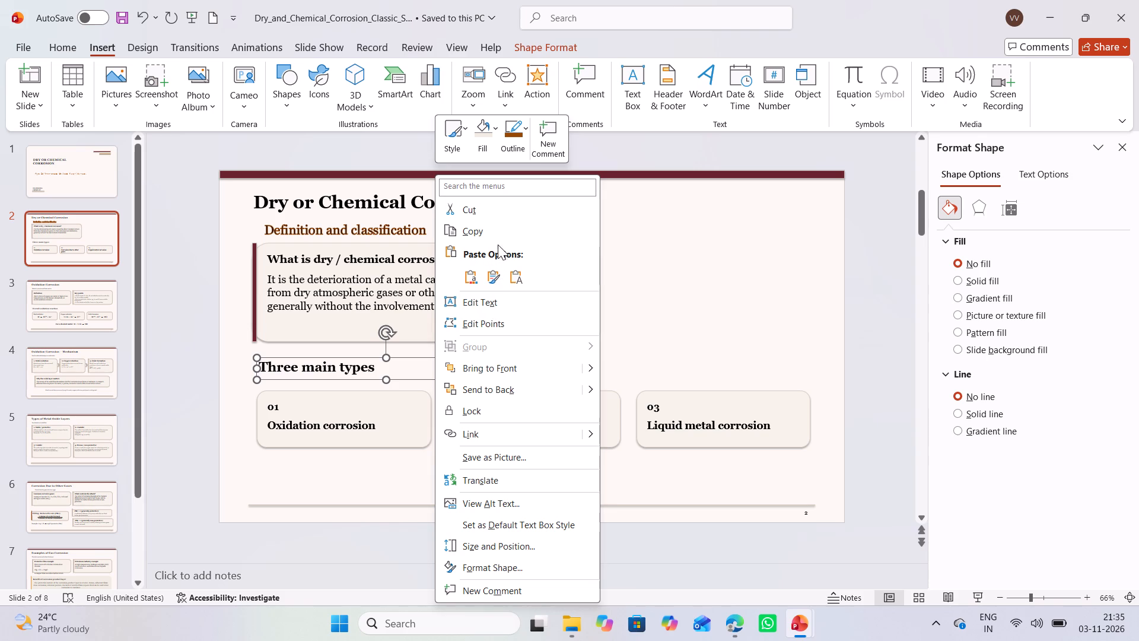
pyautogui.click(502, 186)
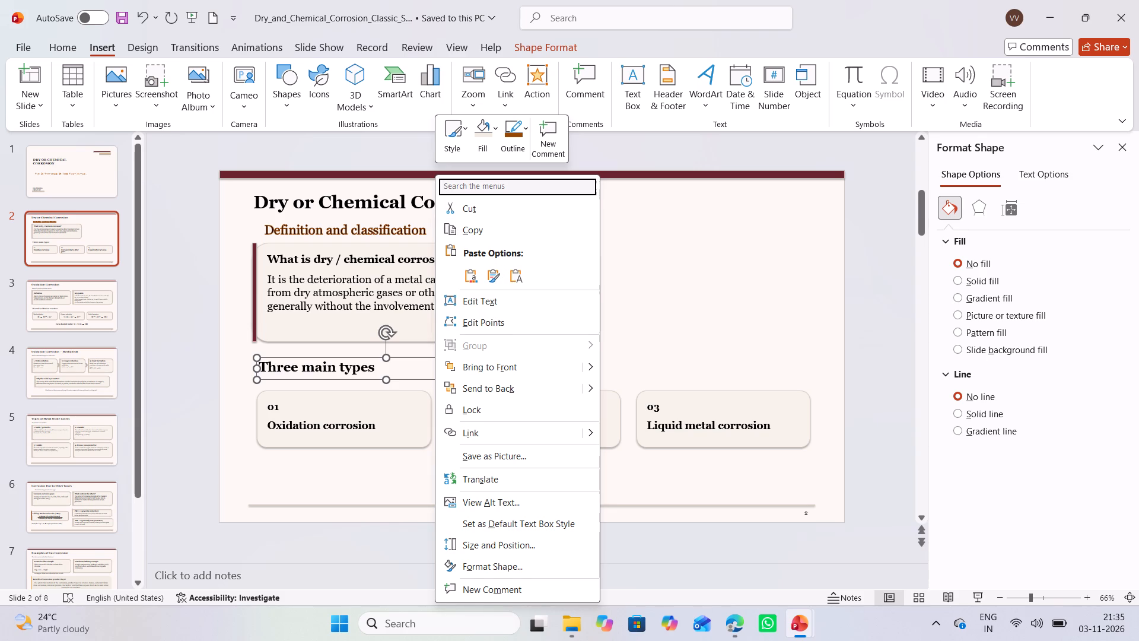
pyautogui.press('c')
pyautogui.write('olo')
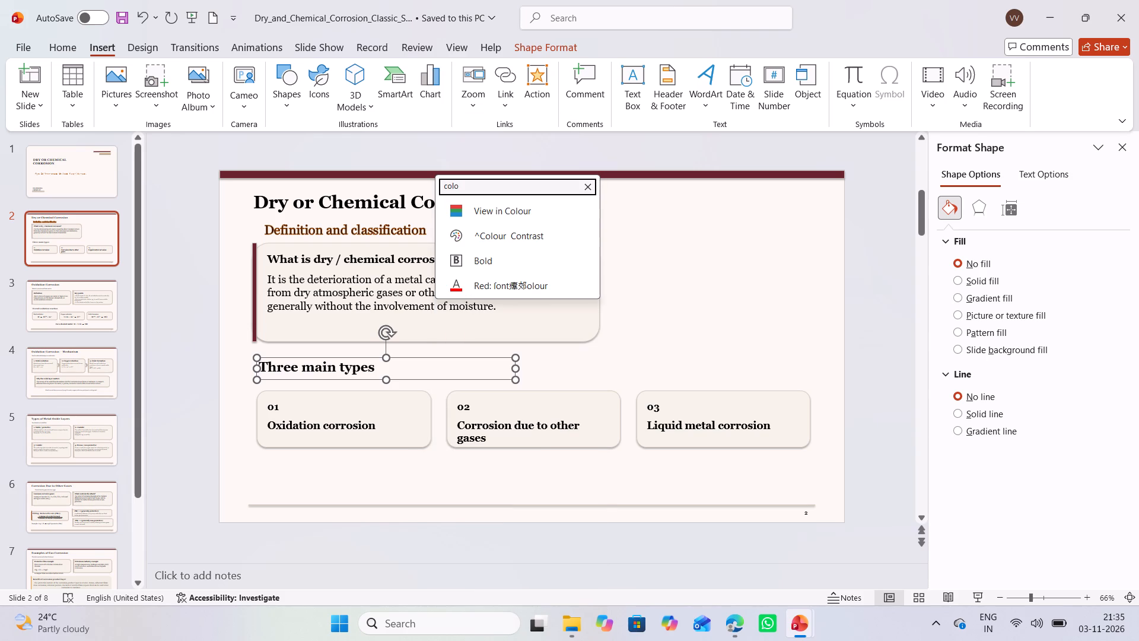
pyautogui.press('n')
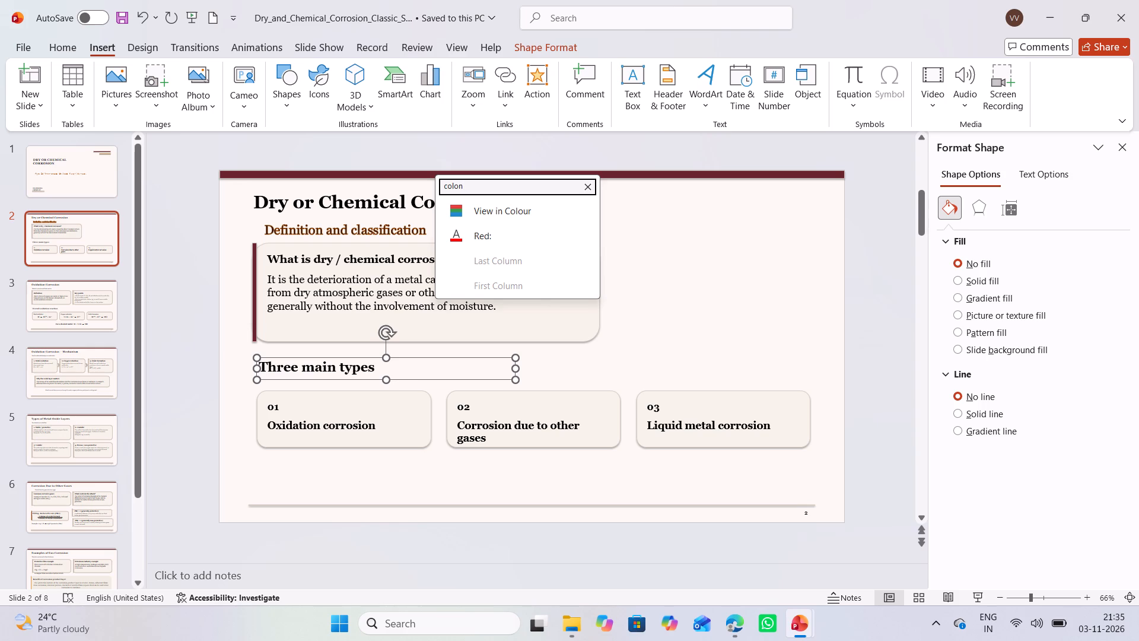
pyautogui.press('Return')
pyautogui.click(590, 192)
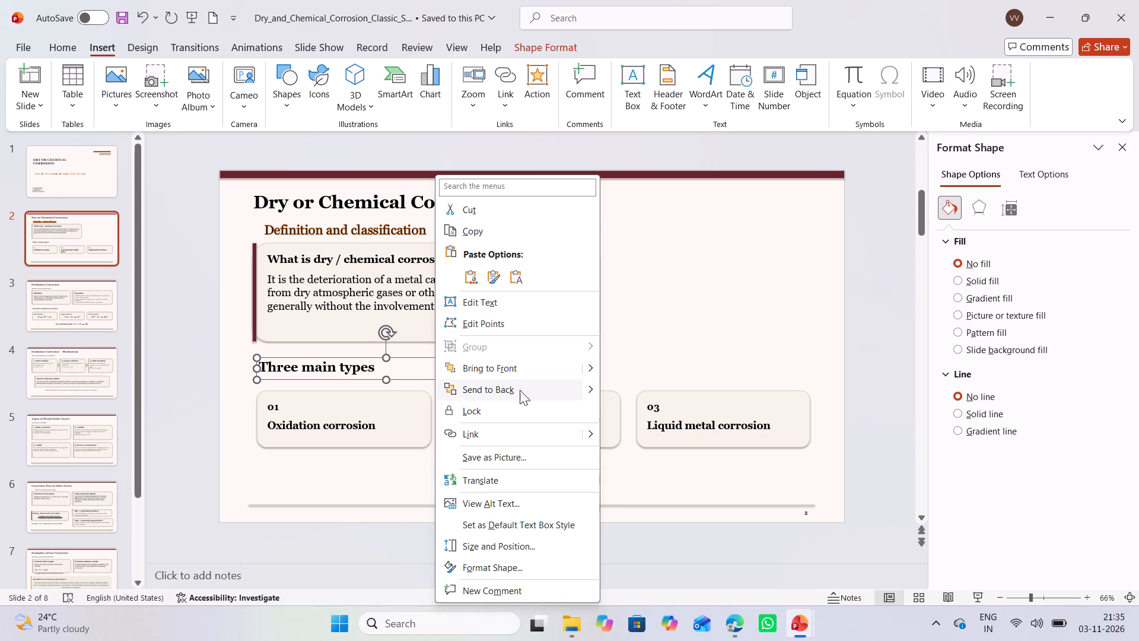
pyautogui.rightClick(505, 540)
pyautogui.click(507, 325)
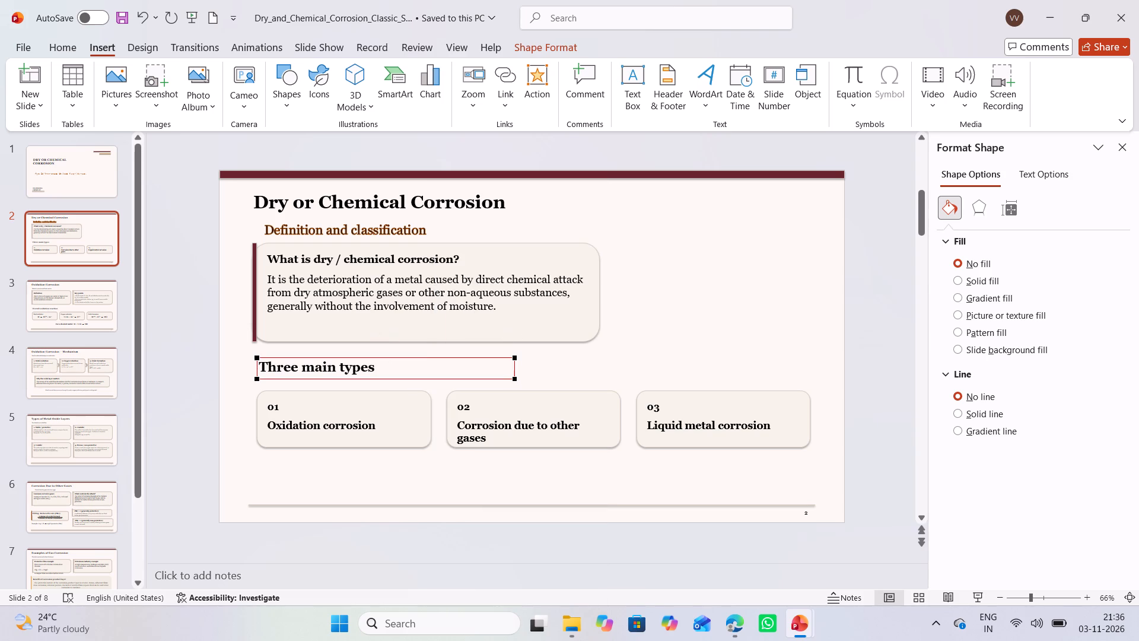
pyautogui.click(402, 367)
# Append " : There are" to the end of the "Three main types" heading on slide 2.
pyautogui.click(402, 367)
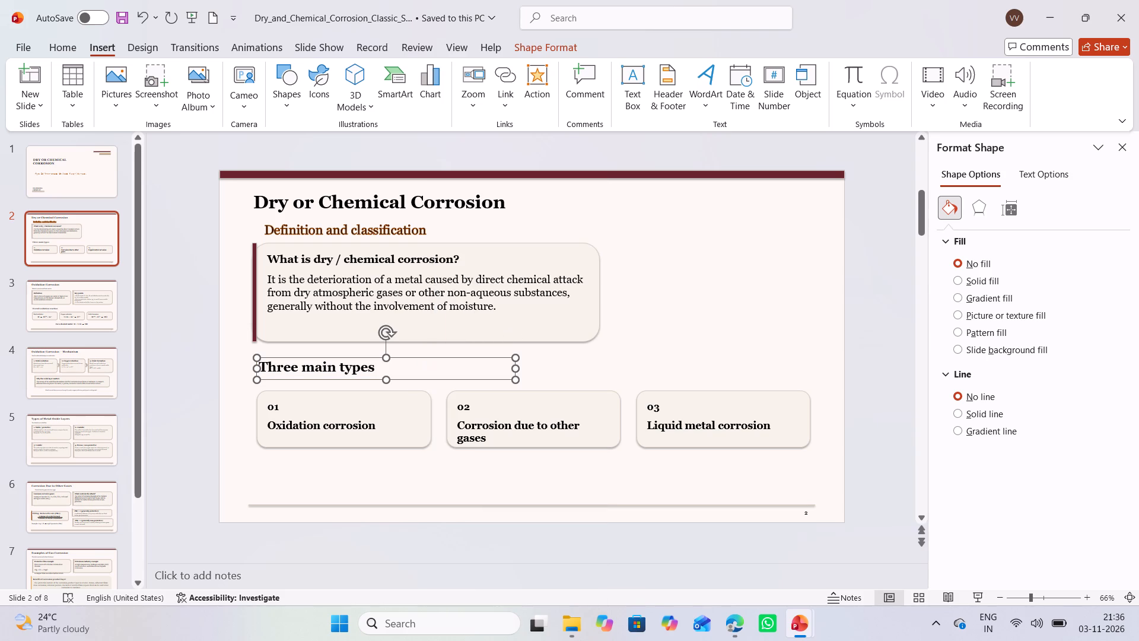
pyautogui.click(402, 367)
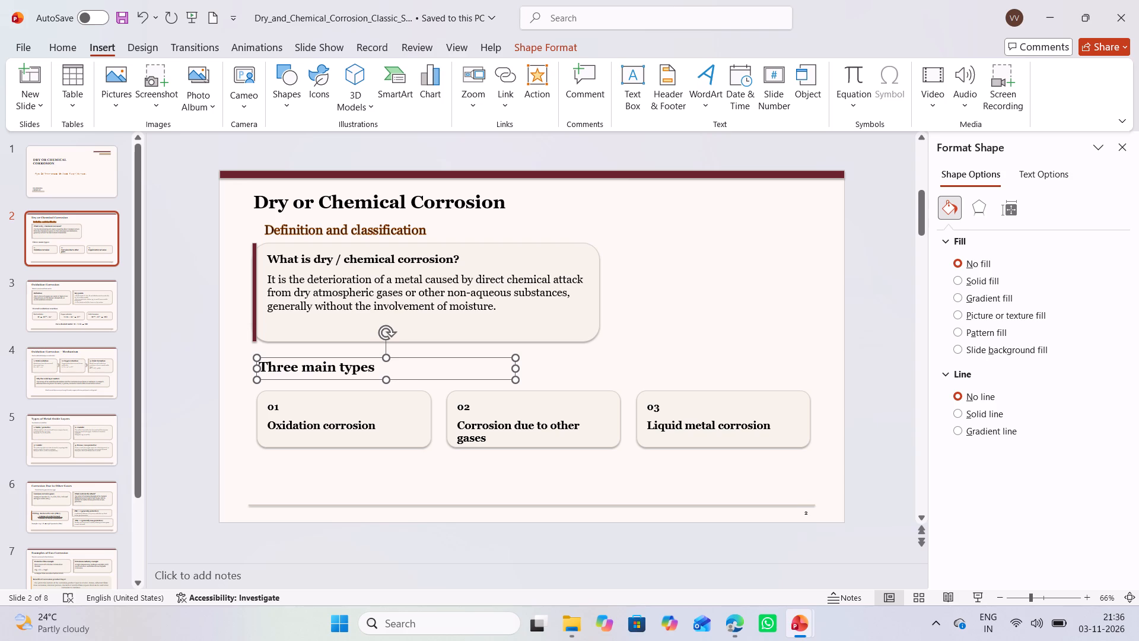
pyautogui.click(402, 367)
pyautogui.press('space')
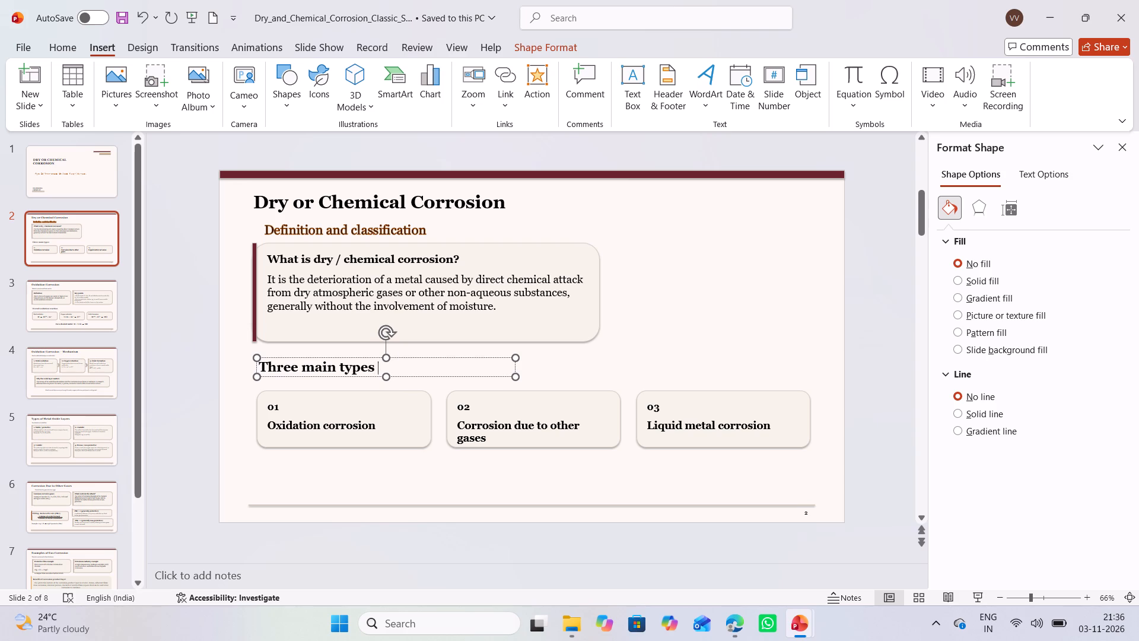
pyautogui.press('Right')
pyautogui.hotkey('shift', ':')
pyautogui.press('space')
pyautogui.press('t')
pyautogui.write('here')
pyautogui.press('space')
pyautogui.press('a')
pyautogui.write('re')
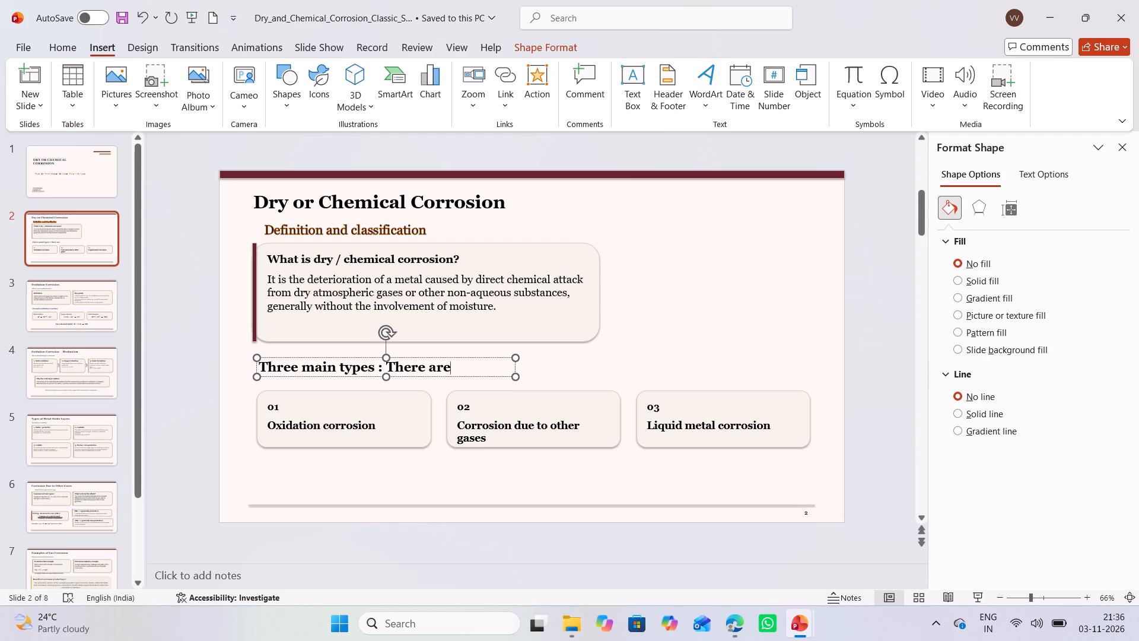
# Change the word "There" to "They" in the "Three main types" heading.
pyautogui.press('Left')
pyautogui.press('Left')
pyautogui.press('Left')
pyautogui.press('Left')
pyautogui.press('BackSpace')
pyautogui.press('BackSpace')
pyautogui.press('y')
pyautogui.click(642, 370)
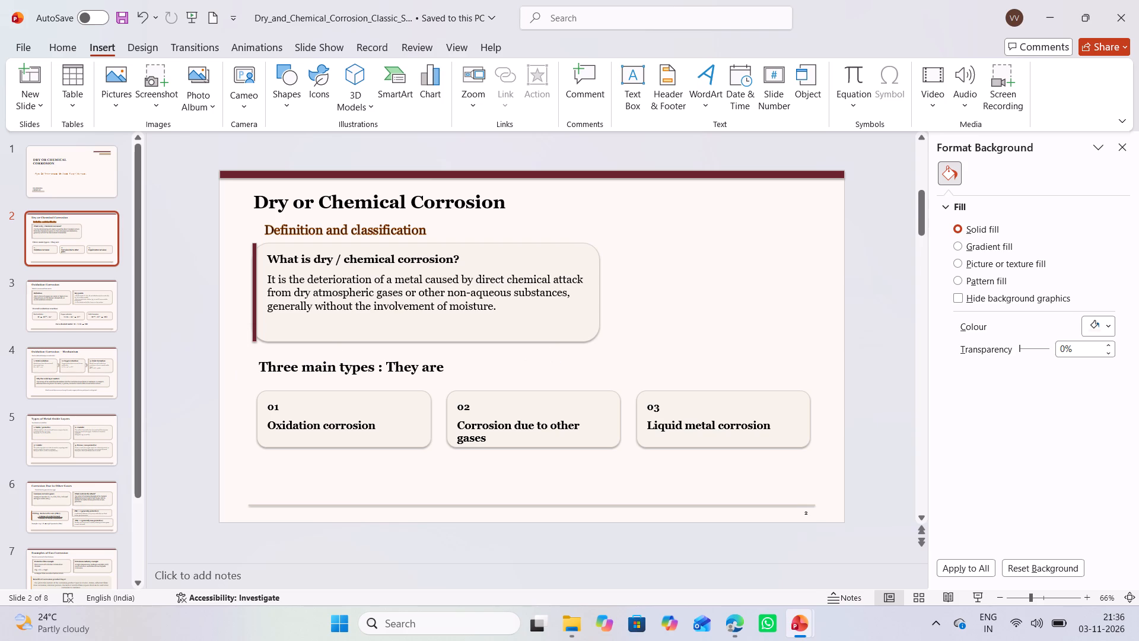
# Add a colon to the end of the "Definition and classification" subtitle on slide 2.
pyautogui.click(445, 232)
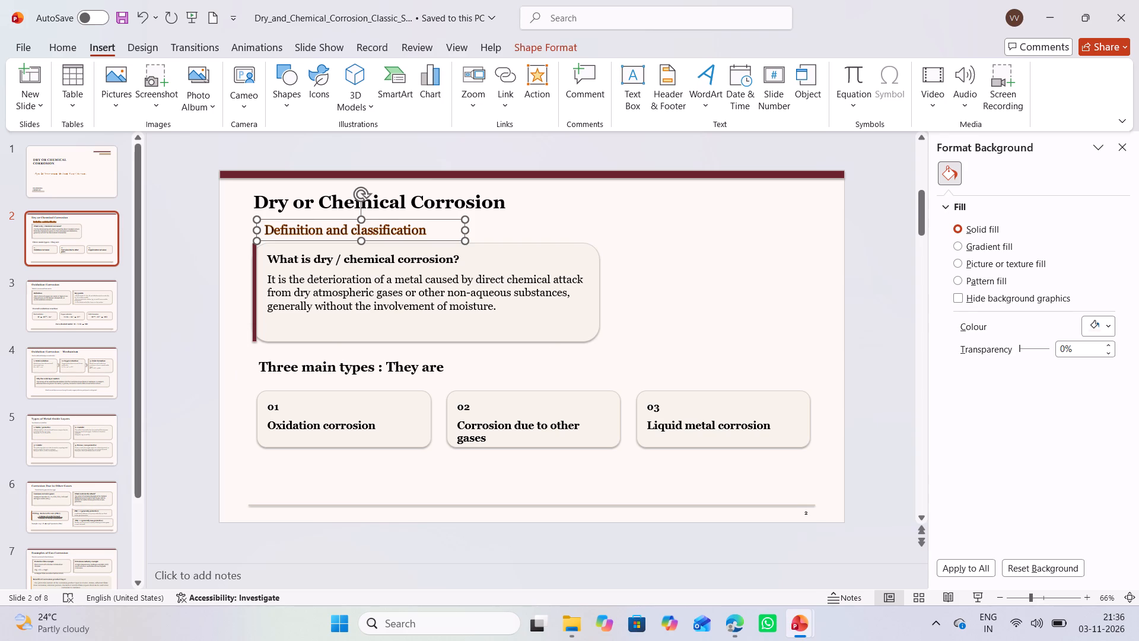
pyautogui.click(445, 232)
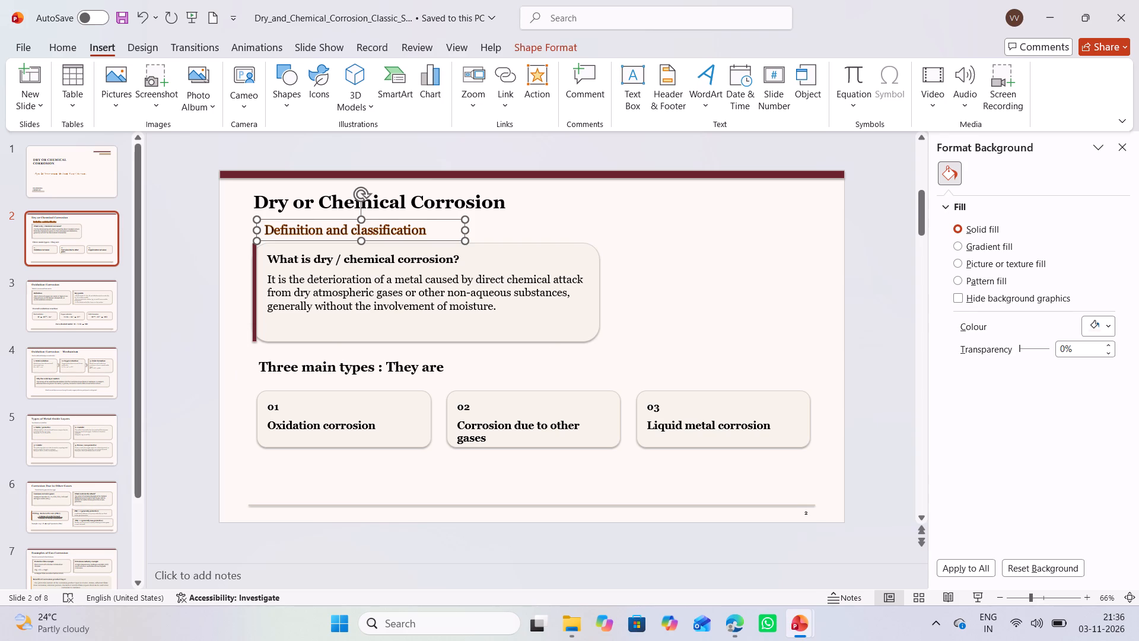
pyautogui.click(445, 232)
pyautogui.hotkey('shift', ':')
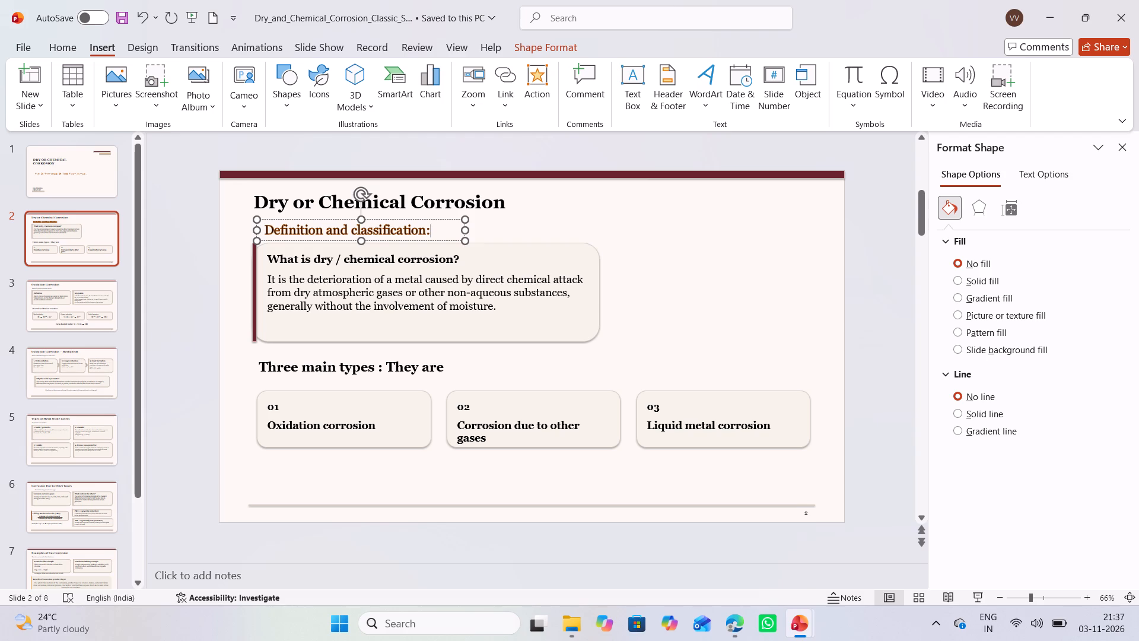
# Insert a right block arrow shape at the start of the "Dry or Chemical Corrosion" title.
pyautogui.click(516, 204)
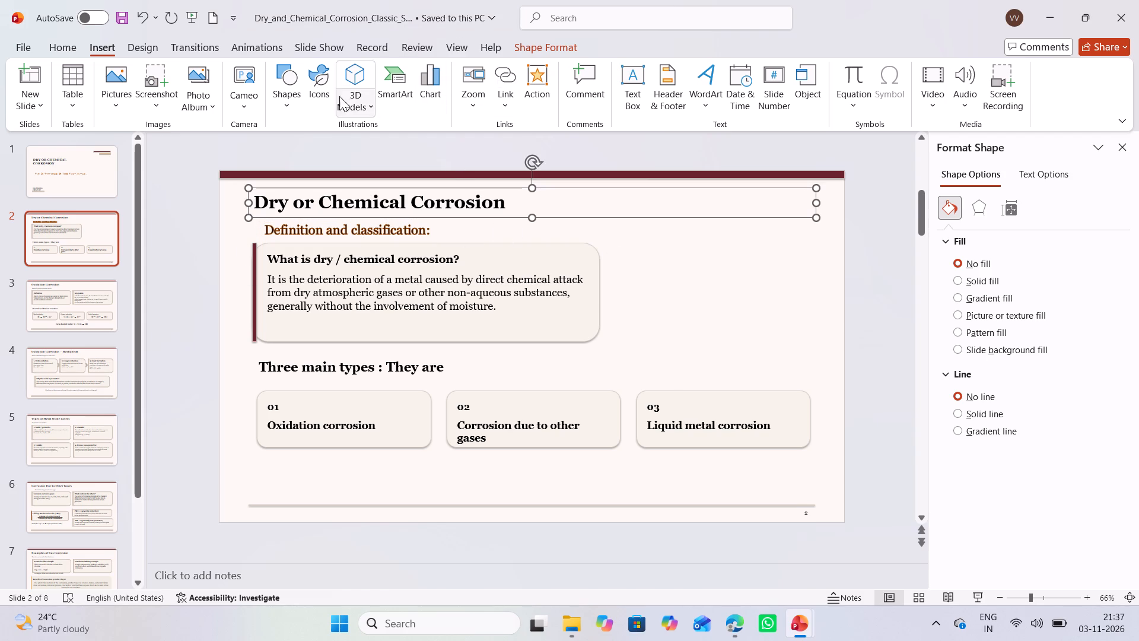
pyautogui.click(280, 94)
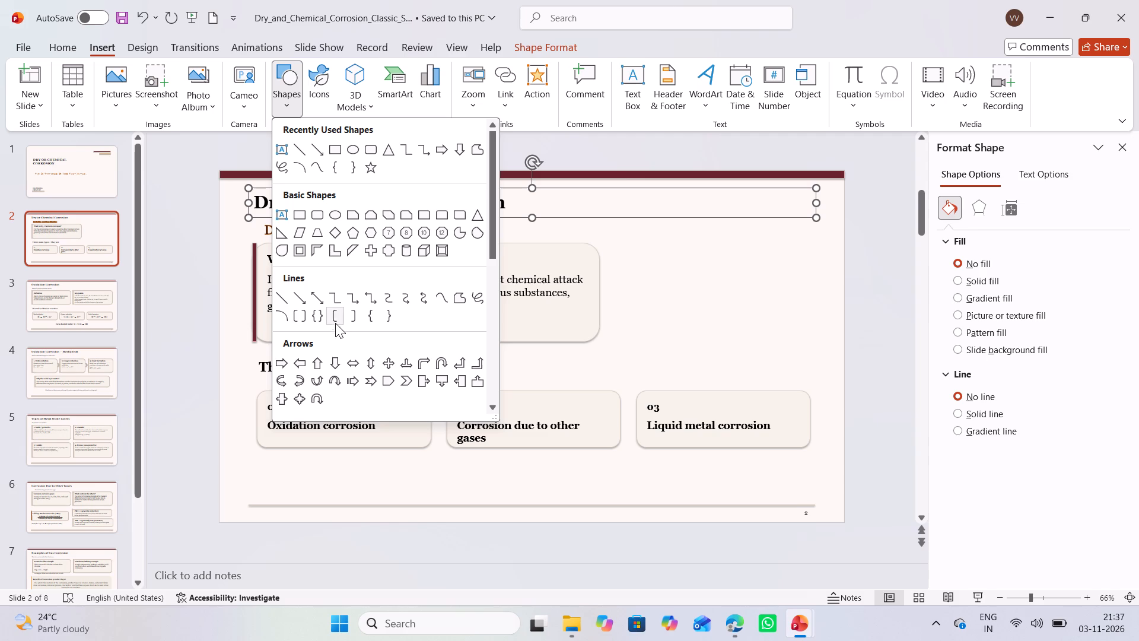
pyautogui.click(276, 360)
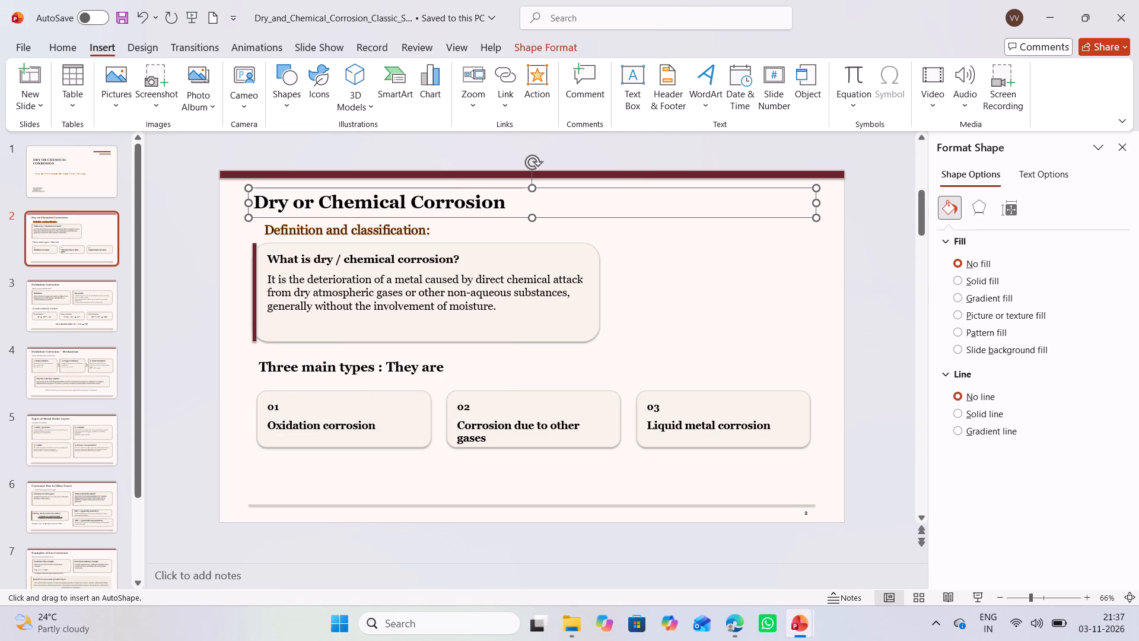
pyautogui.click(228, 201)
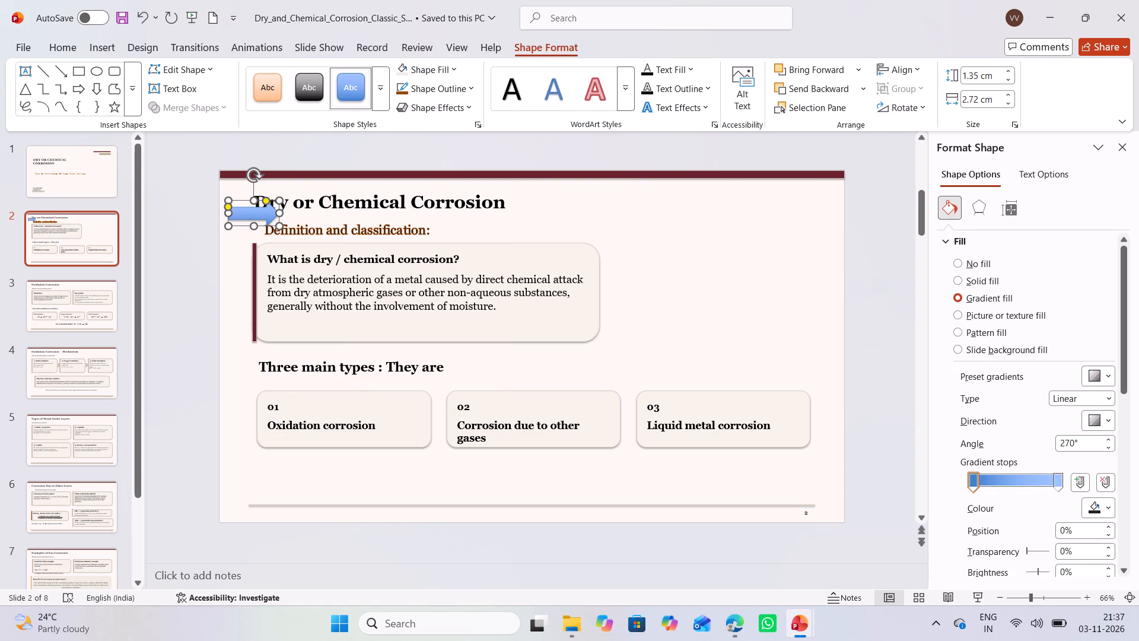
# Resize the arrow to about 0.84 cm high and 1.42 cm wide so it fits in front of the title.
pyautogui.moveTo(281, 222); pyautogui.dragTo(255, 212)
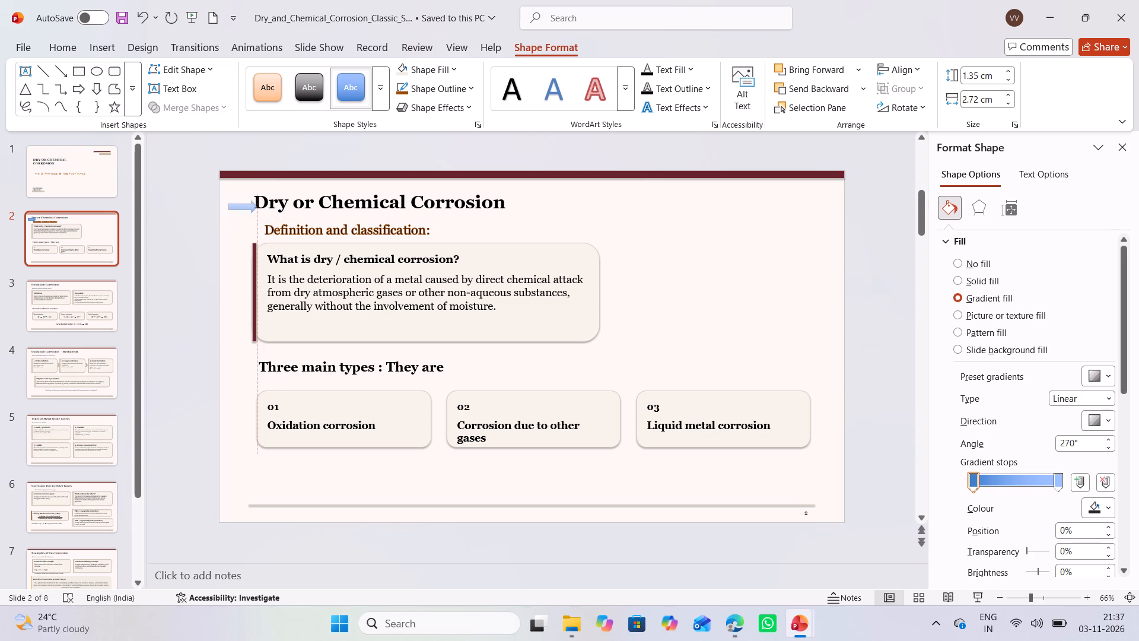
pyautogui.moveTo(255, 212); pyautogui.dragTo(250, 211)
pyautogui.moveTo(227, 211); pyautogui.dragTo(233, 211)
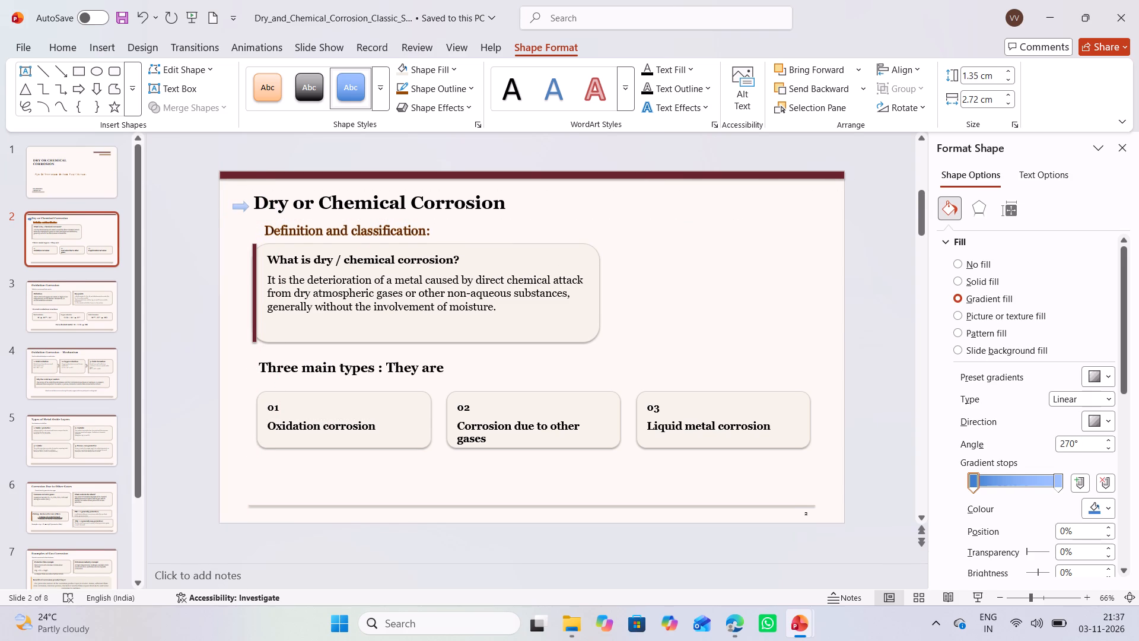
pyautogui.moveTo(233, 211); pyautogui.dragTo(234, 222)
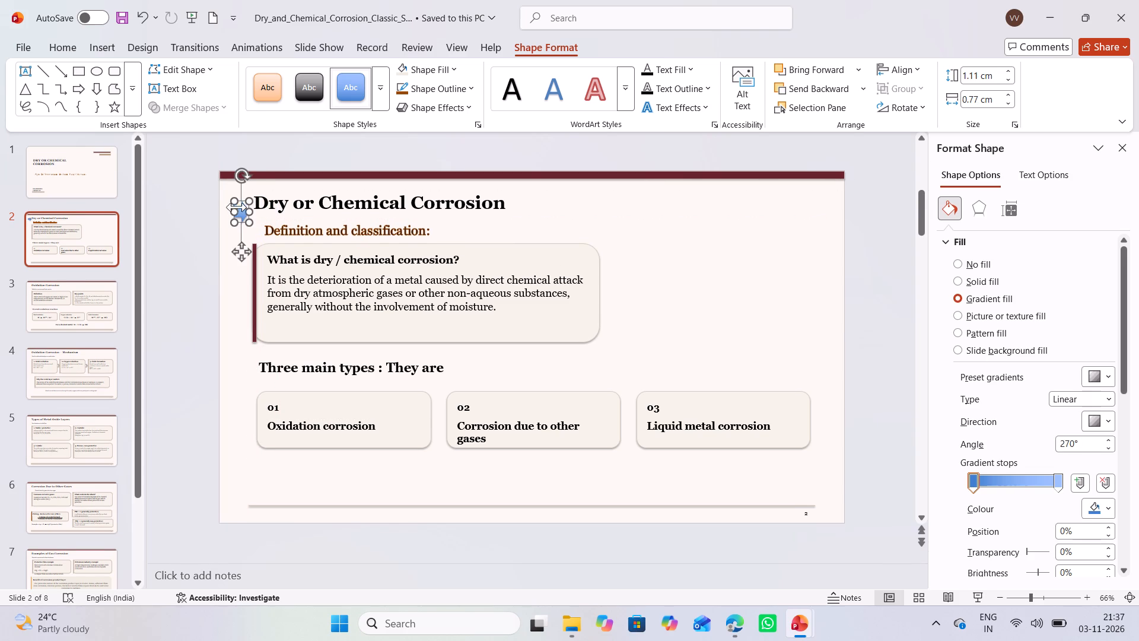
pyautogui.moveTo(246, 197); pyautogui.dragTo(246, 188)
pyautogui.moveTo(233, 206); pyautogui.dragTo(230, 205)
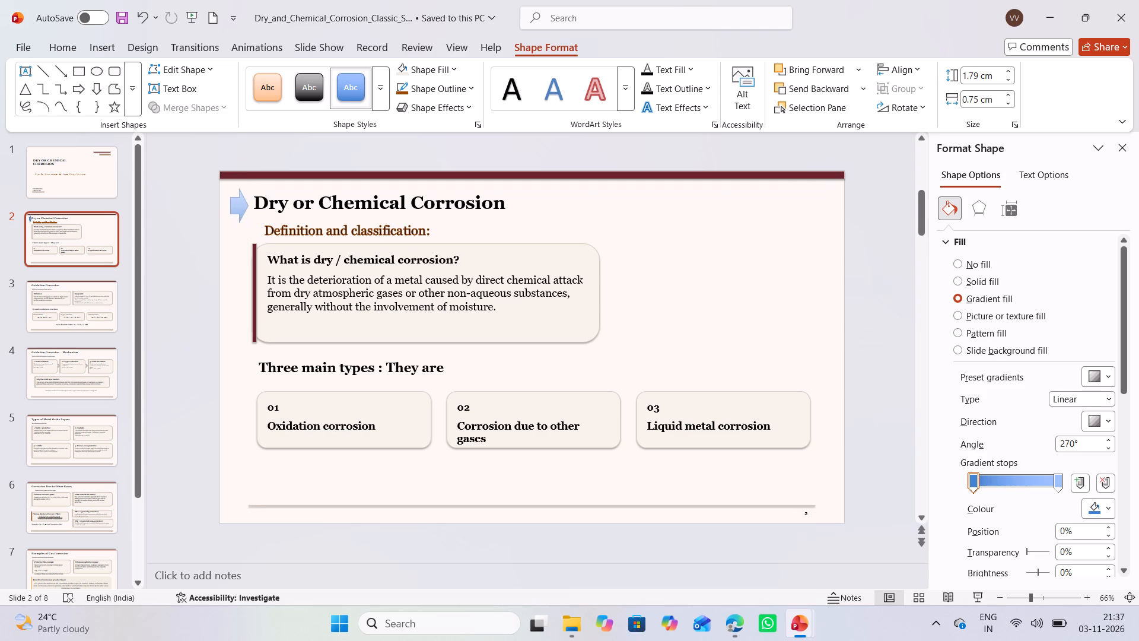
pyautogui.moveTo(230, 205); pyautogui.dragTo(226, 204)
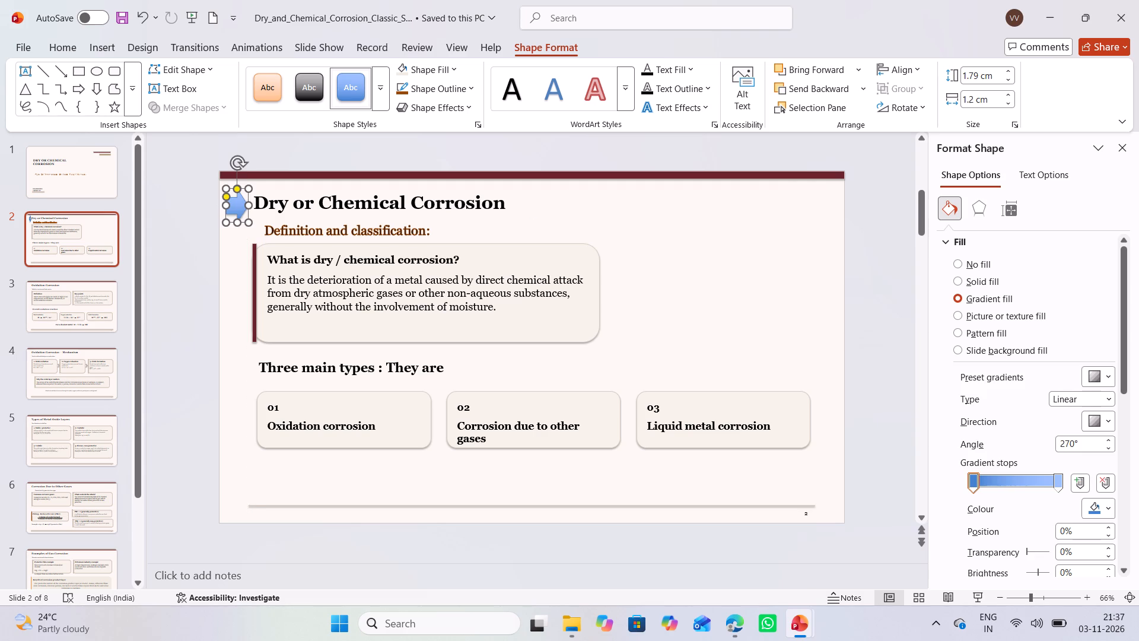
pyautogui.moveTo(247, 204); pyautogui.dragTo(254, 201)
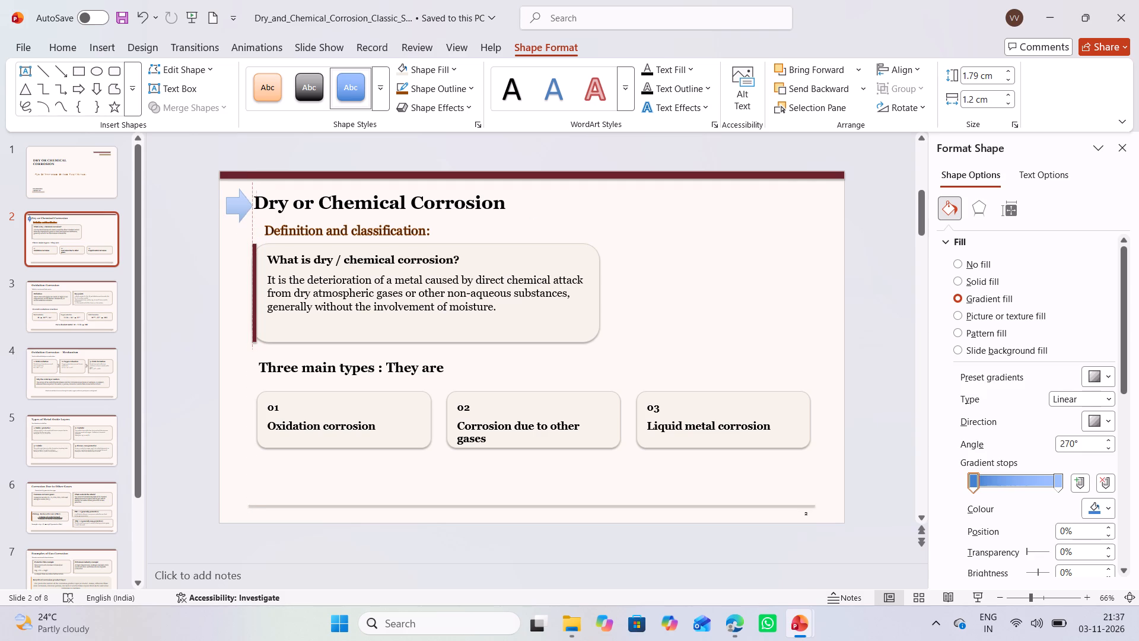
pyautogui.moveTo(254, 201); pyautogui.dragTo(253, 201)
pyautogui.moveTo(243, 223); pyautogui.dragTo(242, 223)
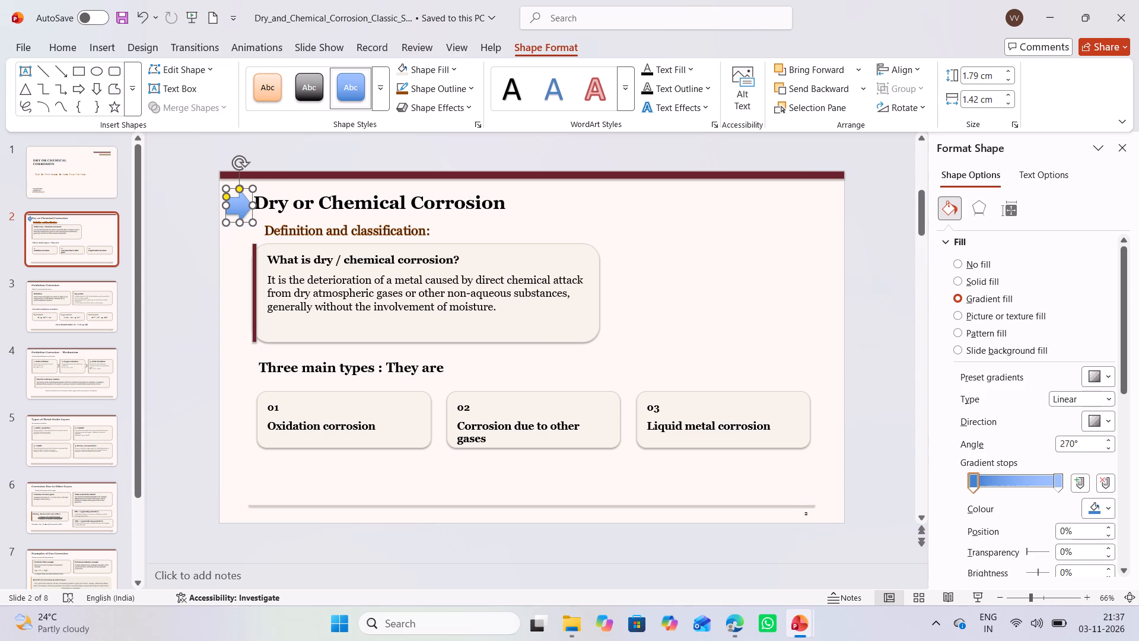
pyautogui.moveTo(242, 223); pyautogui.dragTo(245, 214)
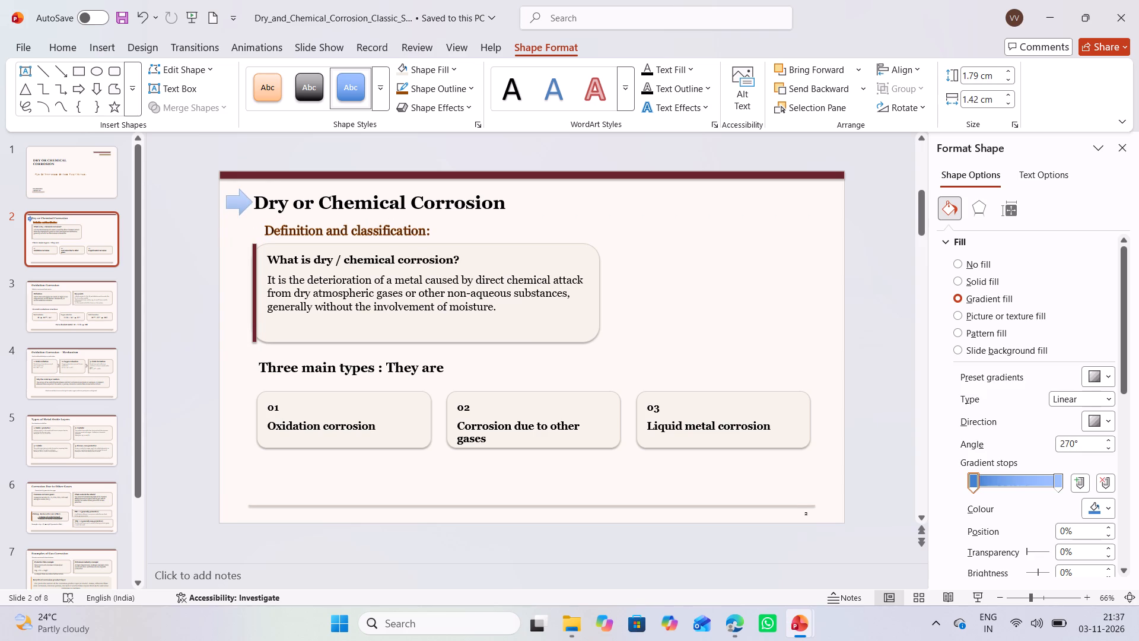
pyautogui.moveTo(245, 214); pyautogui.dragTo(246, 206)
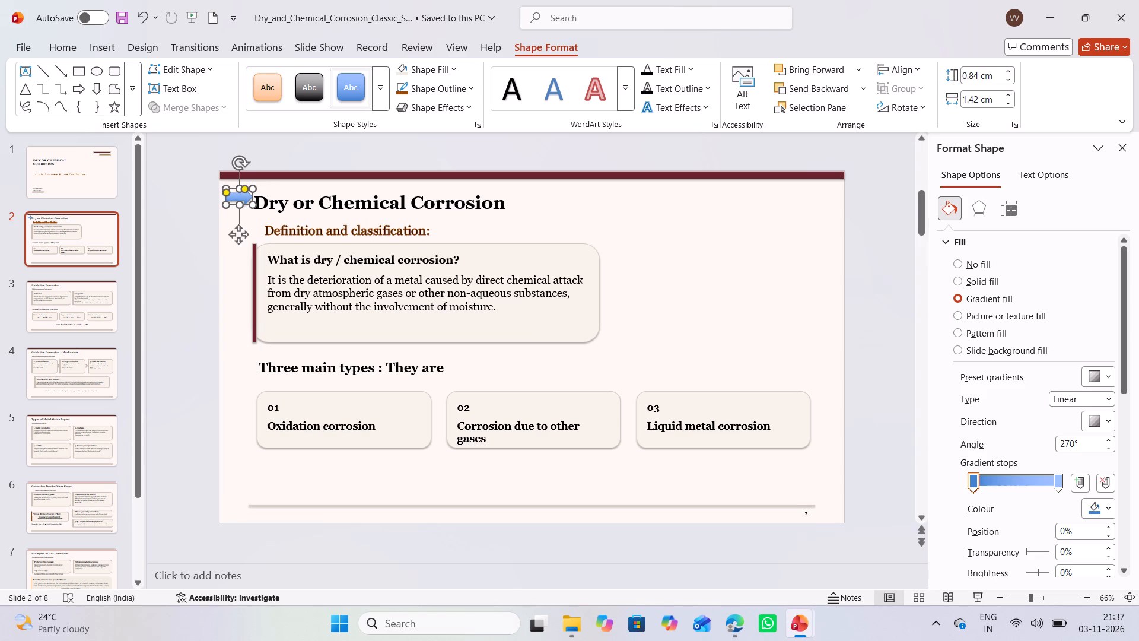
# Move the arrow down slightly so it lines up with the middle of the "Dry or Chemical Corrosion" title text.
pyautogui.click(238, 182)
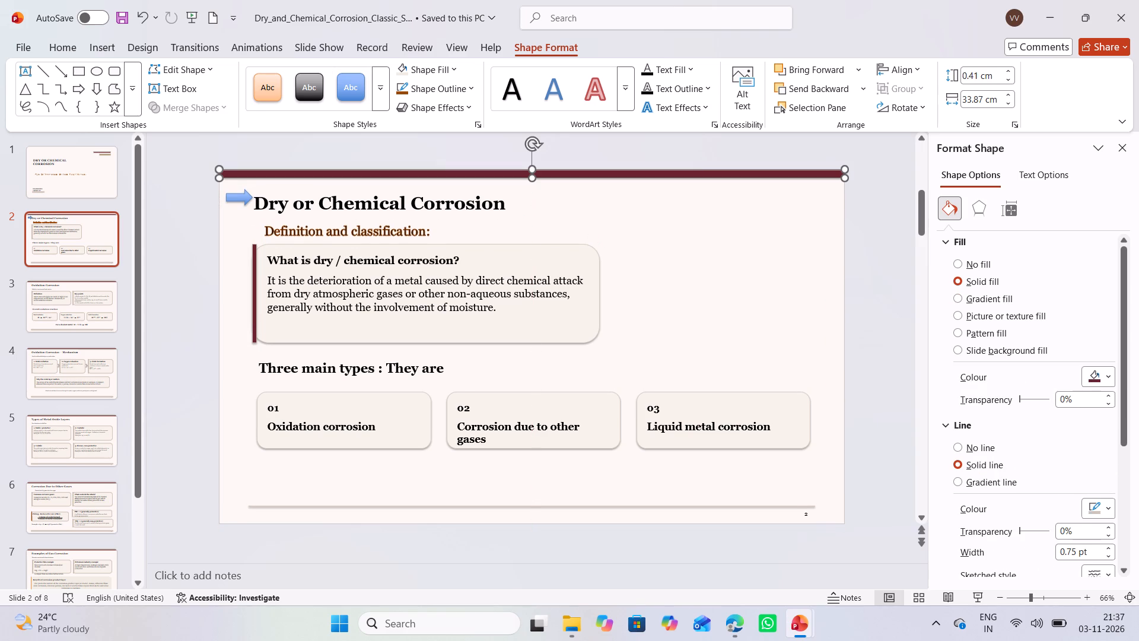
pyautogui.moveTo(246, 191); pyautogui.dragTo(245, 190)
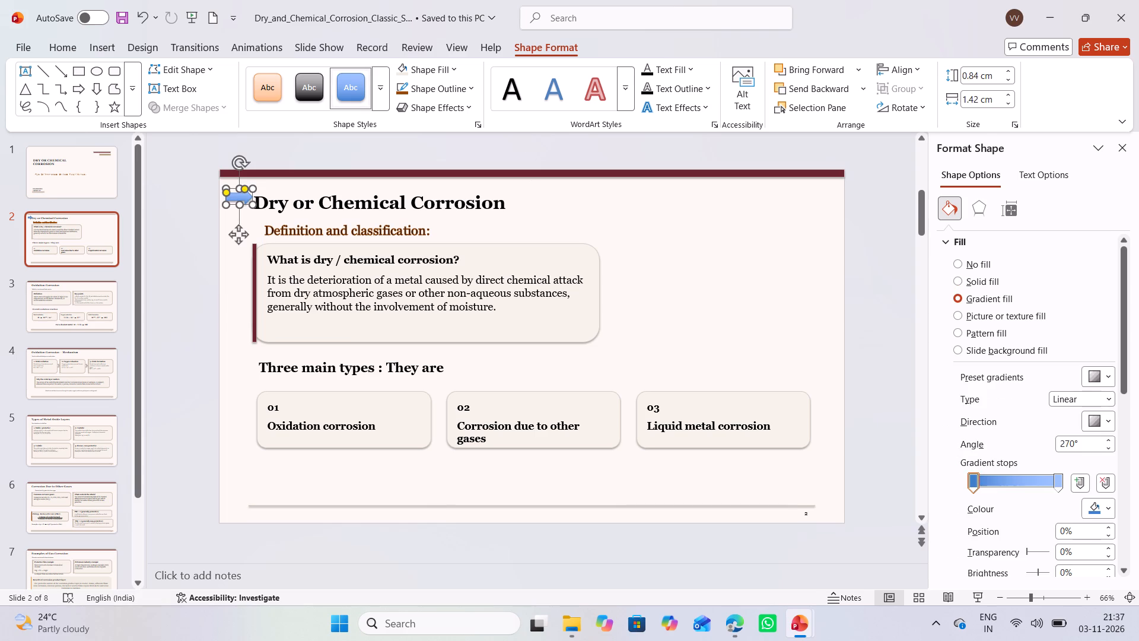
pyautogui.moveTo(245, 190); pyautogui.dragTo(246, 196)
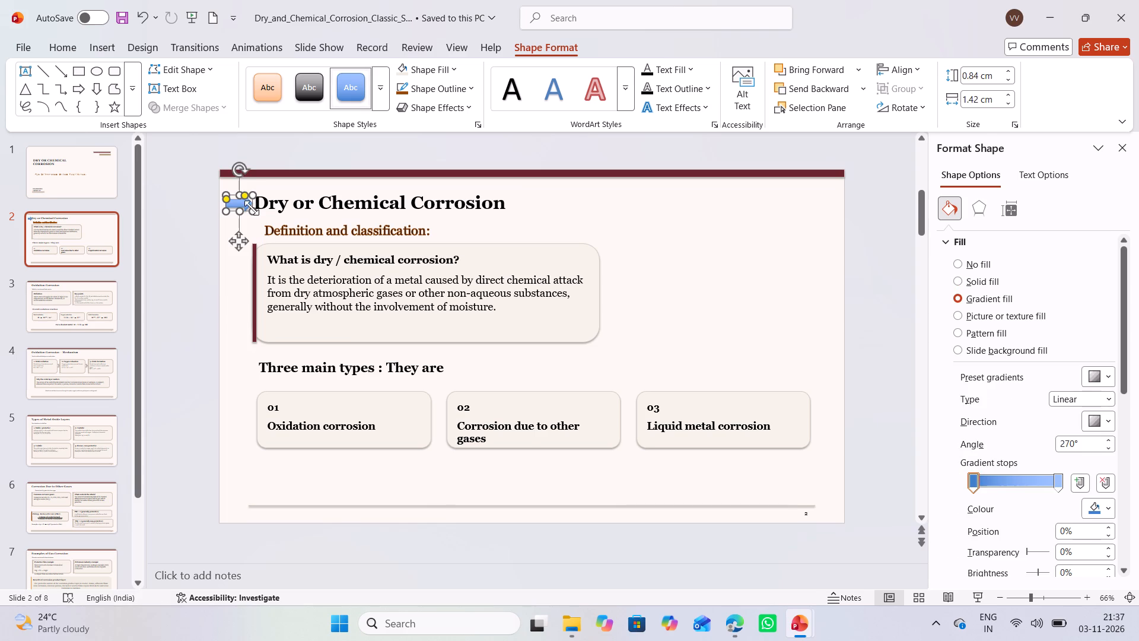
pyautogui.click(572, 224)
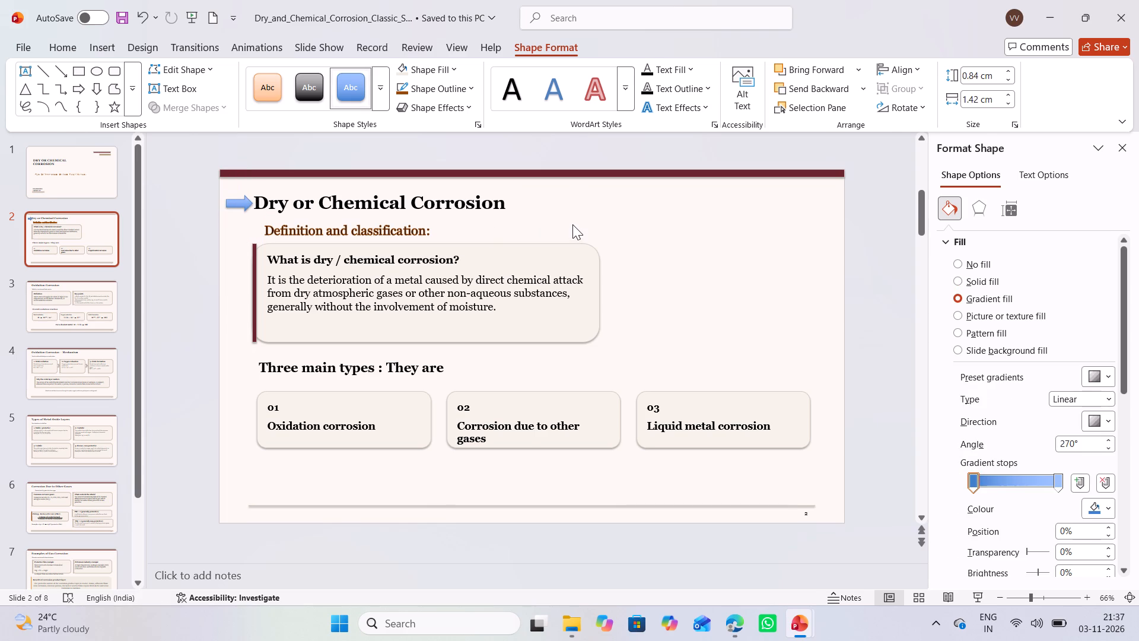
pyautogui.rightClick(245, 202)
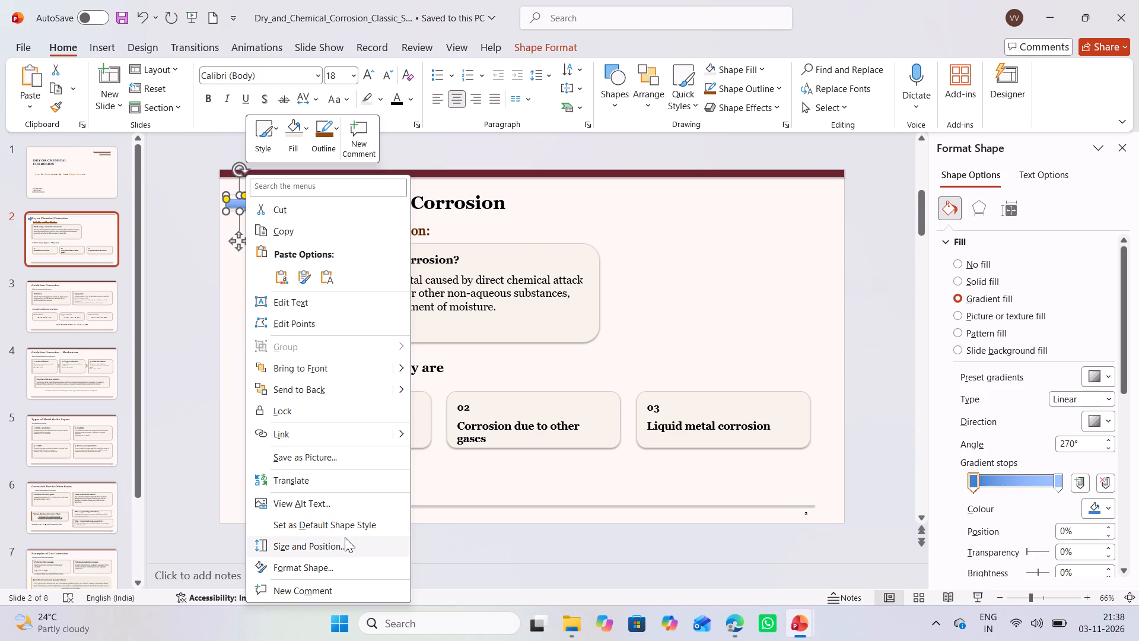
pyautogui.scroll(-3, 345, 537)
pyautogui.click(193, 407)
# Fill the arrow beside the title with the strong dark orange shade of the Orange, Accent 6 theme colour.
pyautogui.click(247, 198)
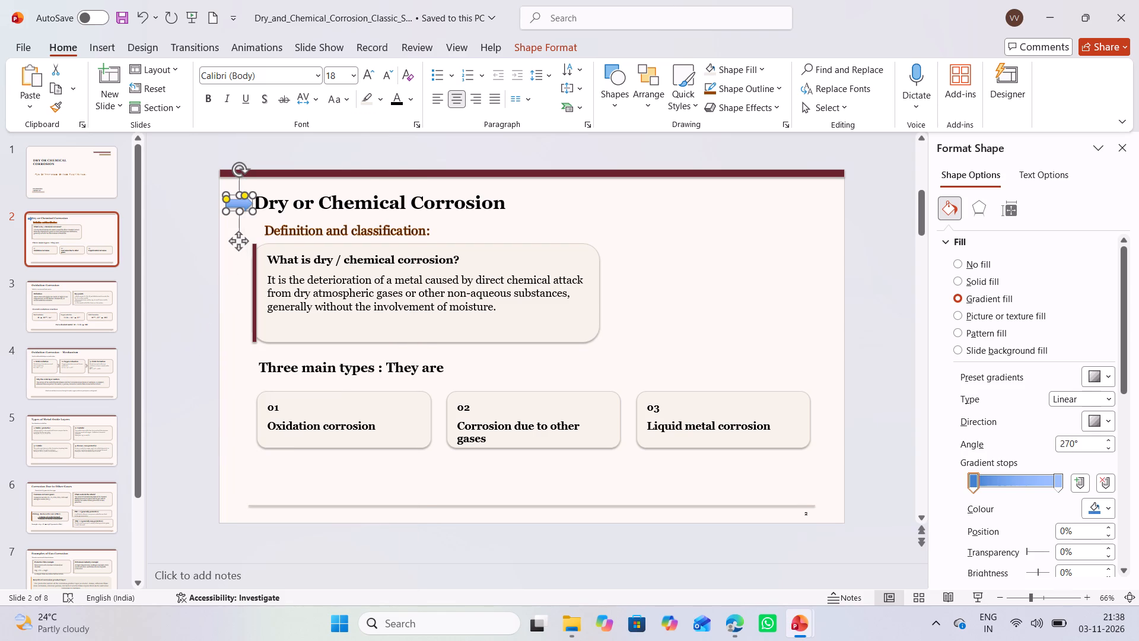
pyautogui.rightClick(247, 198)
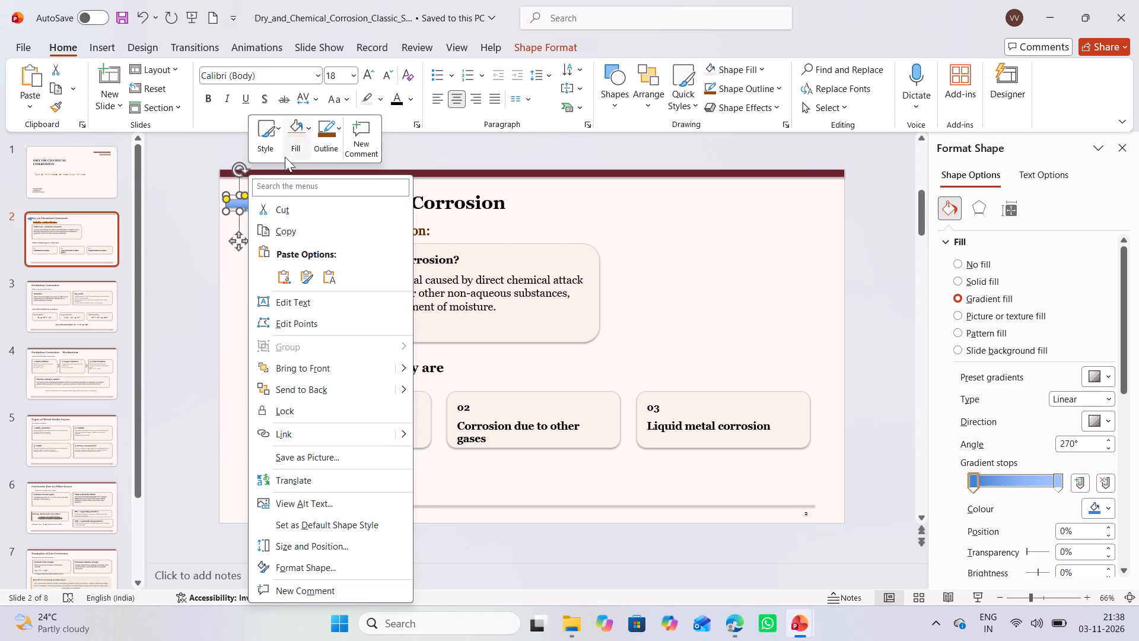
pyautogui.click(289, 148)
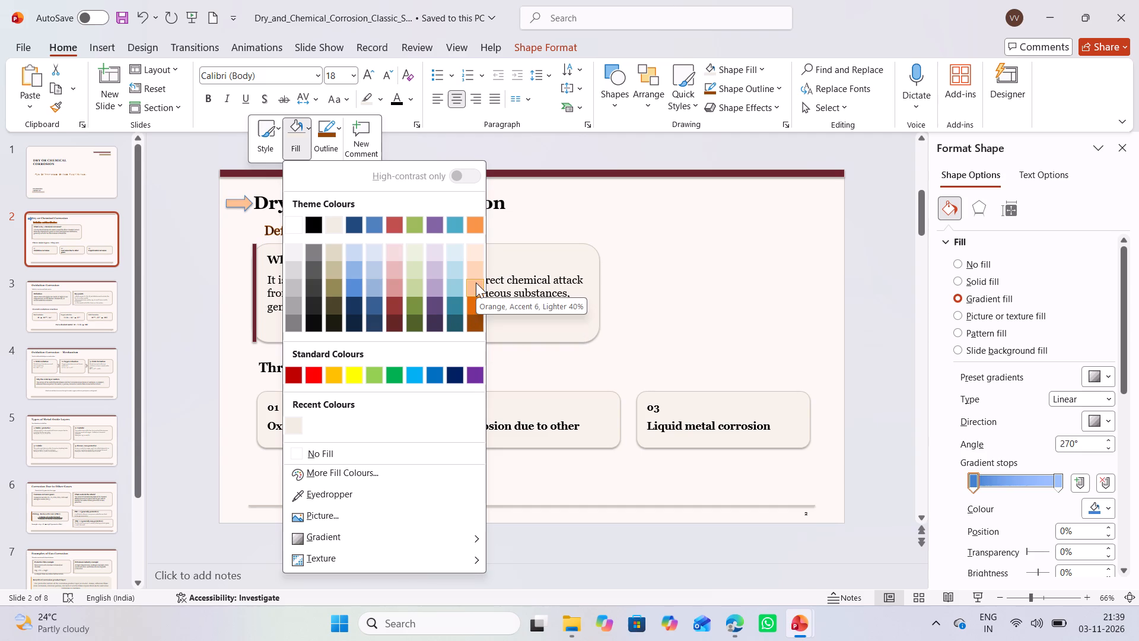
pyautogui.moveTo(483, 253); pyautogui.dragTo(463, 247)
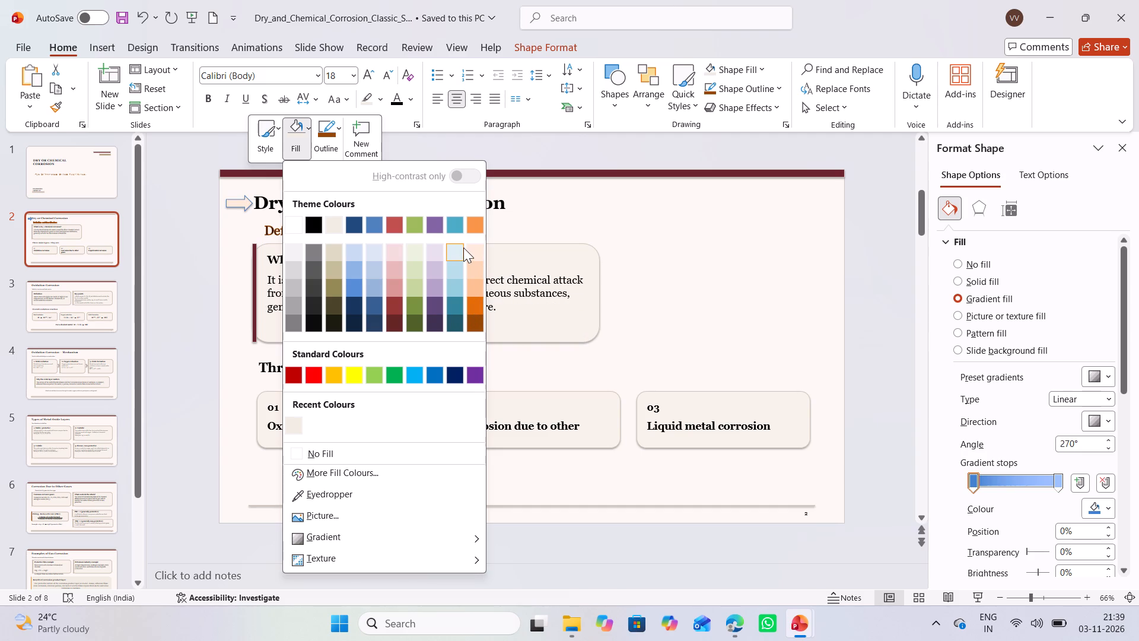
pyautogui.moveTo(463, 247); pyautogui.dragTo(362, 298)
pyautogui.moveTo(362, 298); pyautogui.dragTo(335, 285)
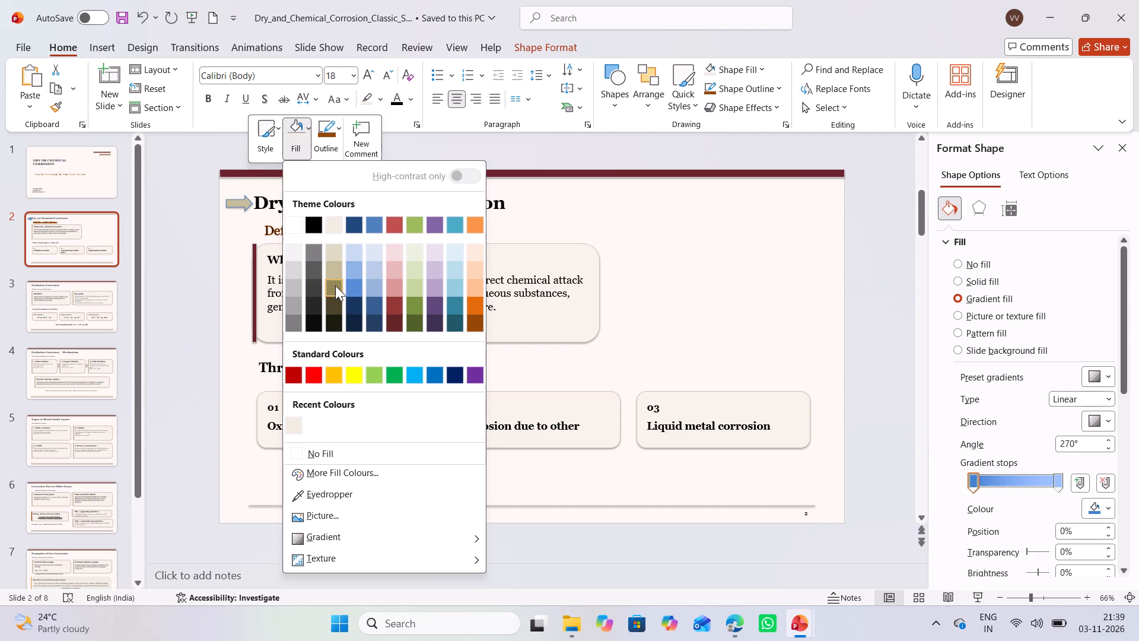
pyautogui.moveTo(335, 285); pyautogui.dragTo(317, 288)
pyautogui.moveTo(317, 288); pyautogui.dragTo(319, 274)
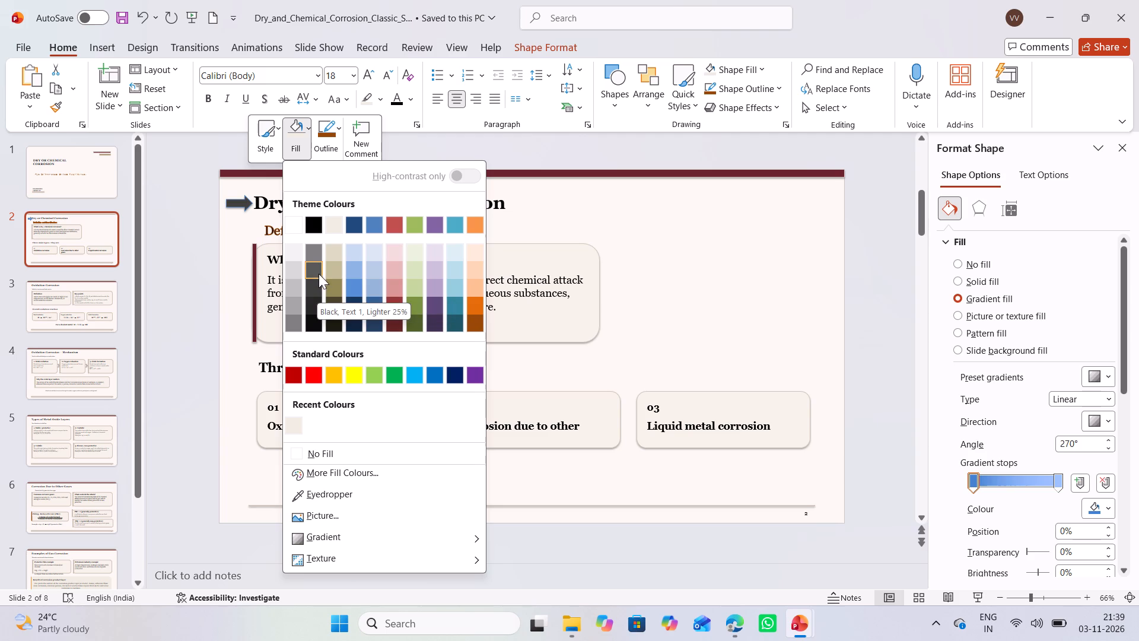
pyautogui.moveTo(319, 274); pyautogui.dragTo(338, 271)
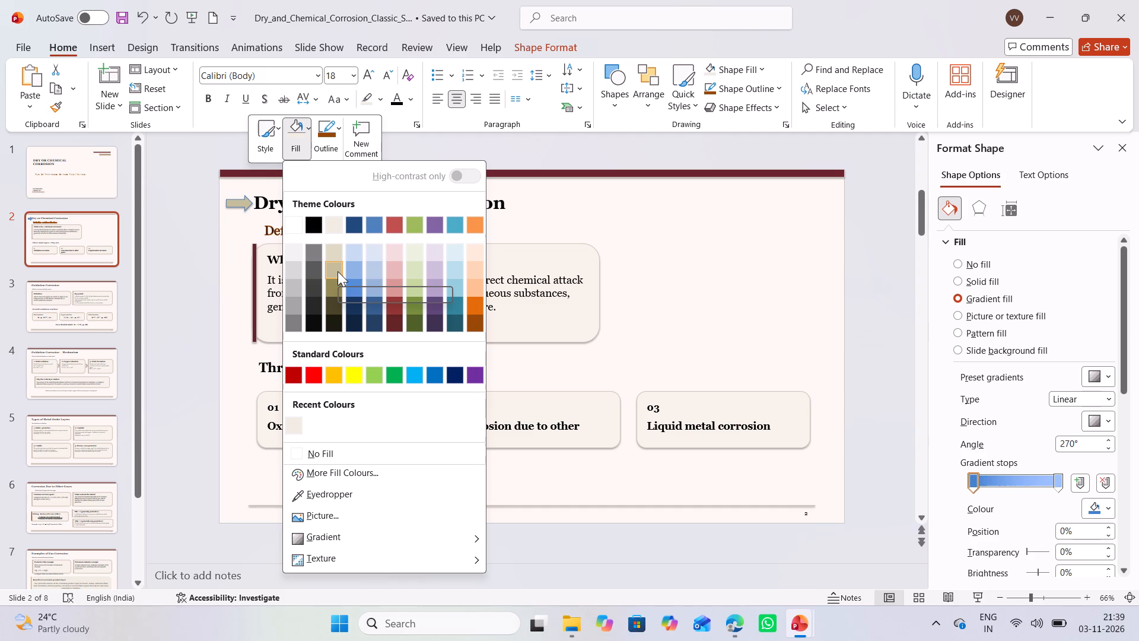
pyautogui.moveTo(338, 271); pyautogui.dragTo(429, 280)
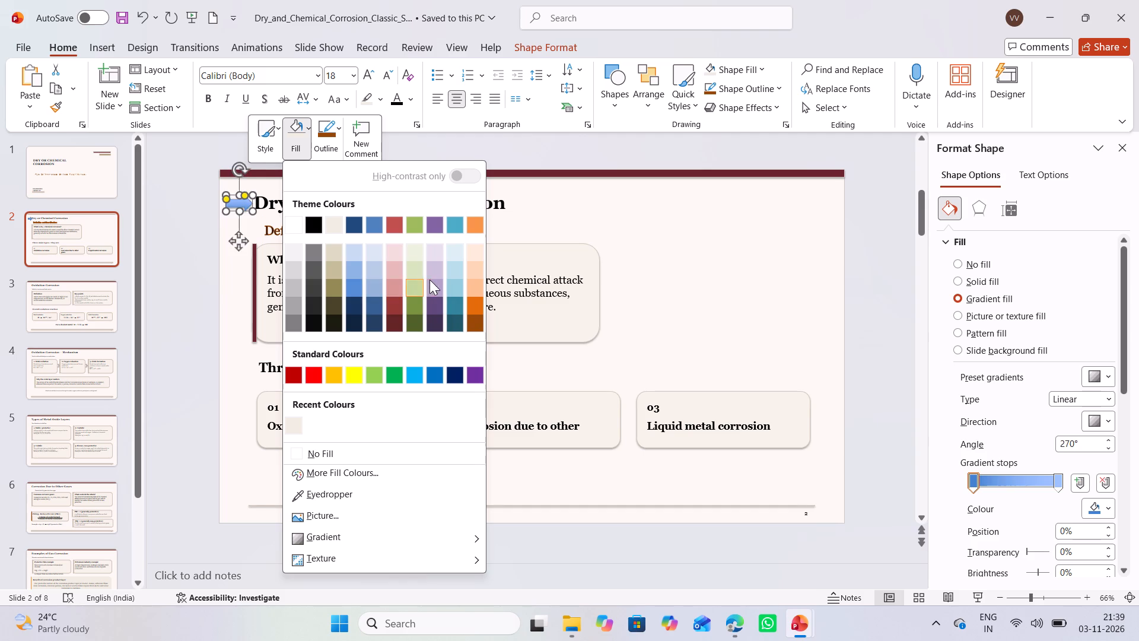
pyautogui.moveTo(429, 280); pyautogui.dragTo(470, 275)
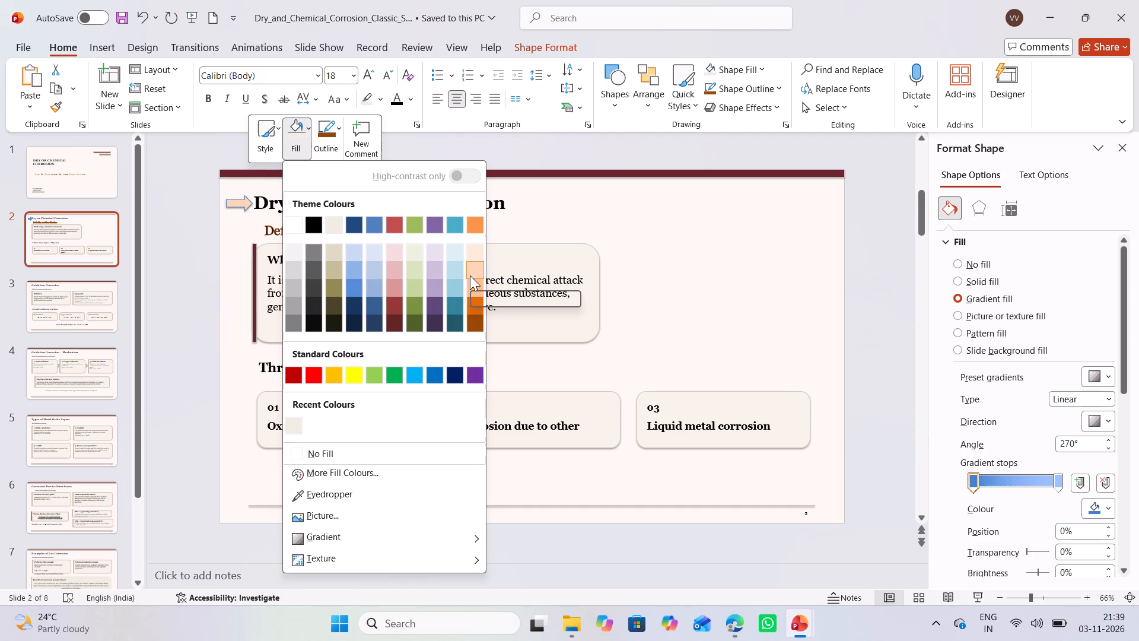
pyautogui.moveTo(470, 275); pyautogui.dragTo(475, 300)
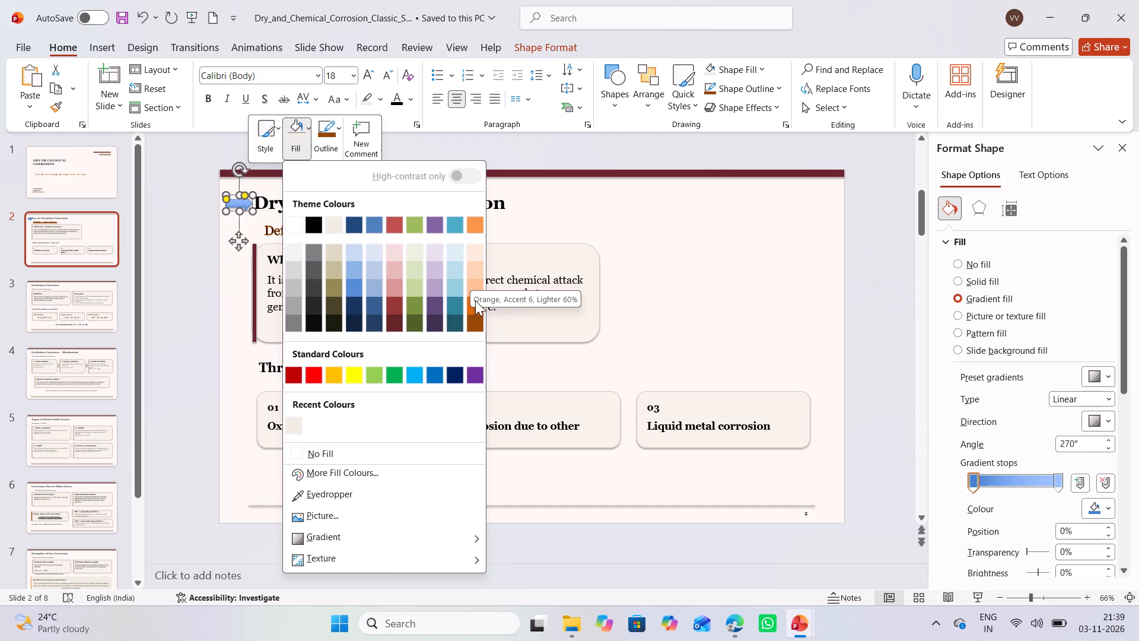
pyautogui.moveTo(475, 300); pyautogui.dragTo(475, 306)
pyautogui.click(475, 306)
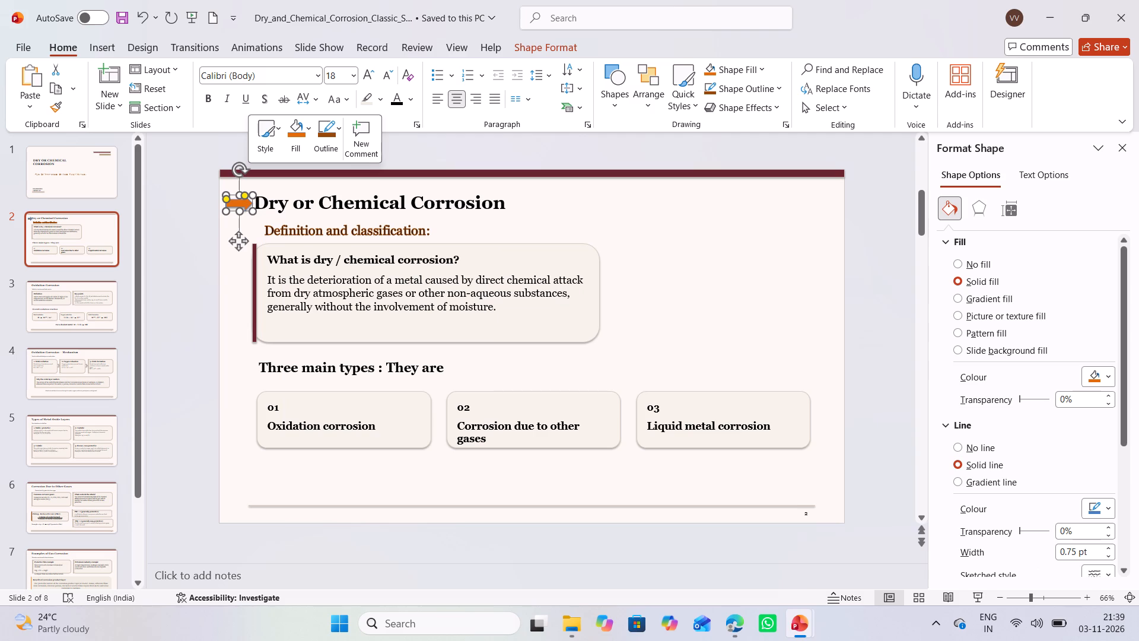
# Deselect the arrow on slide 2 and go to slide 3, "Oxidation Corrosion".
pyautogui.click(629, 252)
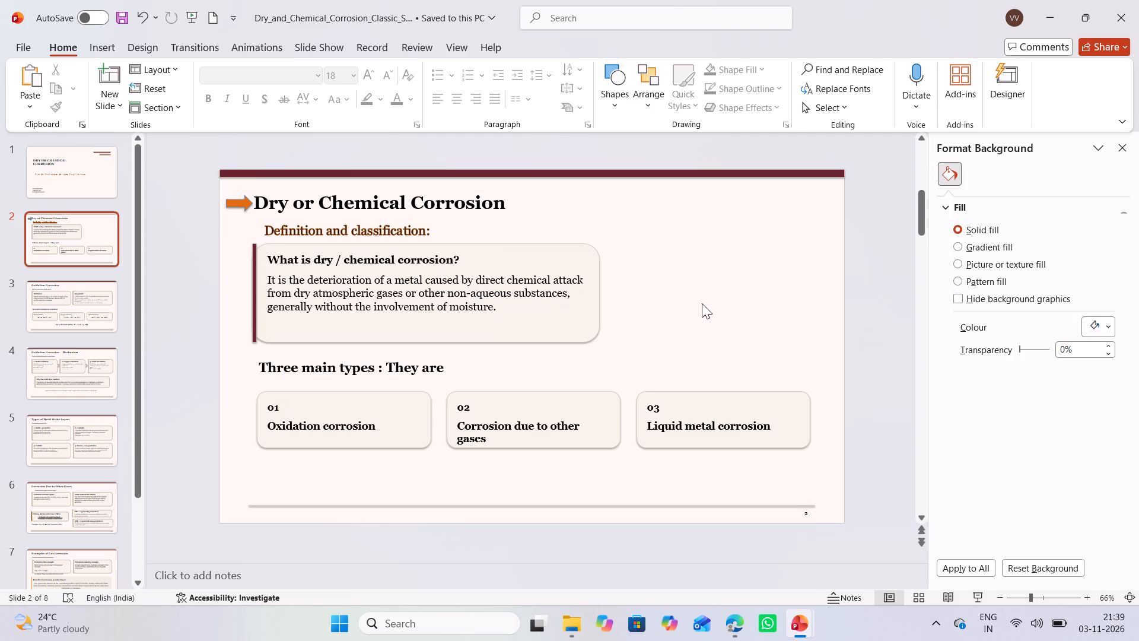
pyautogui.scroll(1, 702, 303)
pyautogui.scroll(-2, 702, 304)
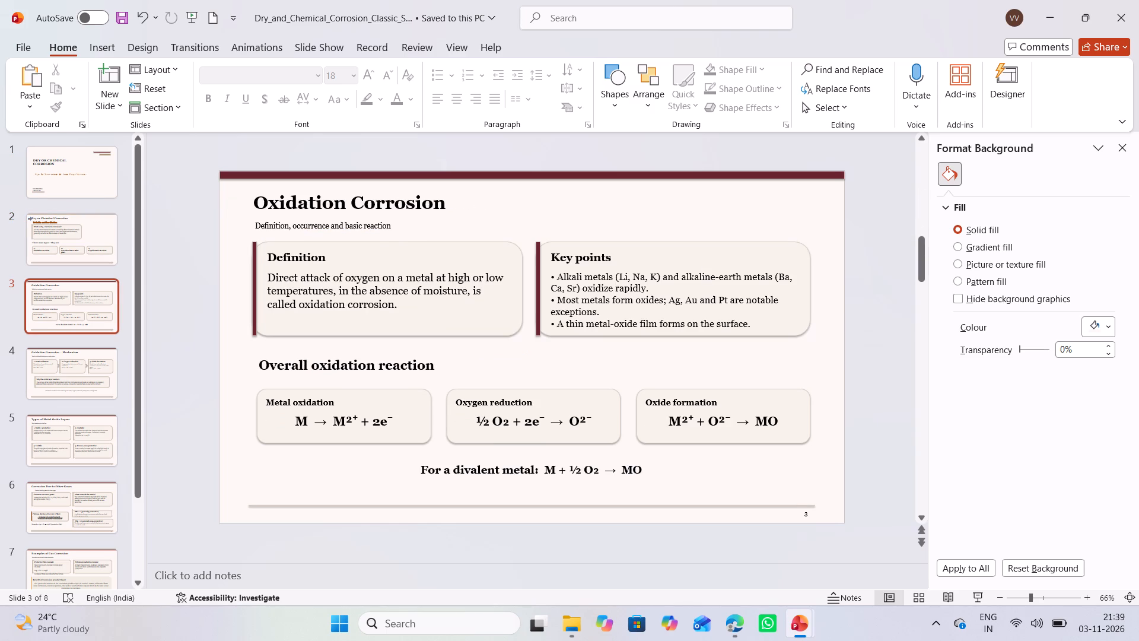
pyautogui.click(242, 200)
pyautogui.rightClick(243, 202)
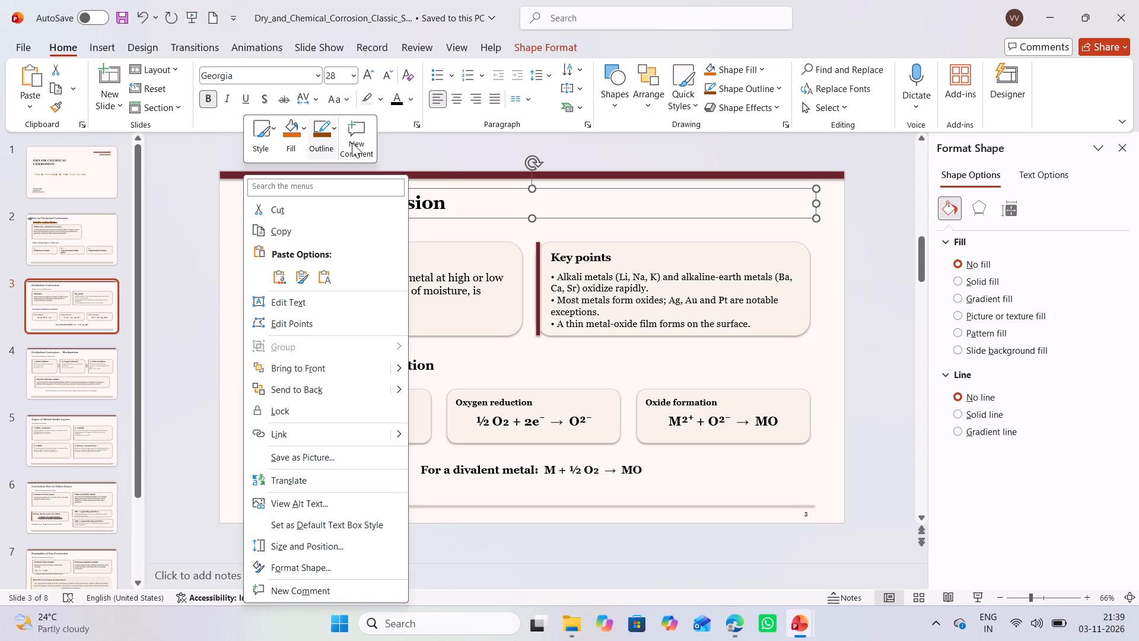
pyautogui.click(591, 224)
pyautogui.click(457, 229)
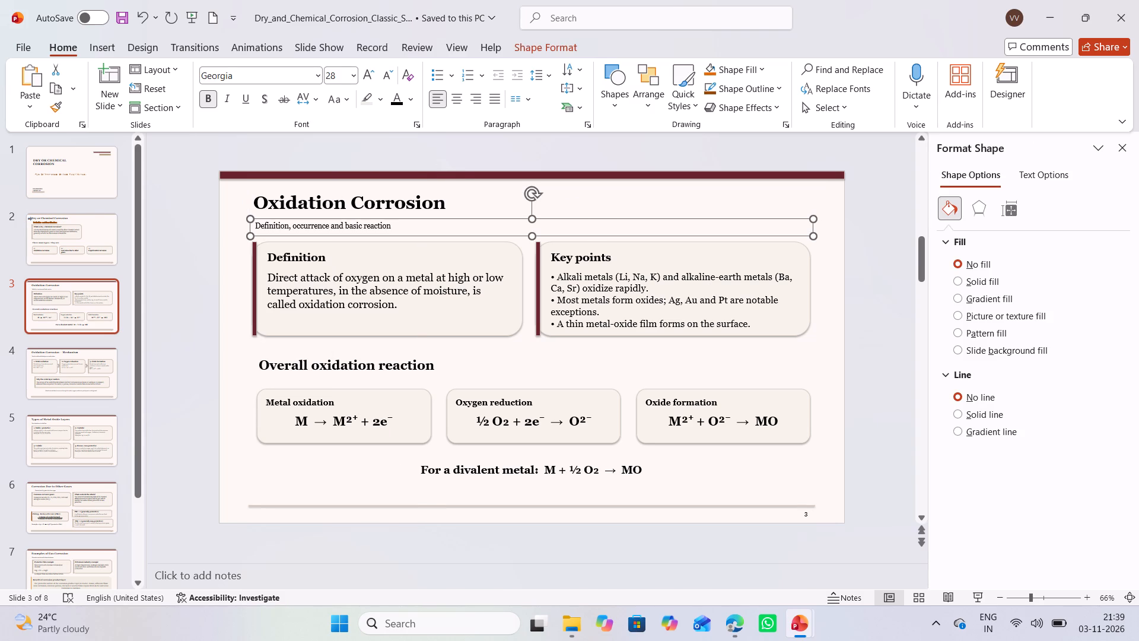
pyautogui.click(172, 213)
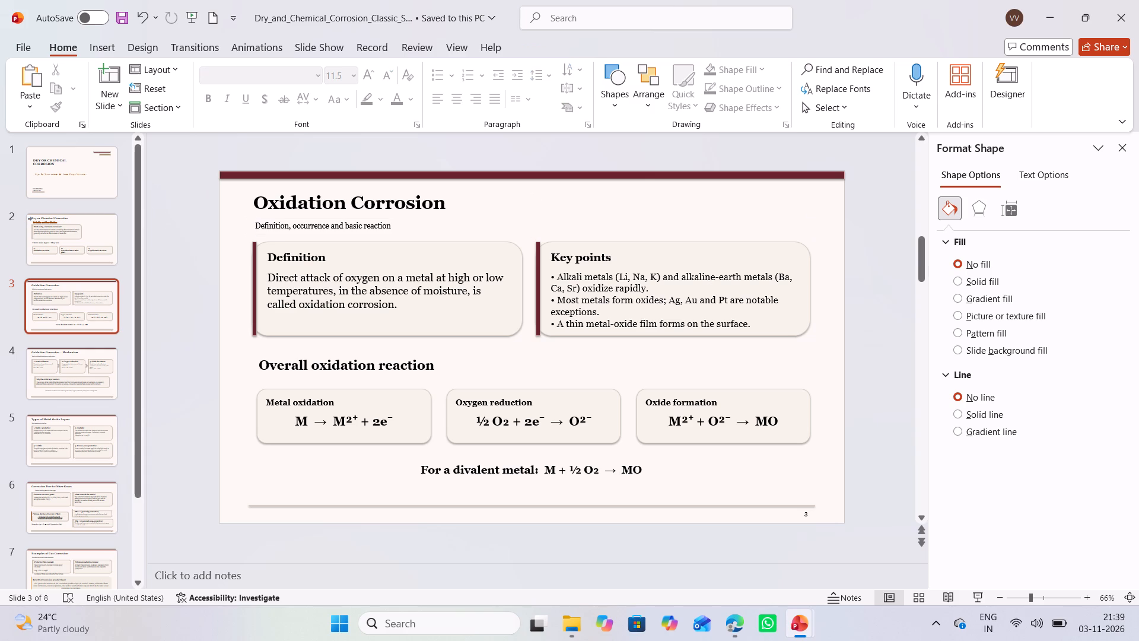
# Move the subtitle box "Definition, occurrence and basic reaction" slightly up, closer to the "Oxidation Corrosion" title.
pyautogui.click(407, 227)
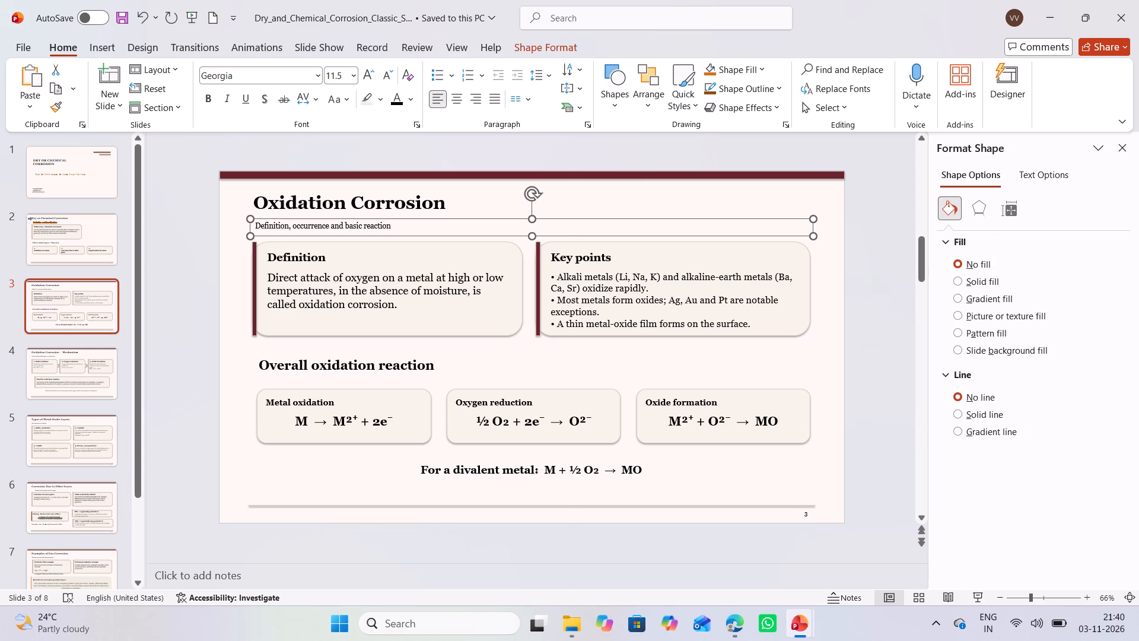
pyautogui.rightClick(403, 229)
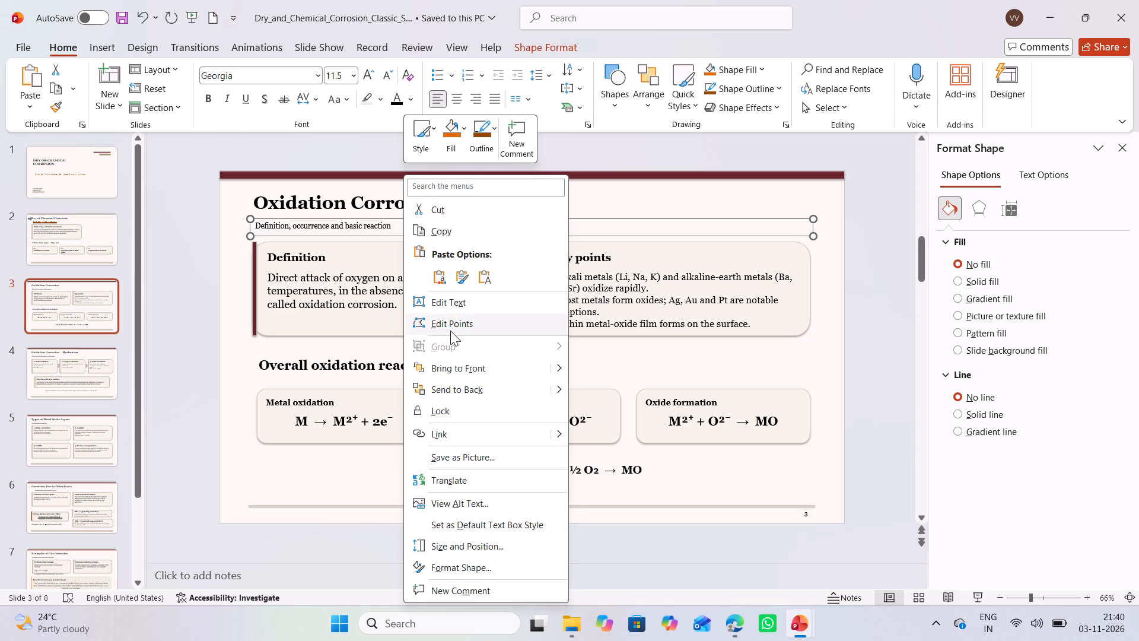
pyautogui.click(445, 298)
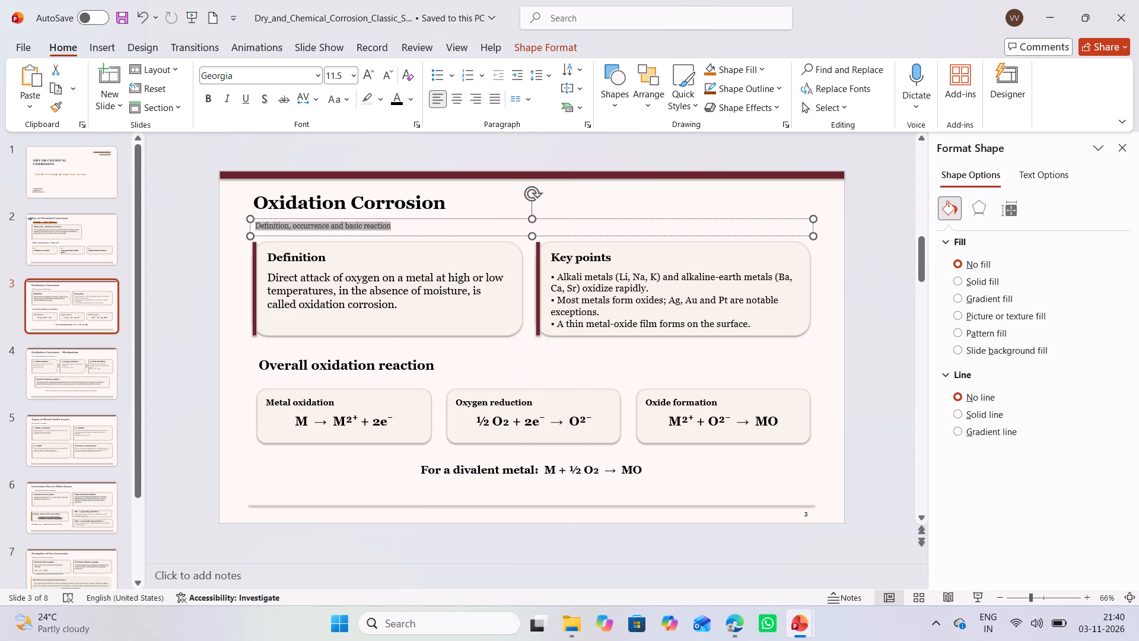
pyautogui.click(428, 230)
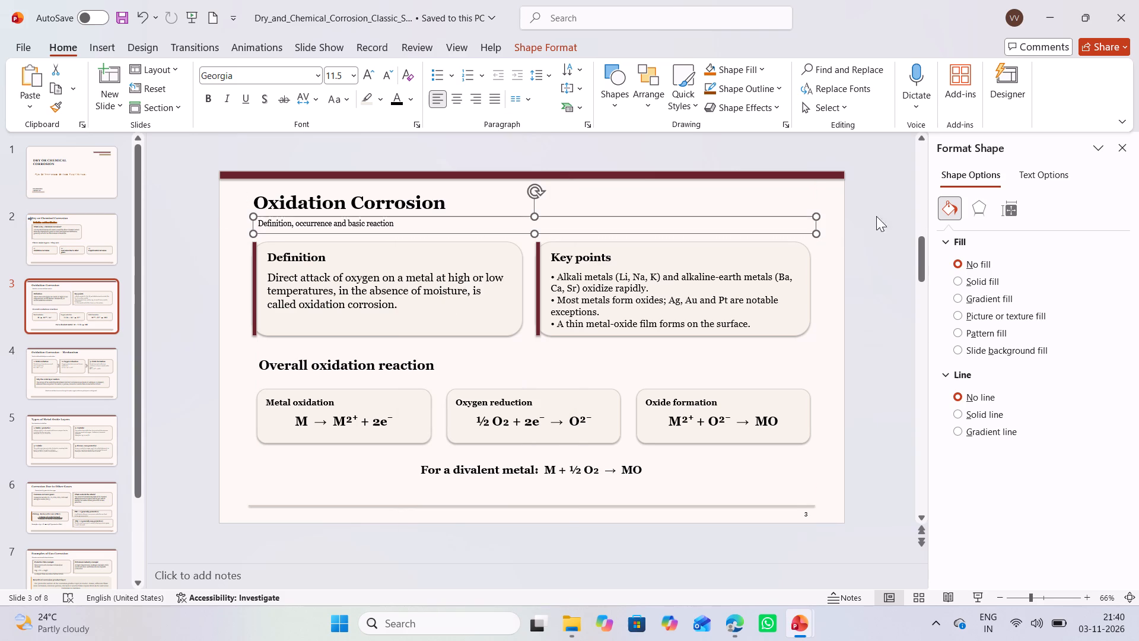
pyautogui.click(1055, 175)
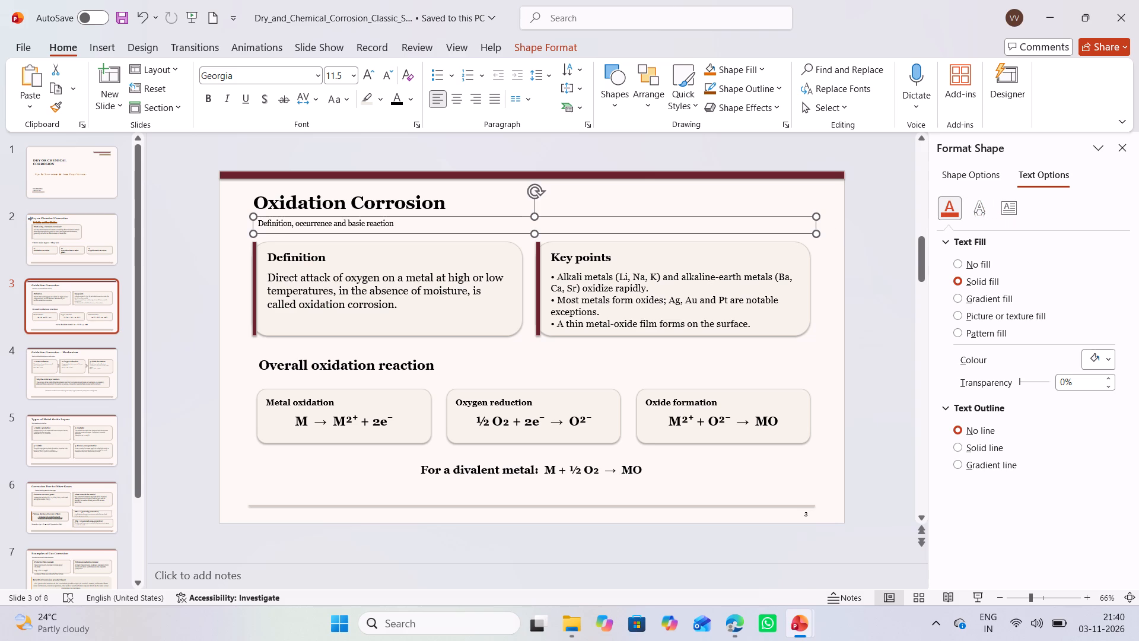
pyautogui.rightClick(460, 220)
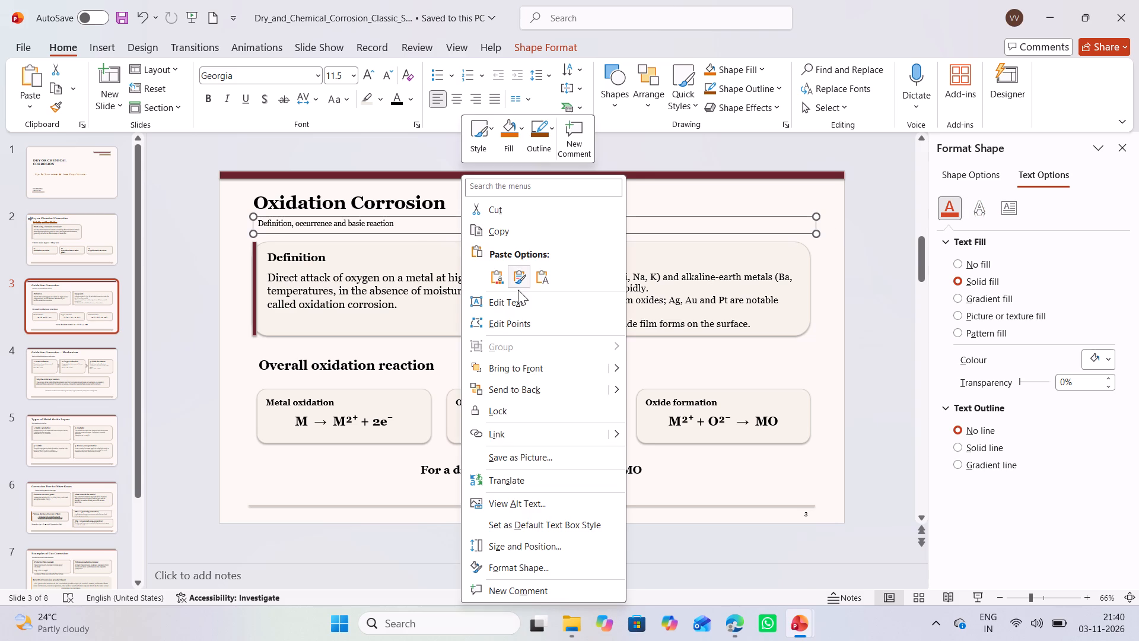
pyautogui.click(525, 316)
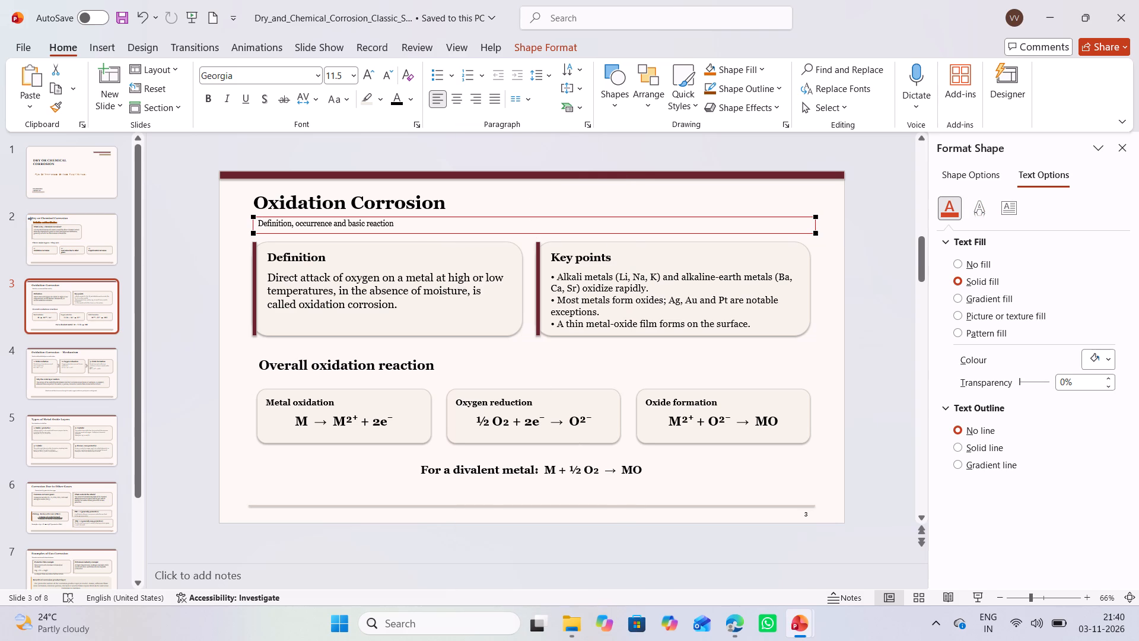
pyautogui.click(443, 224)
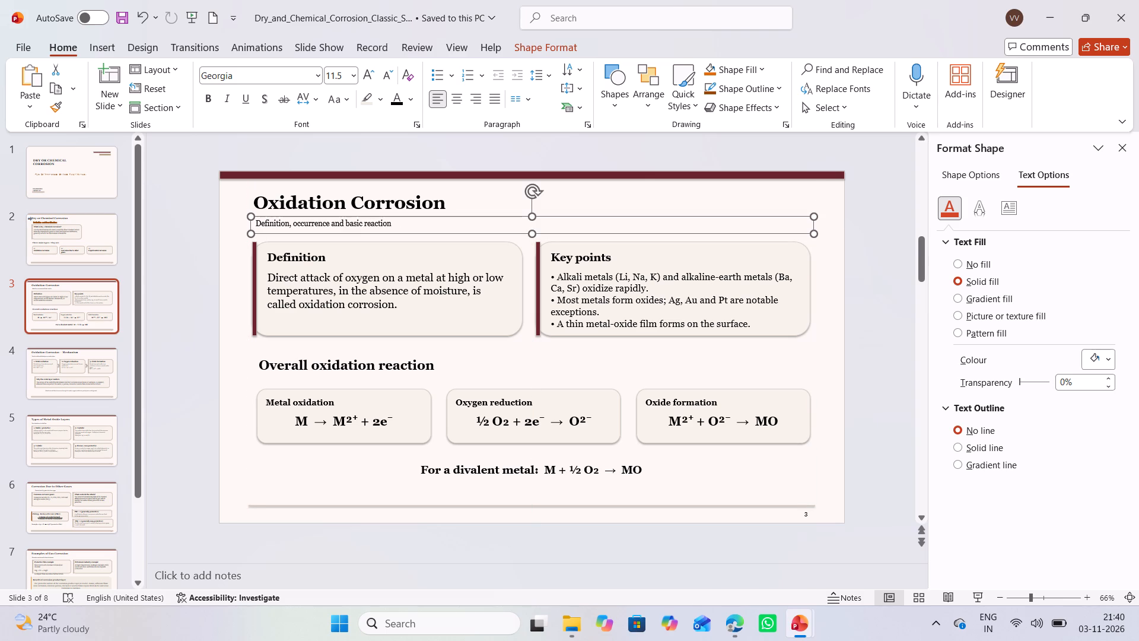
# Set the height of the subtitle box "Definition, occurrence and basic reaction" on slide 3 to 0.9 cm.
pyautogui.rightClick(454, 227)
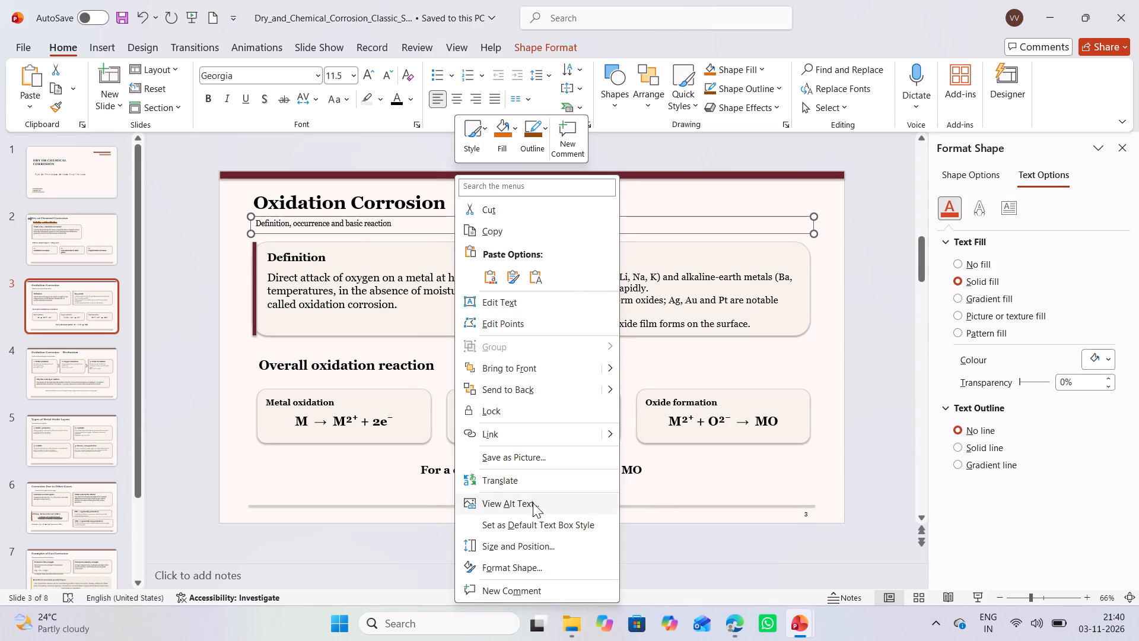
pyautogui.click(534, 538)
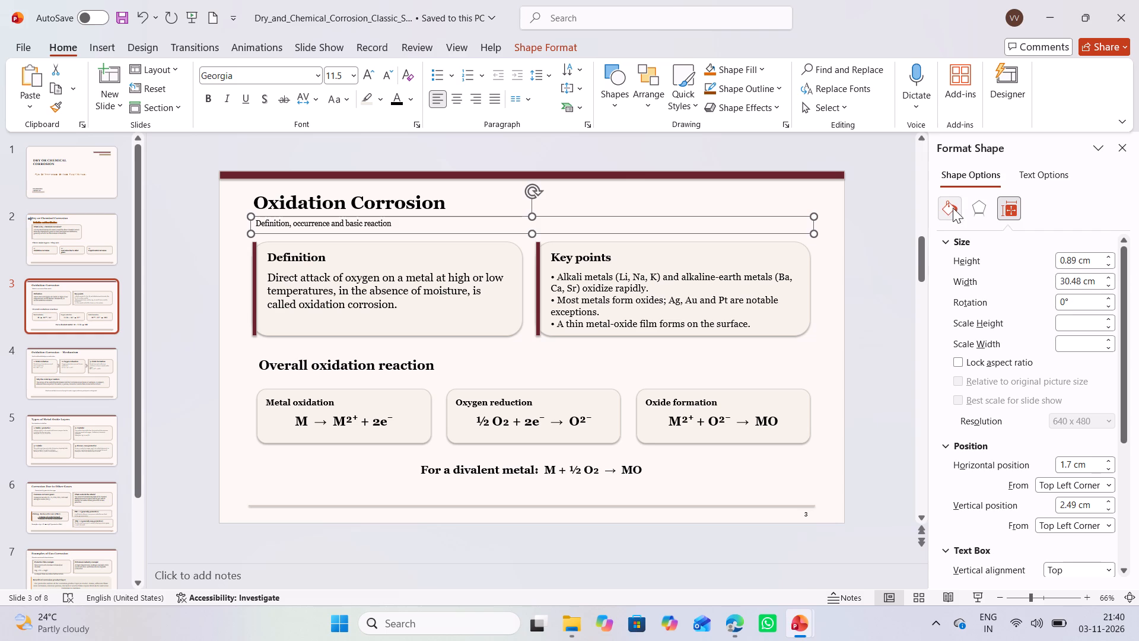
pyautogui.click(978, 205)
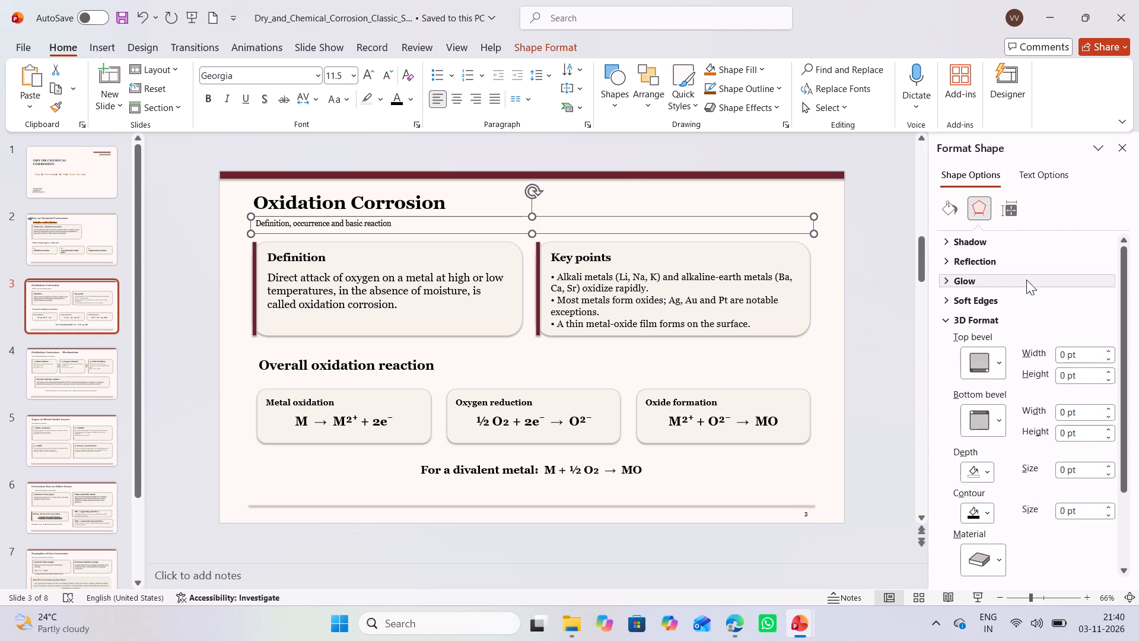
pyautogui.click(1013, 207)
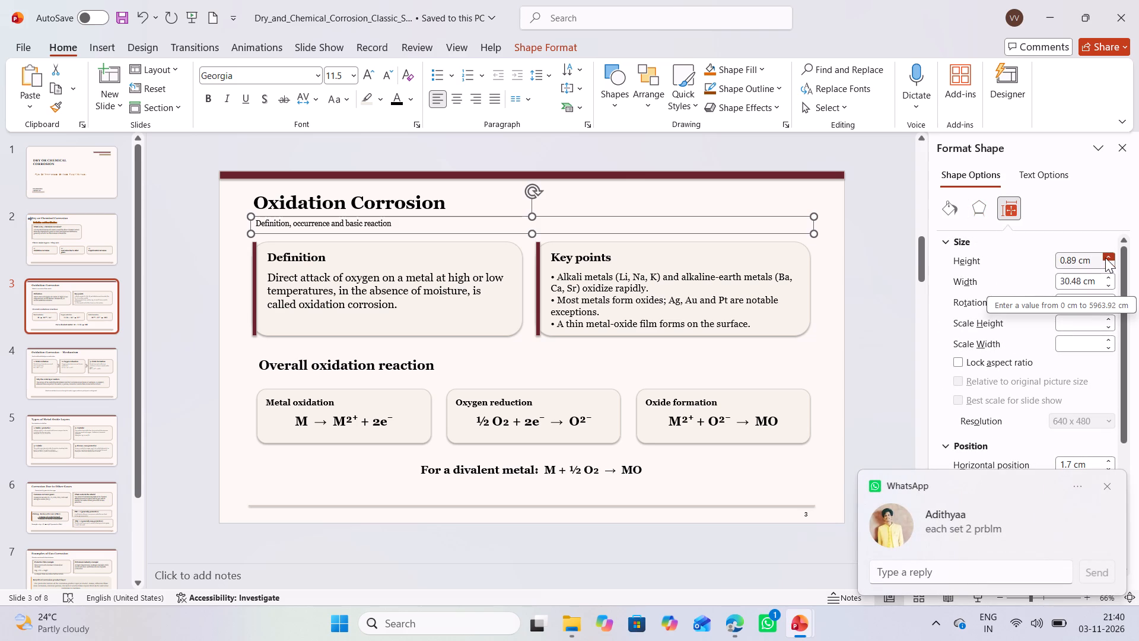
pyautogui.click(1105, 258)
pyautogui.click(1105, 258)
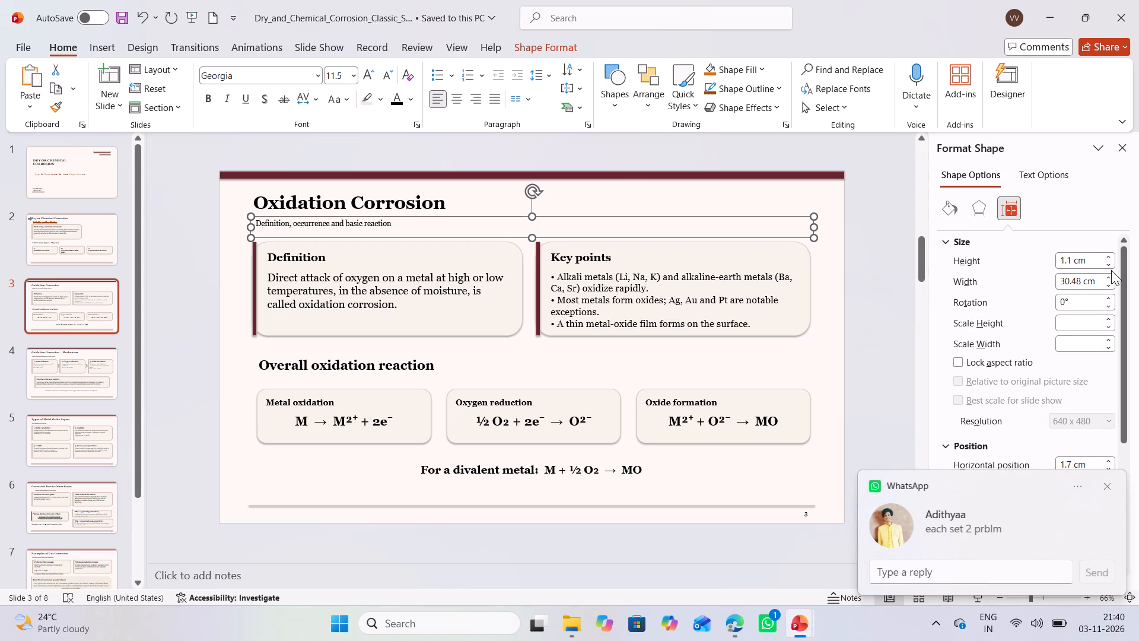
pyautogui.click(1111, 266)
pyautogui.click(1111, 266)
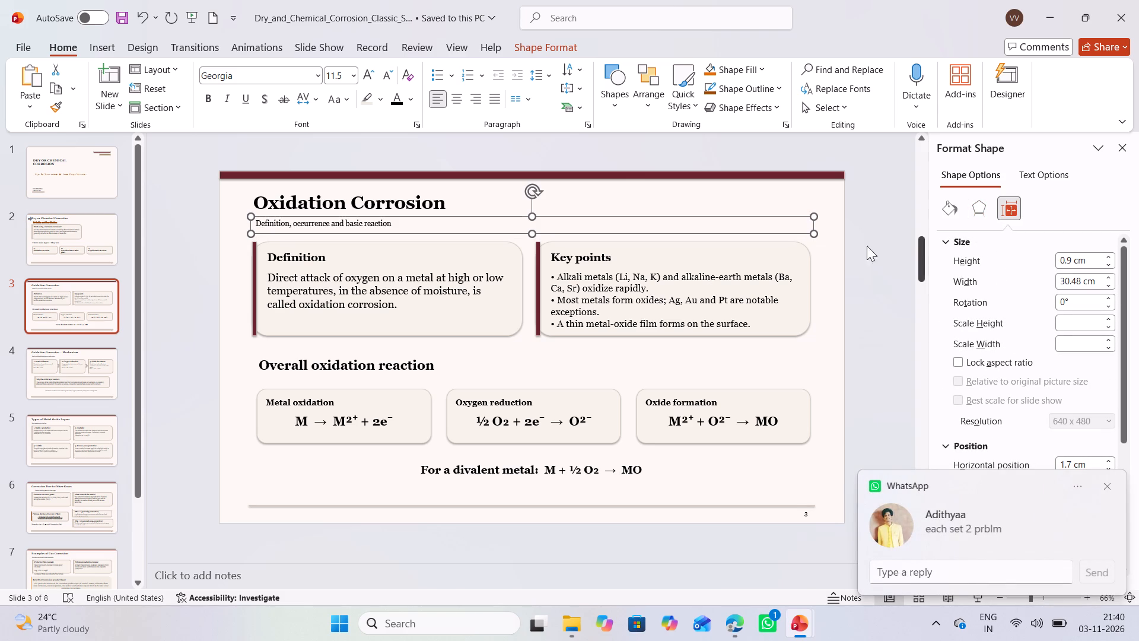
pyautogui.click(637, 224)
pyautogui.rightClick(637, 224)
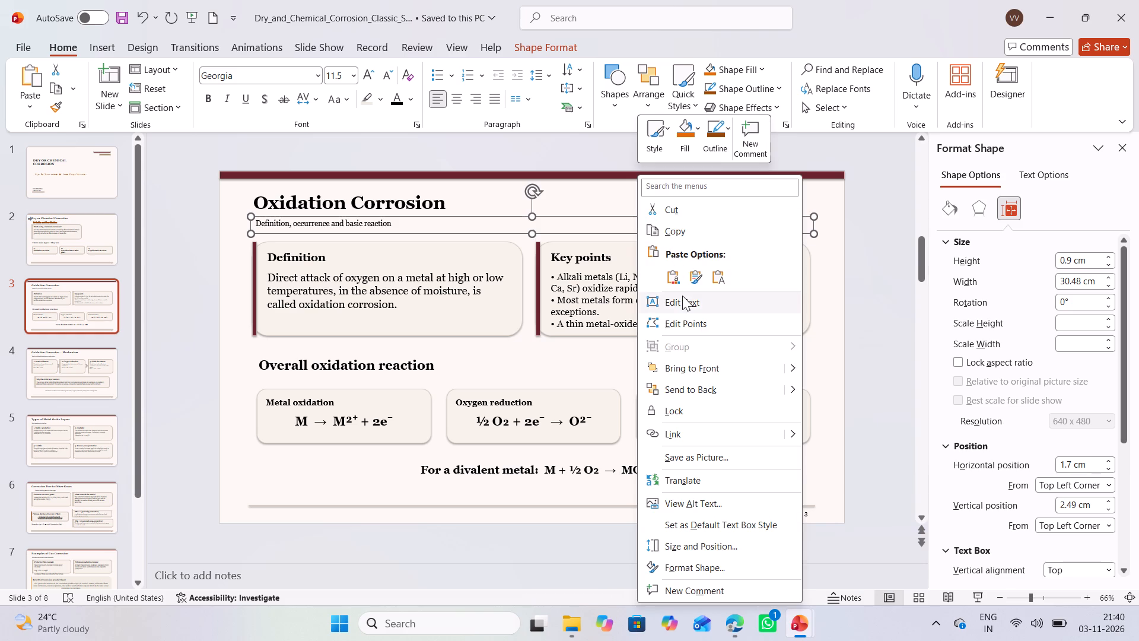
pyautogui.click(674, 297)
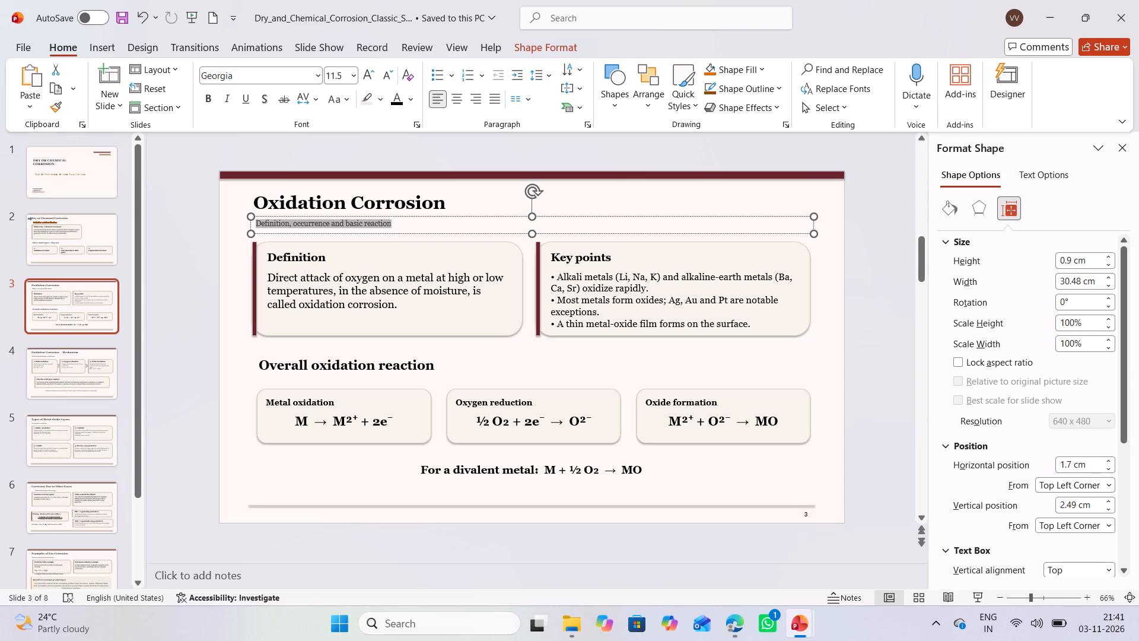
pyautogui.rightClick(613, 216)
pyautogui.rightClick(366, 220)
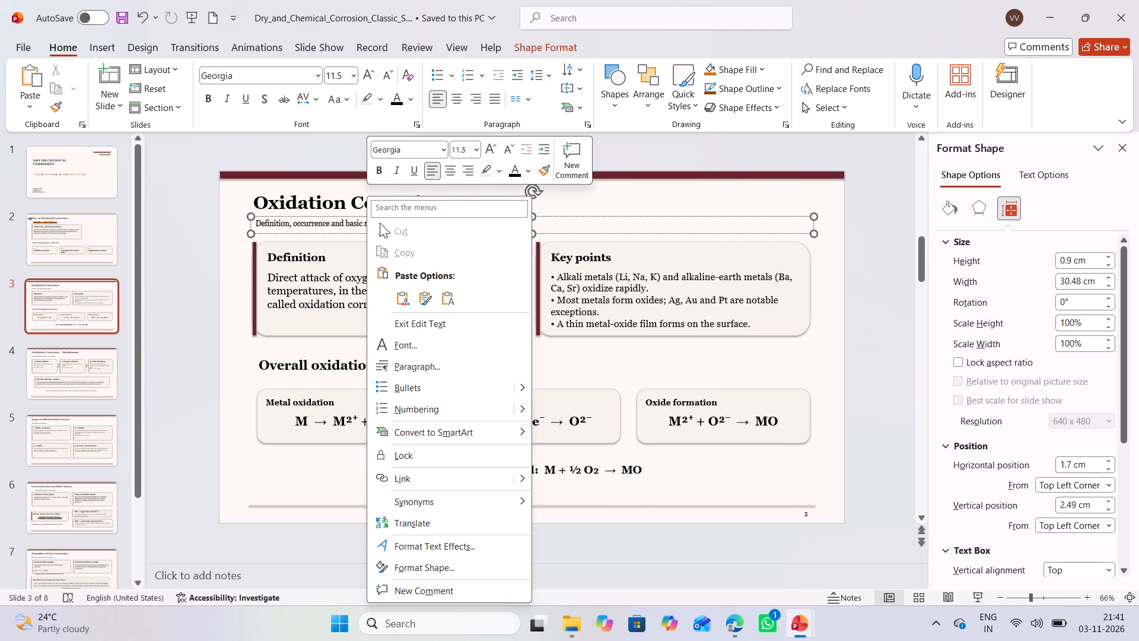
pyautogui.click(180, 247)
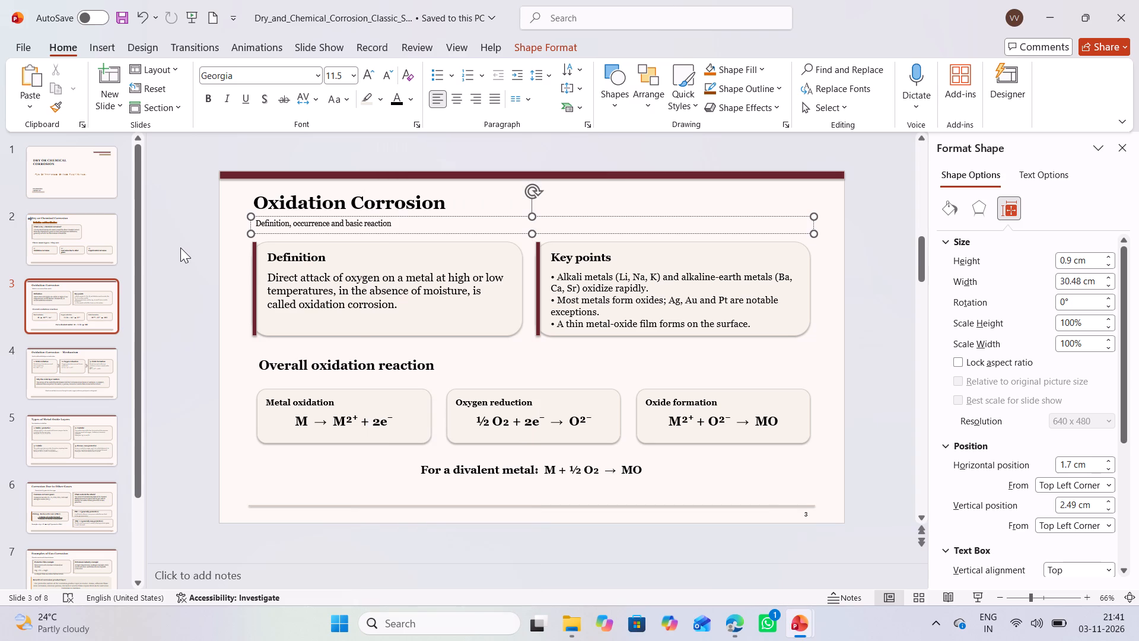
# Select the whole subtitle text "Definition, occurrence and basic reaction" for formatting.
pyautogui.moveTo(256, 220); pyautogui.dragTo(378, 223)
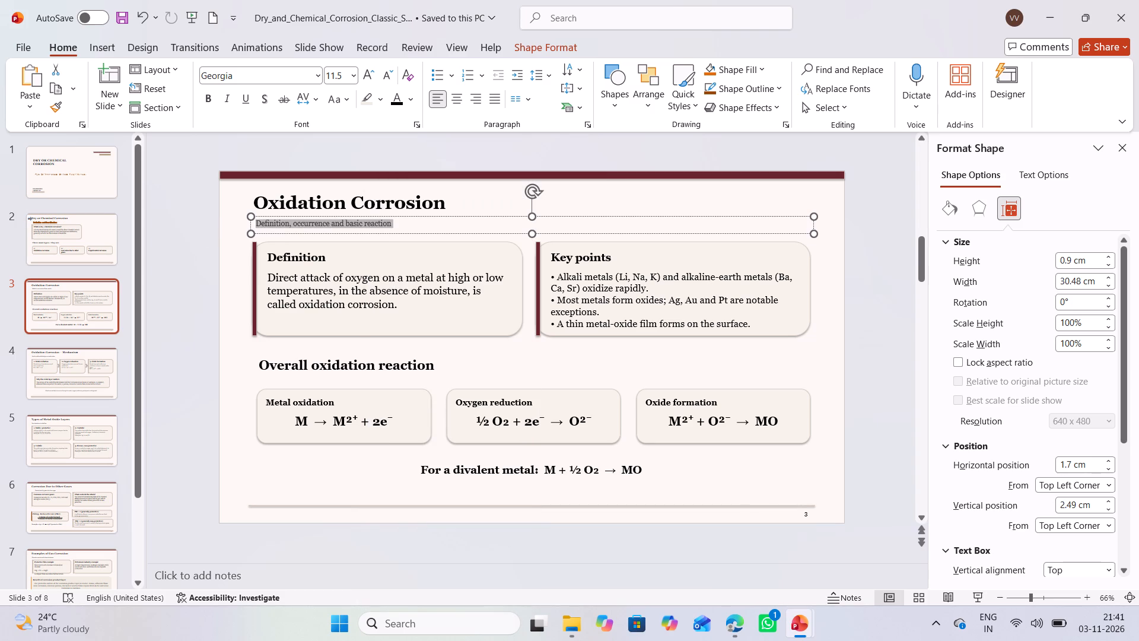
pyautogui.moveTo(378, 223); pyautogui.dragTo(380, 223)
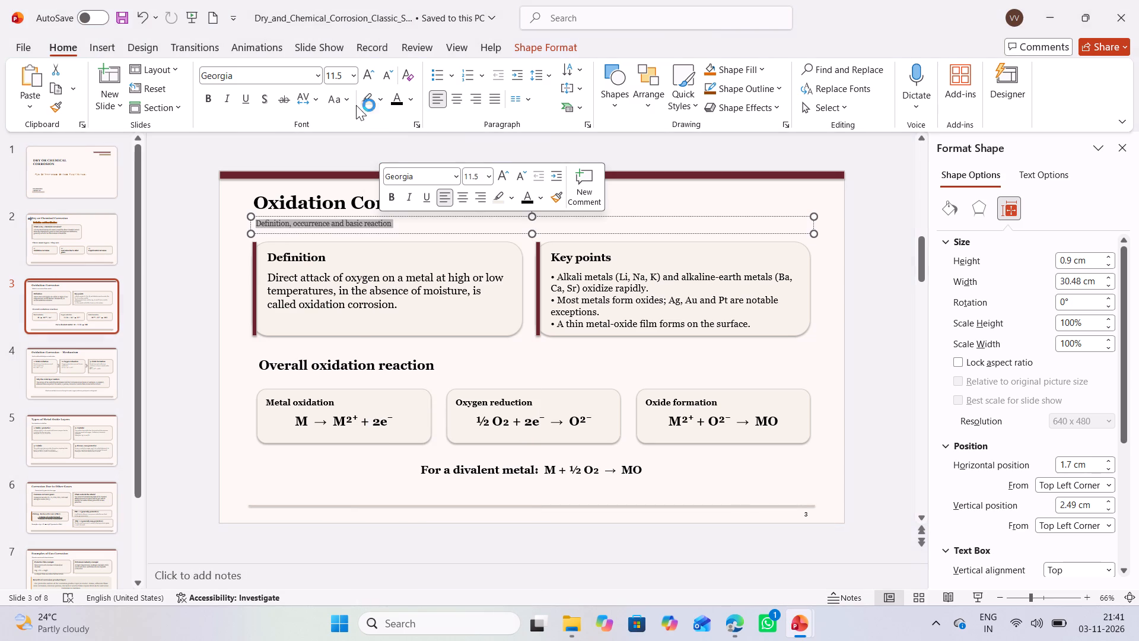